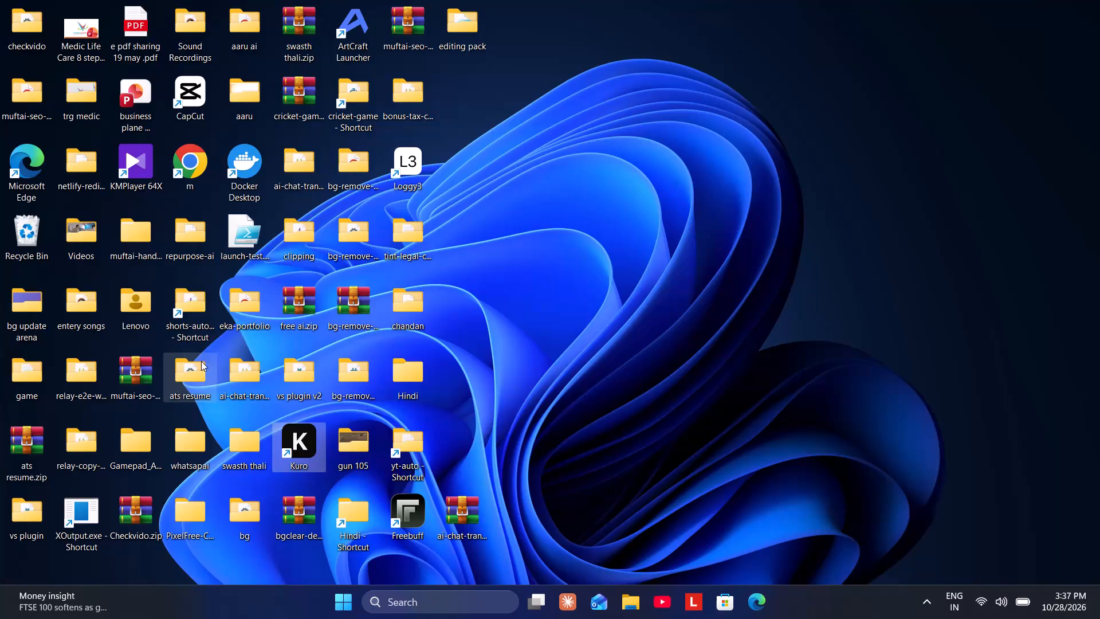
Open Loggy3, start a recording session and minimise its window.
{"action": "double_click", "coordinate": [411, 165]}
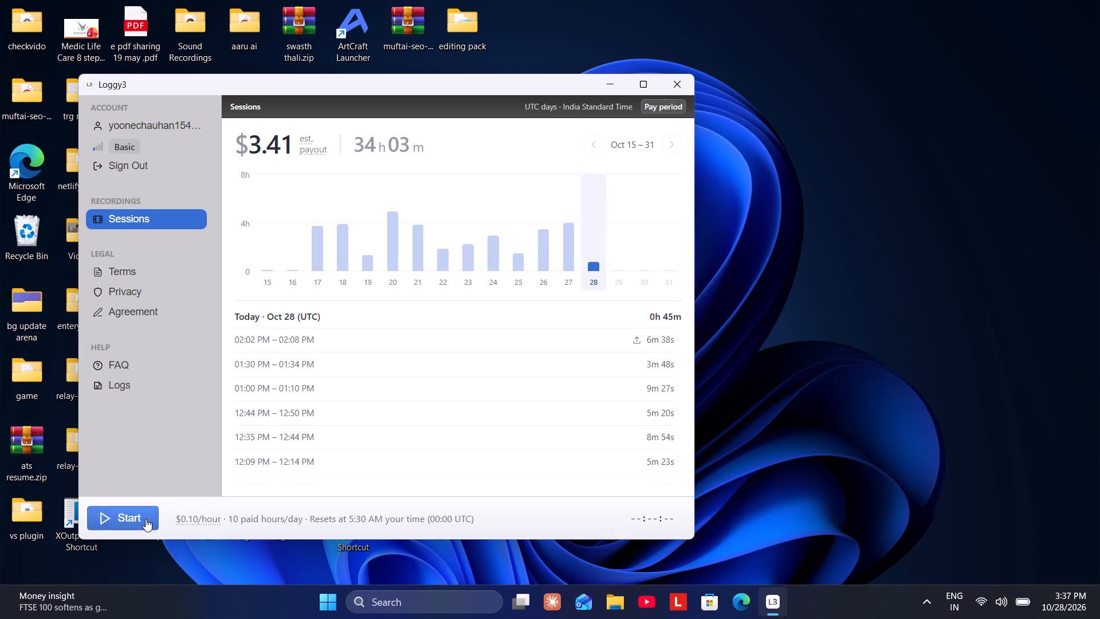
{"action": "left_click", "coordinate": [146, 519]}
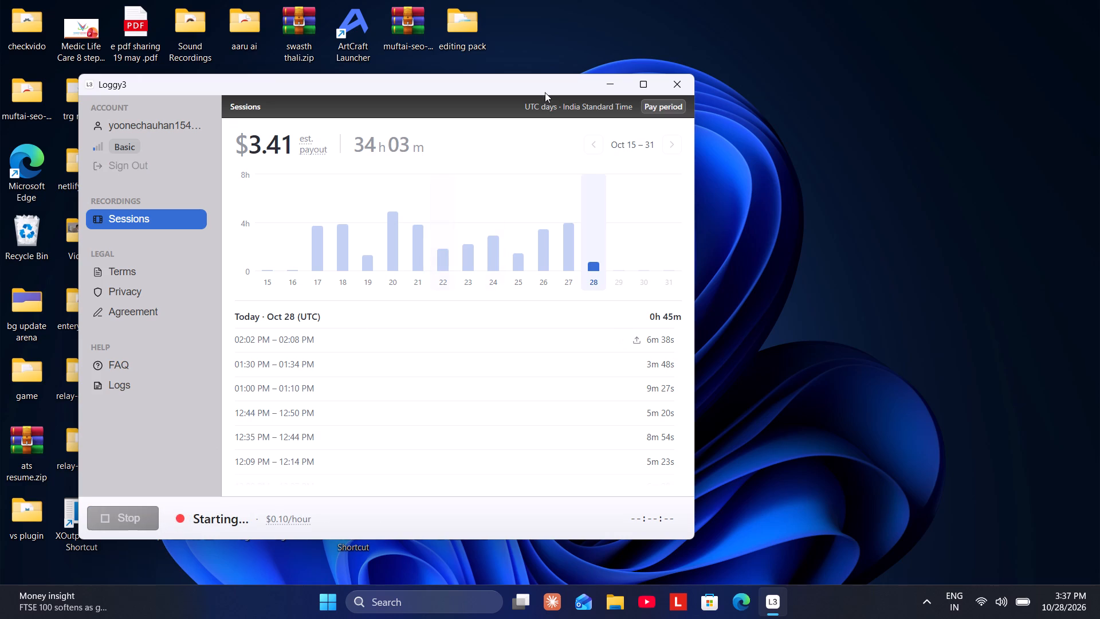
{"action": "left_click", "coordinate": [622, 82]}
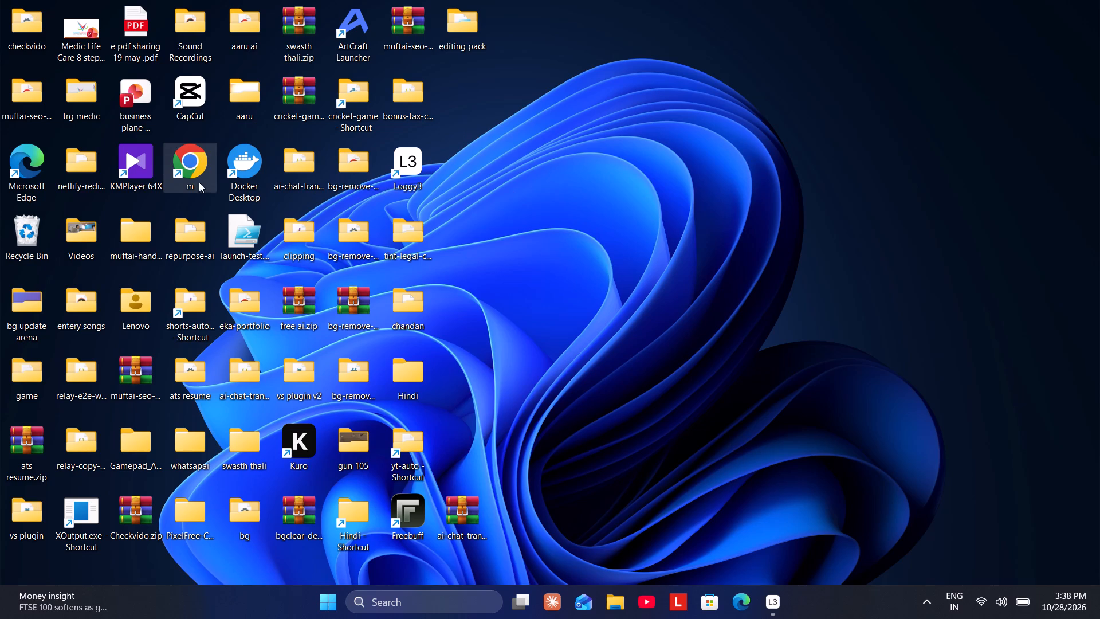
Bring Loggy3 back up and close its window, leaving it running in the background.
{"action": "double_click", "coordinate": [191, 158]}
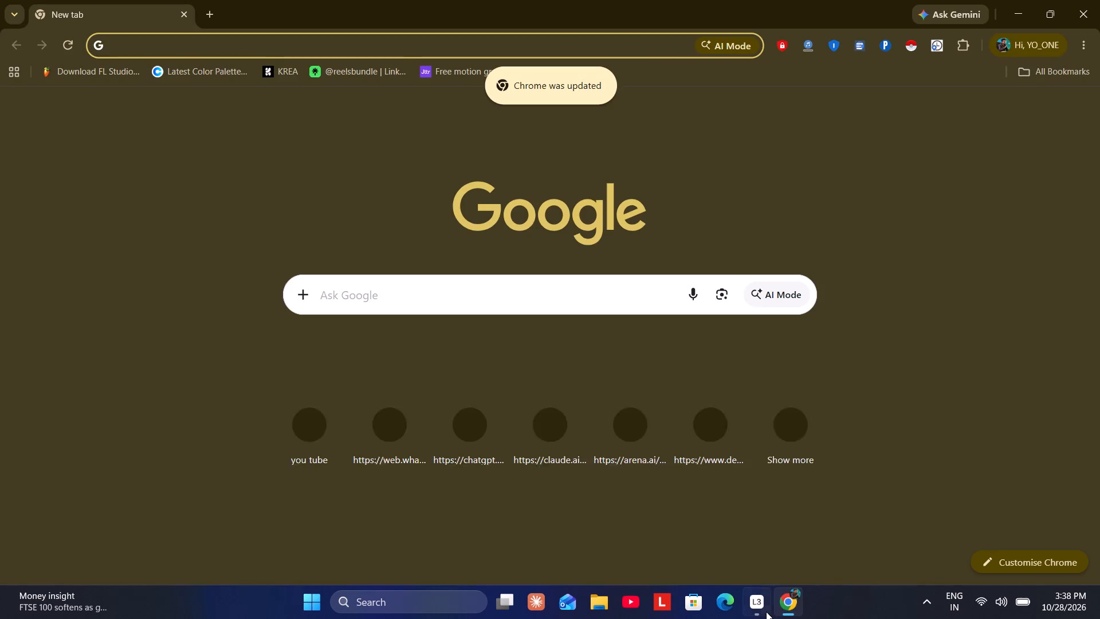
{"action": "left_click", "coordinate": [767, 613]}
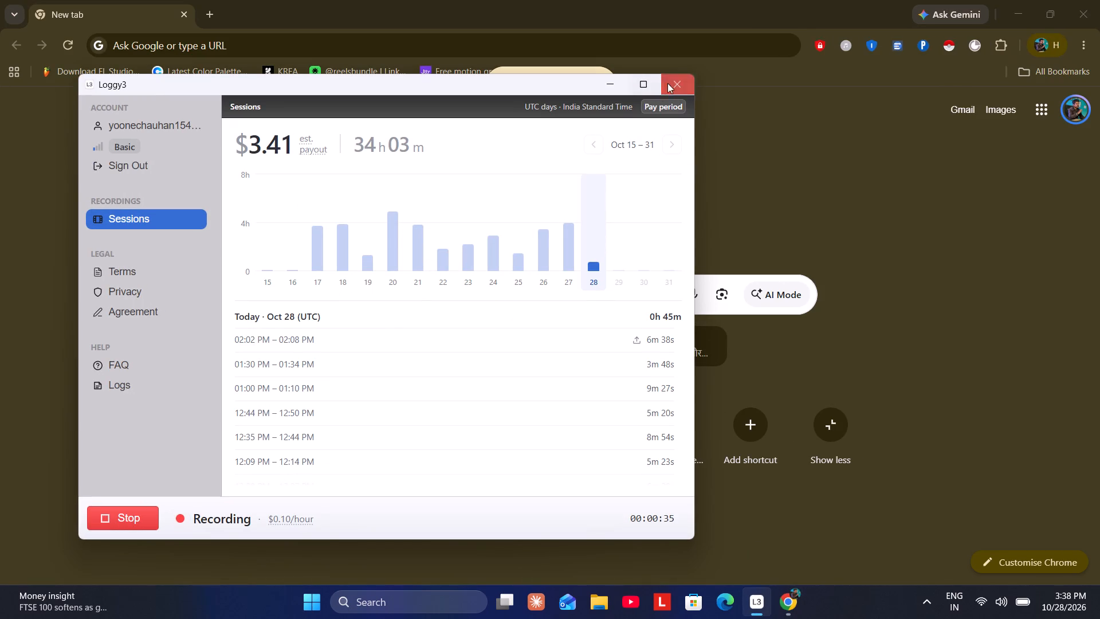
{"action": "left_click", "coordinate": [669, 83]}
{"action": "left_click", "coordinate": [700, 314]}
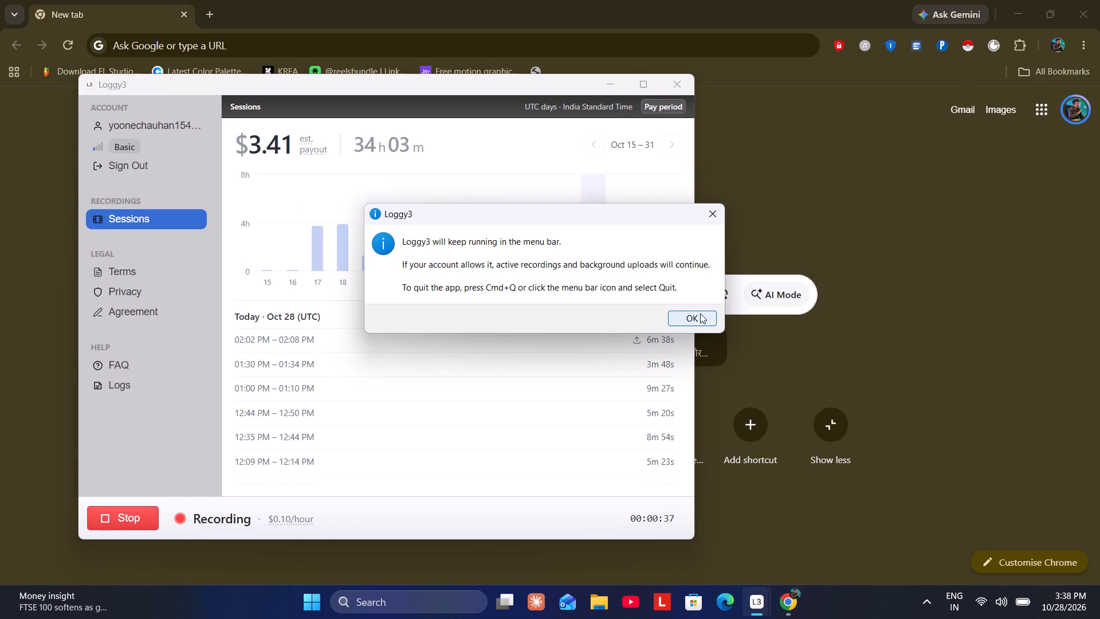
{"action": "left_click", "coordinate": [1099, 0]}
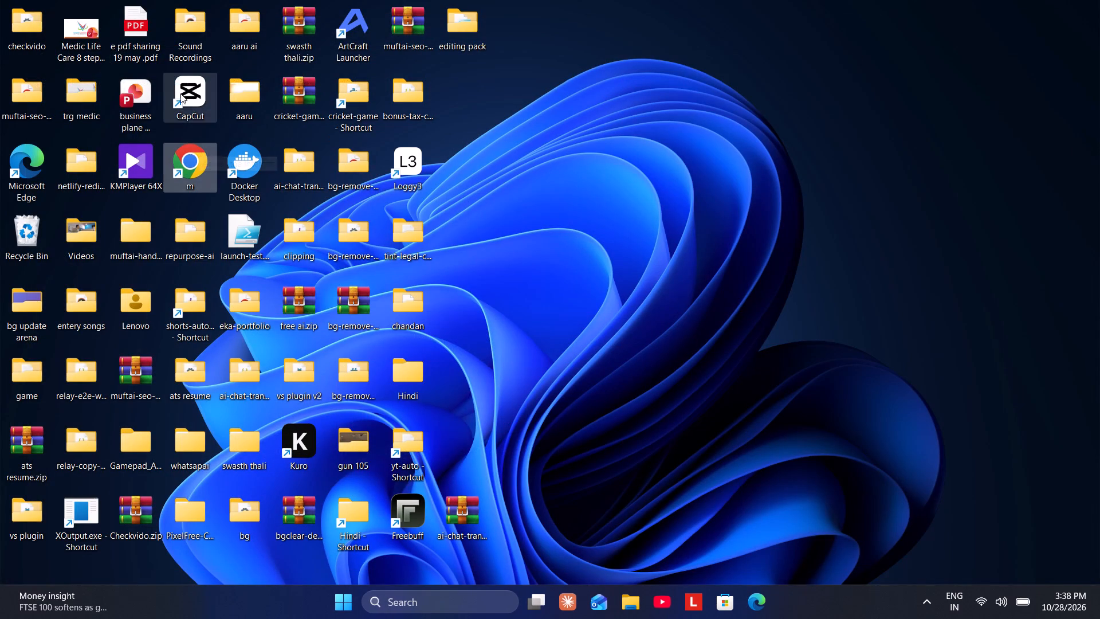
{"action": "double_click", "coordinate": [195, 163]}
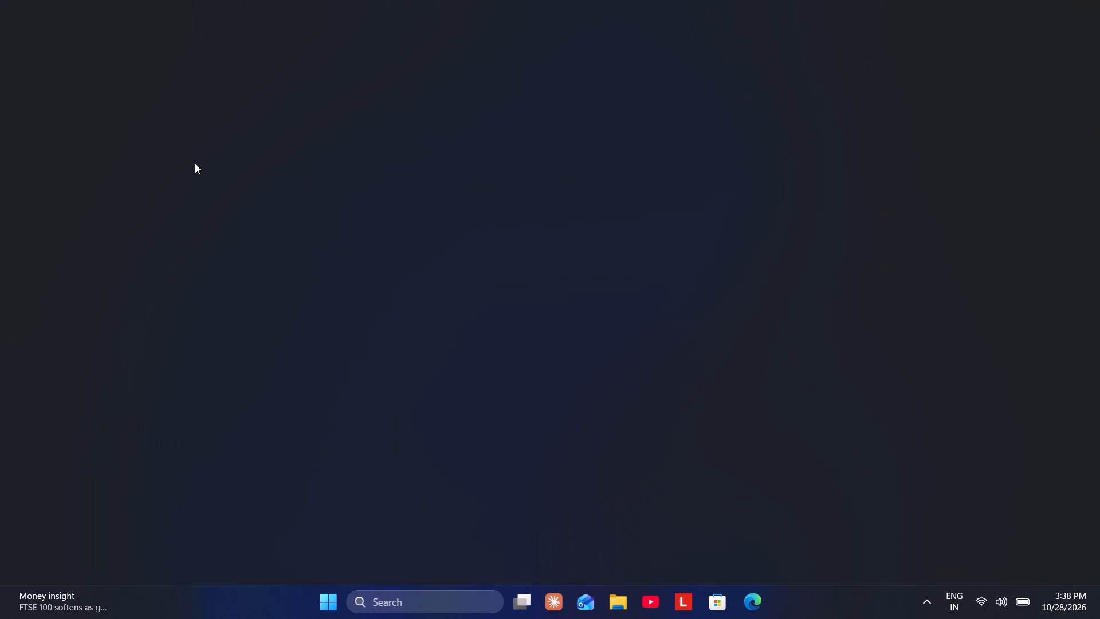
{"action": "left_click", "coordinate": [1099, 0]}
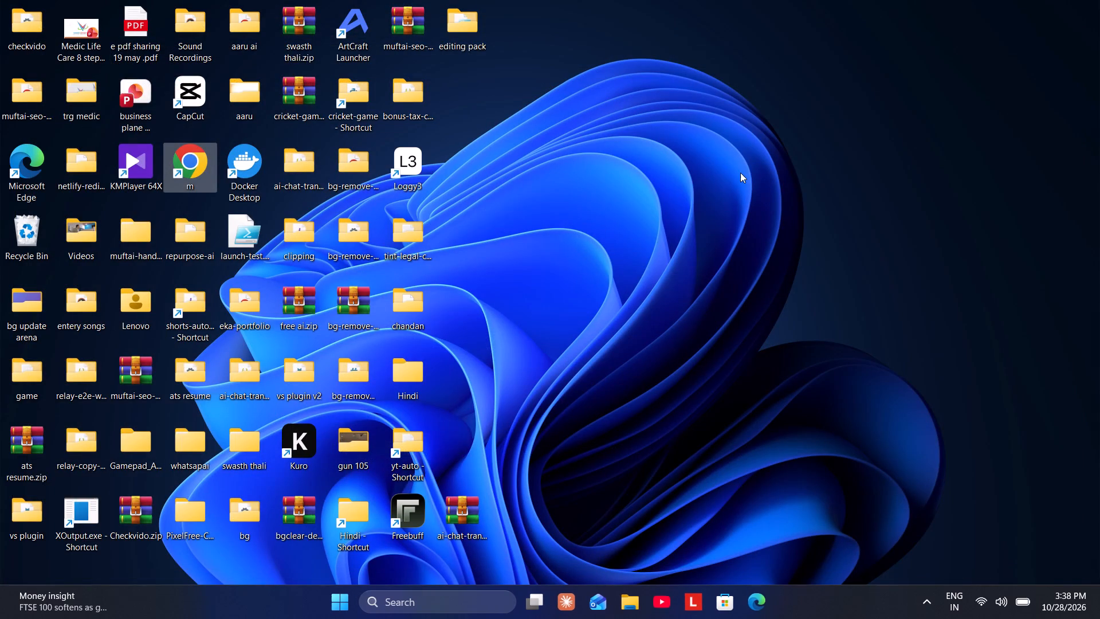
Open the gun 105 folder on the desktop to check its video clips, and close it.
{"action": "double_click", "coordinate": [355, 449]}
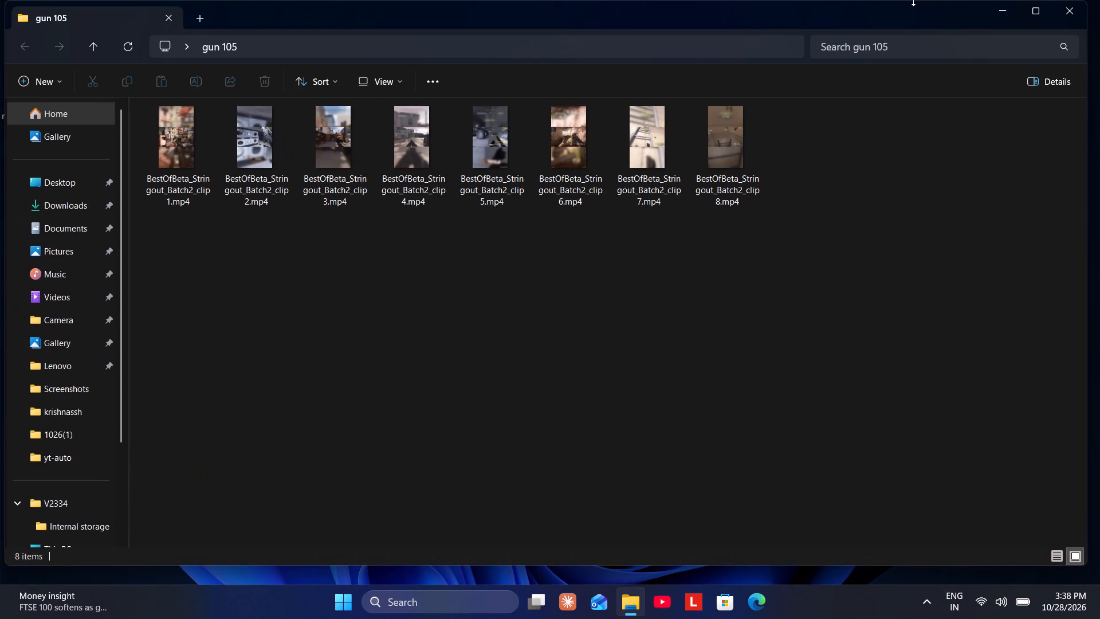
{"action": "left_click", "coordinate": [1066, 5]}
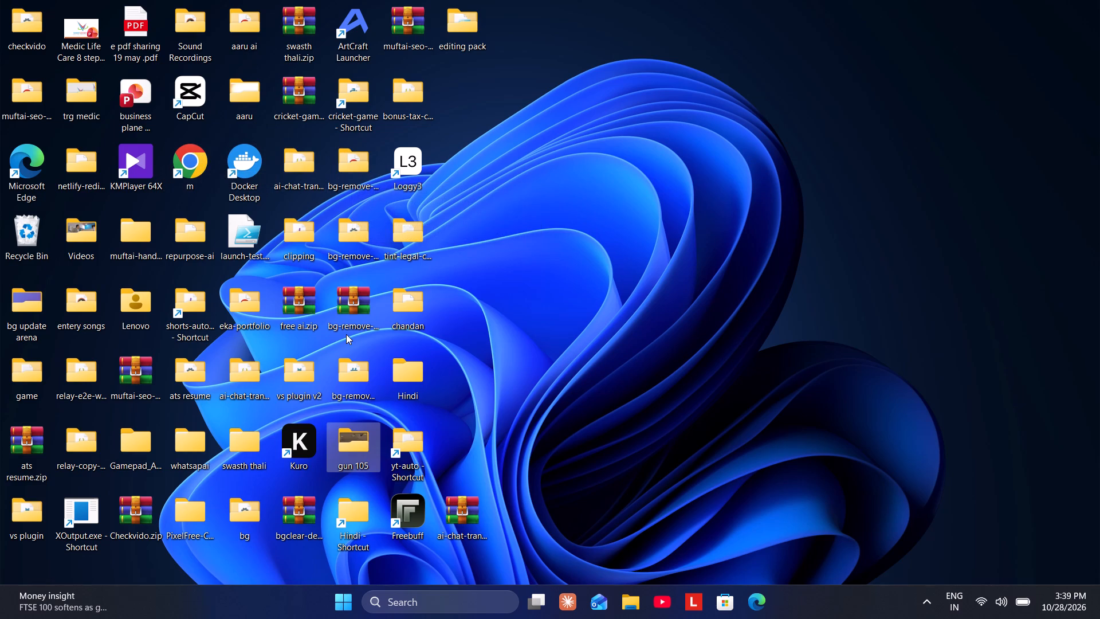
Launch FilmCraft from the recent searches and maximise its window.
{"action": "left_click", "coordinate": [443, 595]}
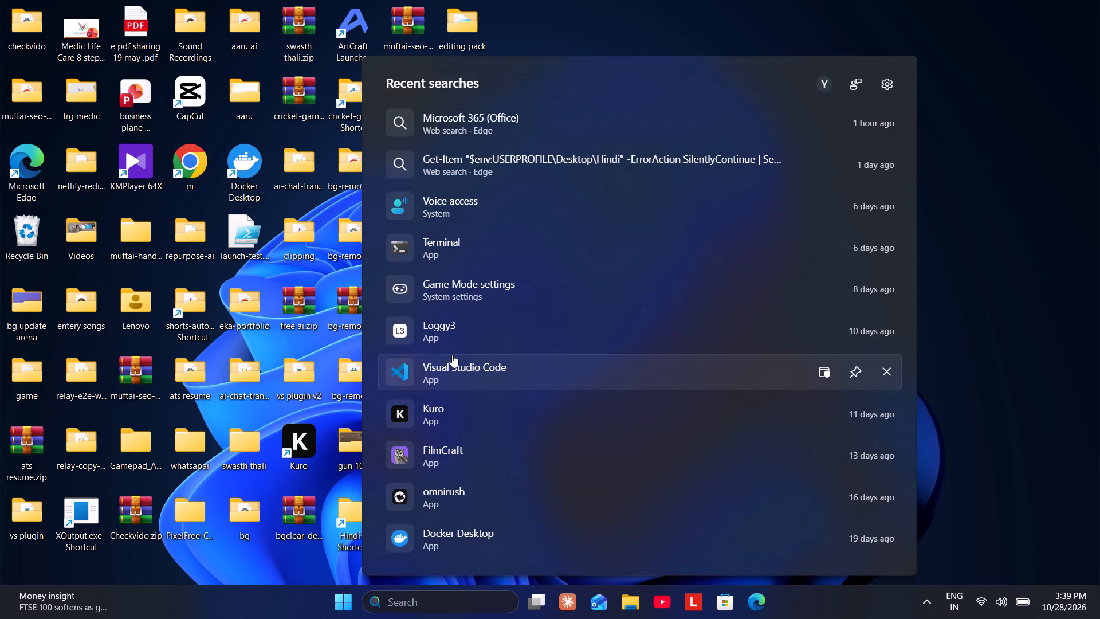
{"action": "left_click", "coordinate": [492, 455]}
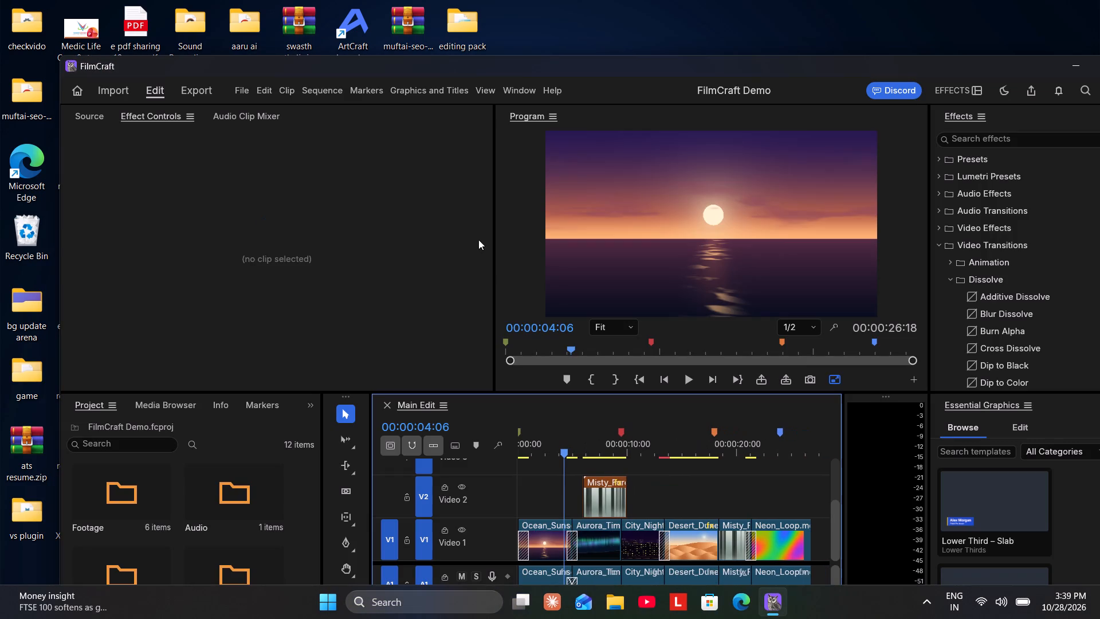
{"action": "left_click_drag", "start_coordinate": [1042, 70], "coordinate": [1007, 64]}
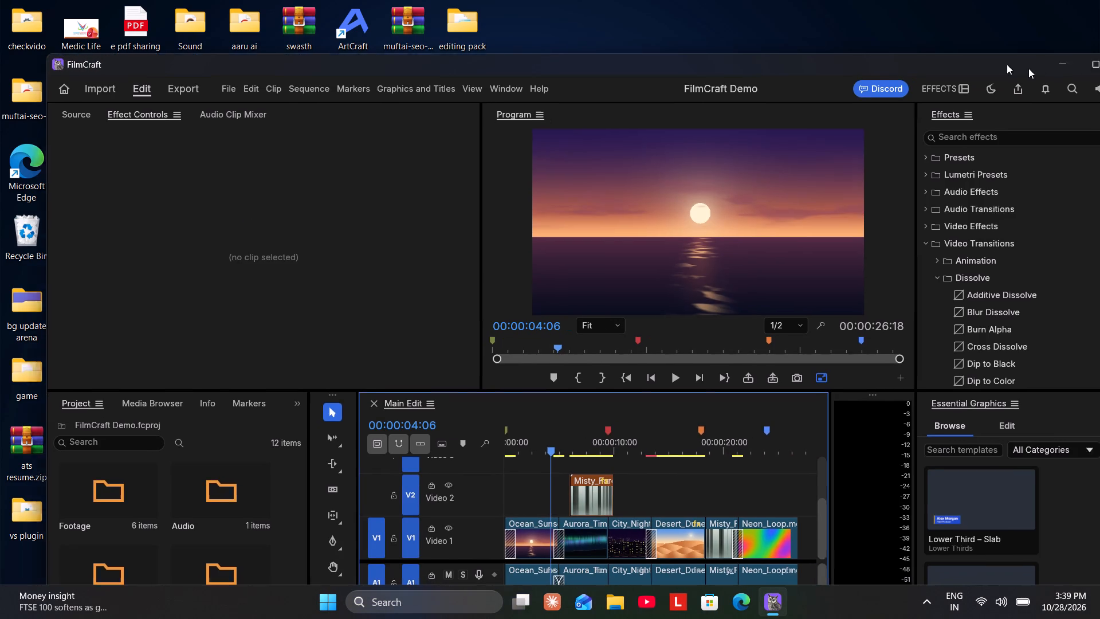
{"action": "left_click_drag", "start_coordinate": [1007, 64], "coordinate": [956, 40]}
{"action": "left_click", "coordinate": [1034, 31]}
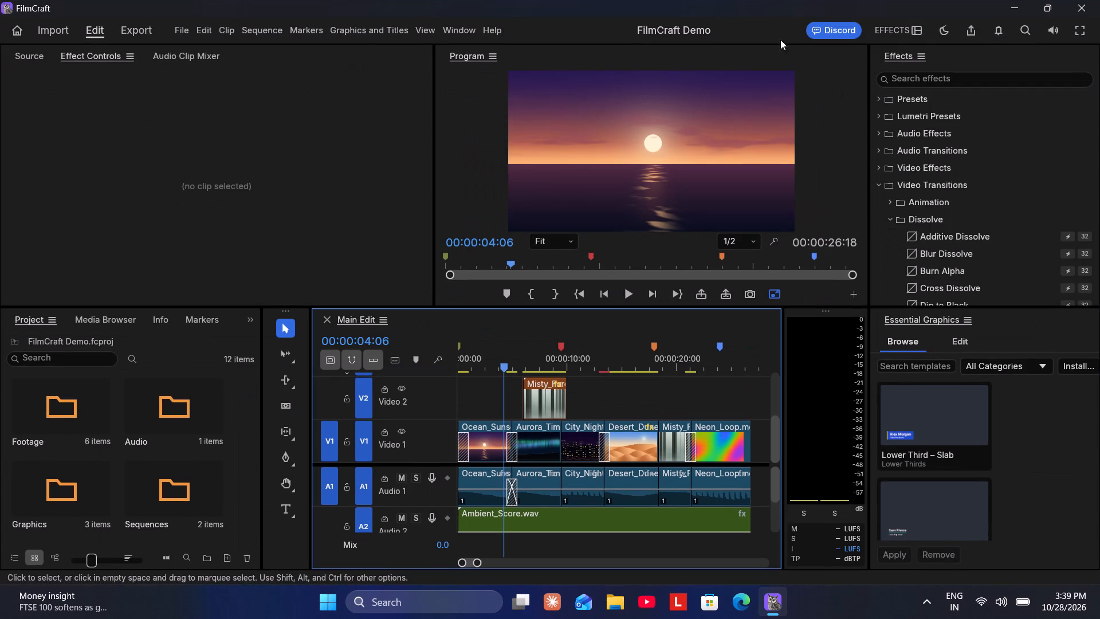
Create a new empty project to replace the open demo project.
{"action": "left_click", "coordinate": [175, 35]}
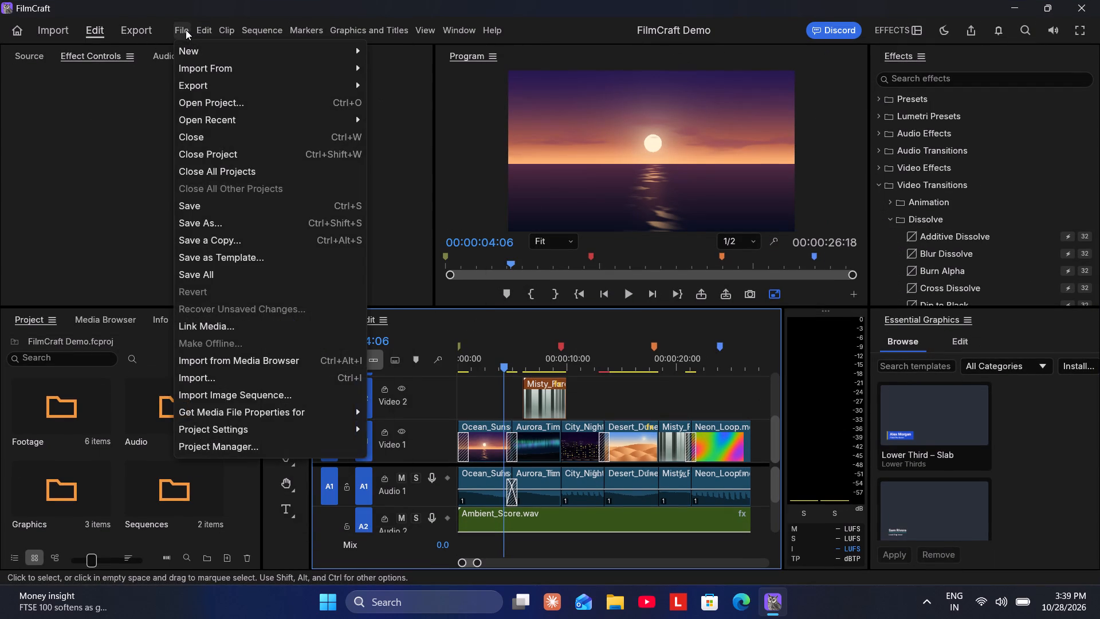
{"action": "left_click", "coordinate": [382, 51]}
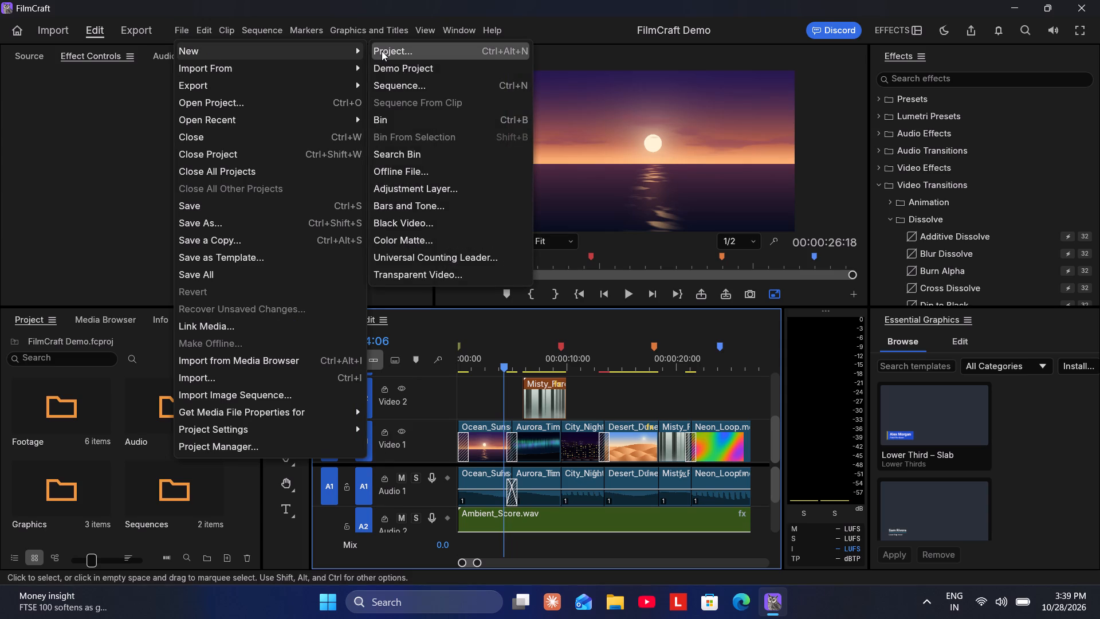
Start a media import into the empty project and look through the Downloads folder for footage.
{"action": "left_click", "coordinate": [166, 487]}
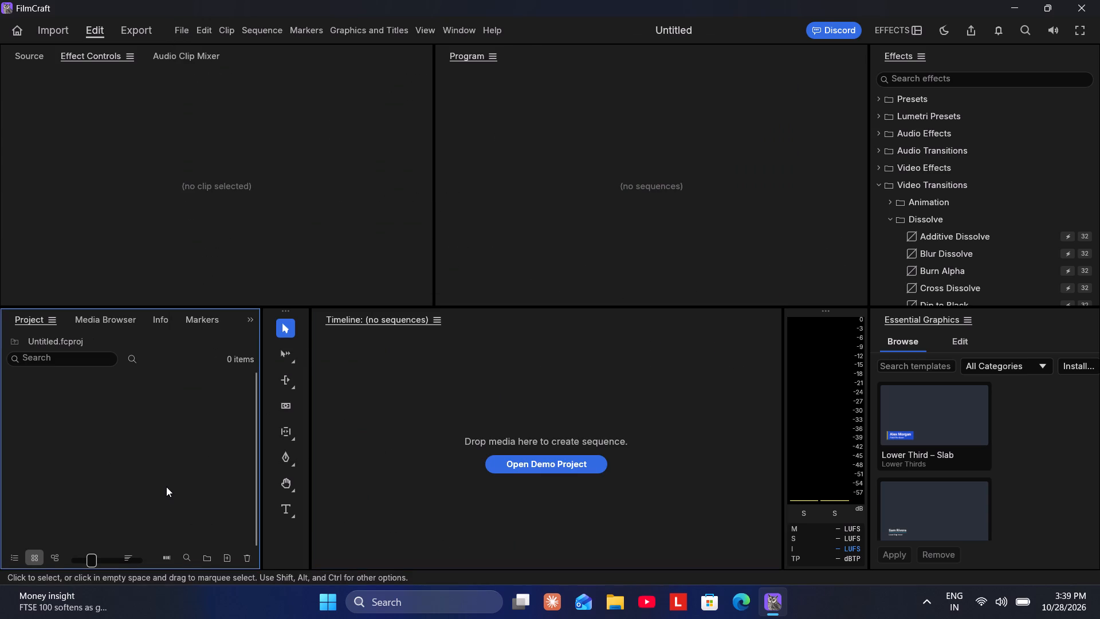
{"action": "double_click", "coordinate": [166, 487]}
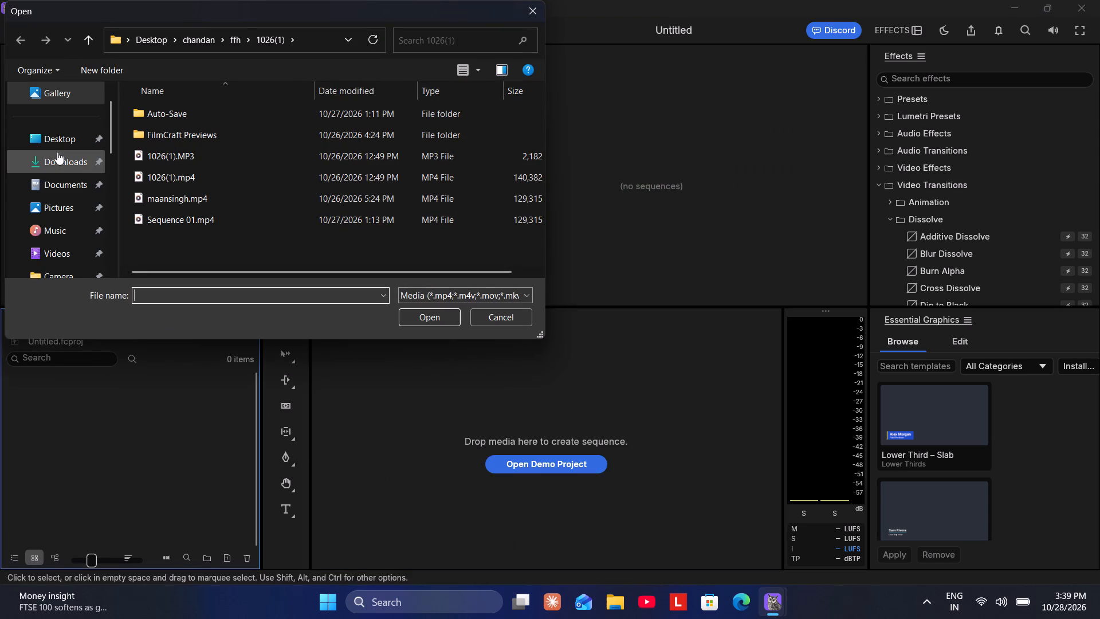
{"action": "left_click", "coordinate": [57, 152]}
{"action": "scroll", "coordinate": [179, 158], "scroll_direction": "down", "scroll_amount": 1}
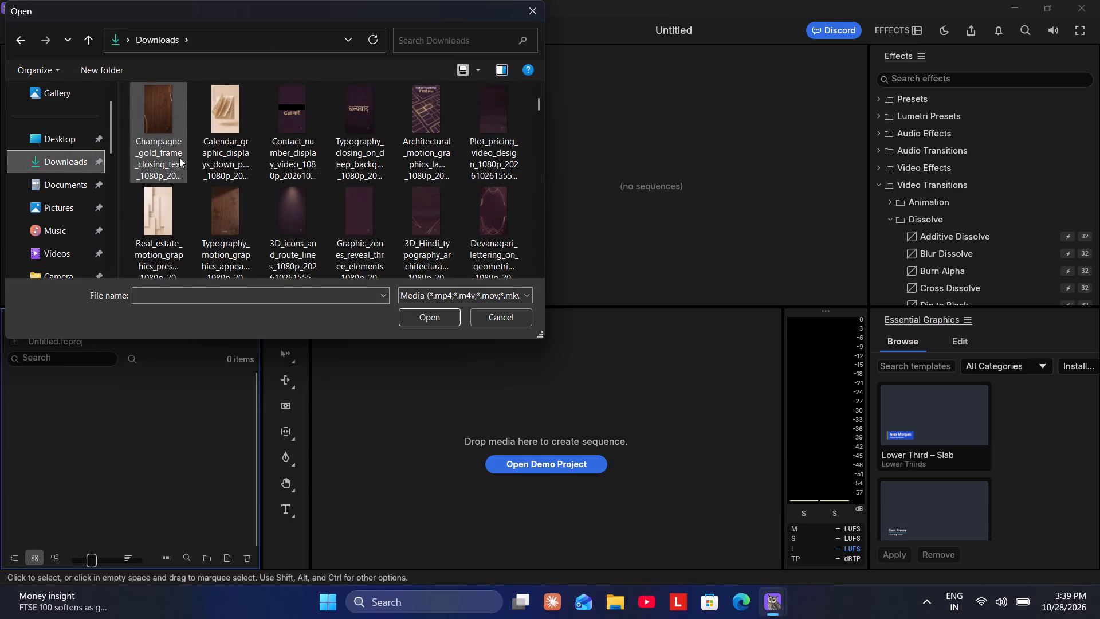
{"action": "scroll", "coordinate": [179, 158], "scroll_direction": "down", "scroll_amount": 5}
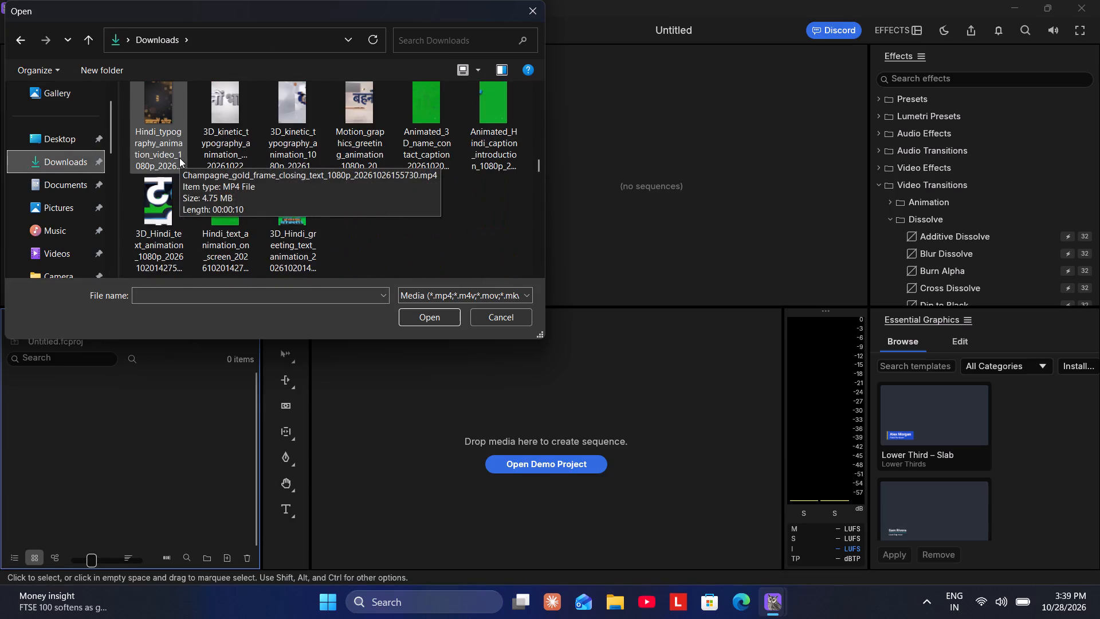
{"action": "scroll", "coordinate": [179, 158], "scroll_direction": "down", "scroll_amount": 1}
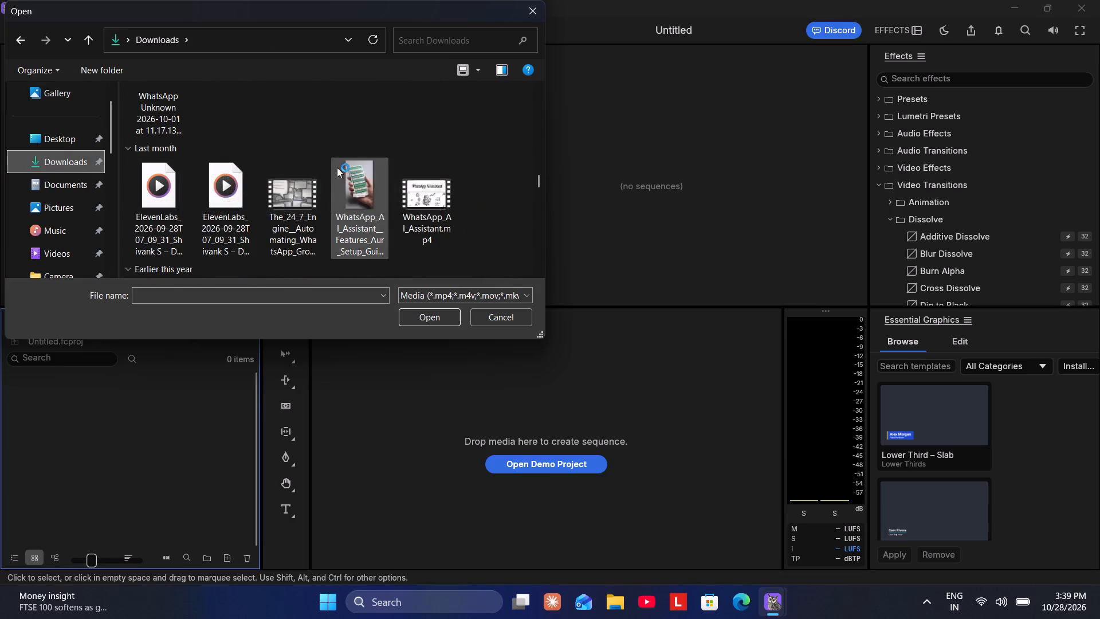
{"action": "scroll", "coordinate": [337, 167], "scroll_direction": "up", "scroll_amount": 1}
{"action": "scroll", "coordinate": [337, 167], "scroll_direction": "down", "scroll_amount": 3}
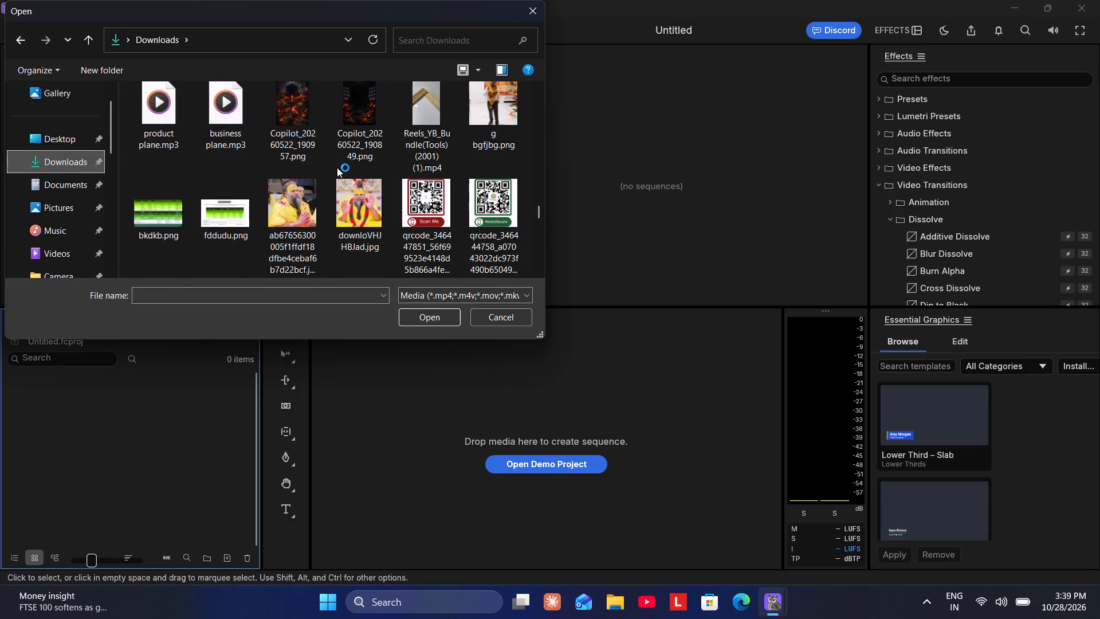
{"action": "scroll", "coordinate": [337, 167], "scroll_direction": "up", "scroll_amount": 4}
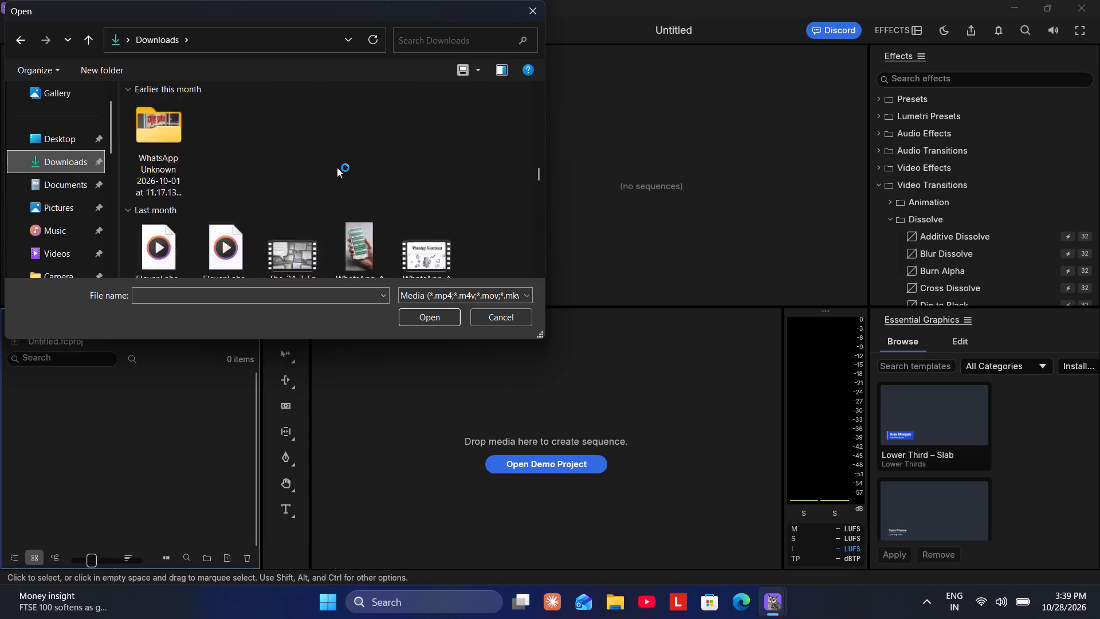
{"action": "scroll", "coordinate": [337, 167], "scroll_direction": "up", "scroll_amount": 1}
{"action": "scroll", "coordinate": [337, 167], "scroll_direction": "down", "scroll_amount": 2}
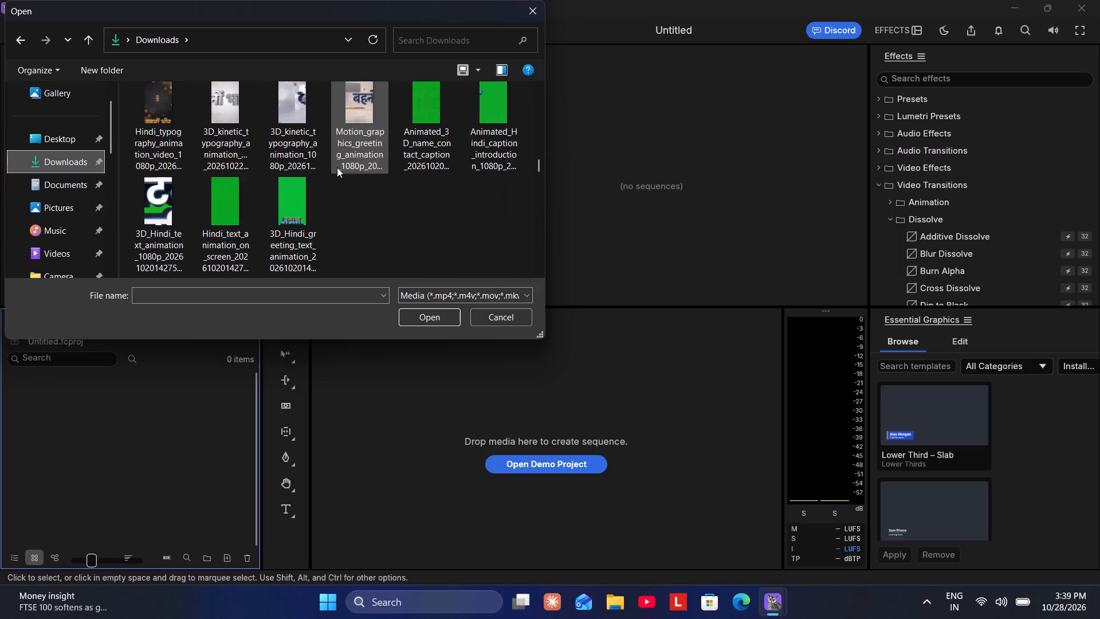
{"action": "scroll", "coordinate": [337, 167], "scroll_direction": "down", "scroll_amount": 5}
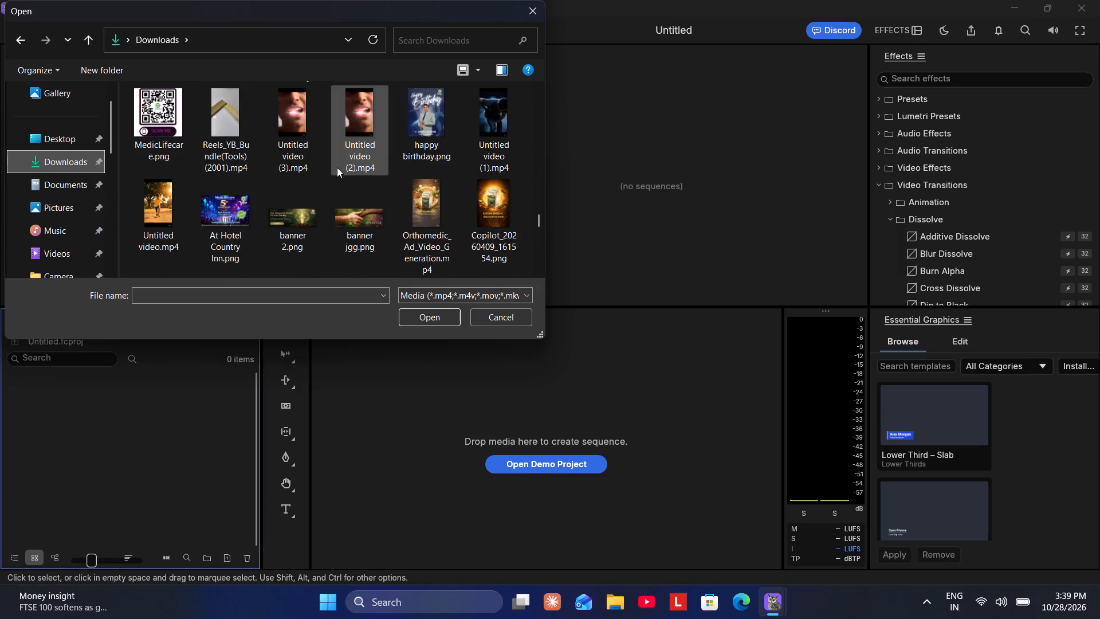
{"action": "scroll", "coordinate": [337, 167], "scroll_direction": "down", "scroll_amount": 4}
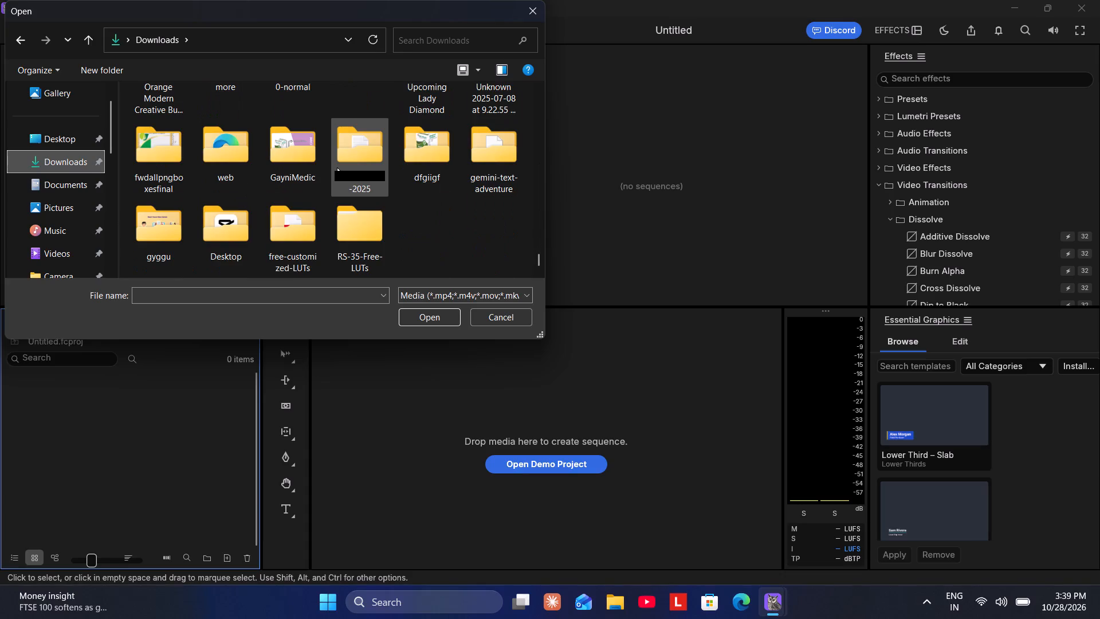
{"action": "scroll", "coordinate": [337, 167], "scroll_direction": "up", "scroll_amount": 19}
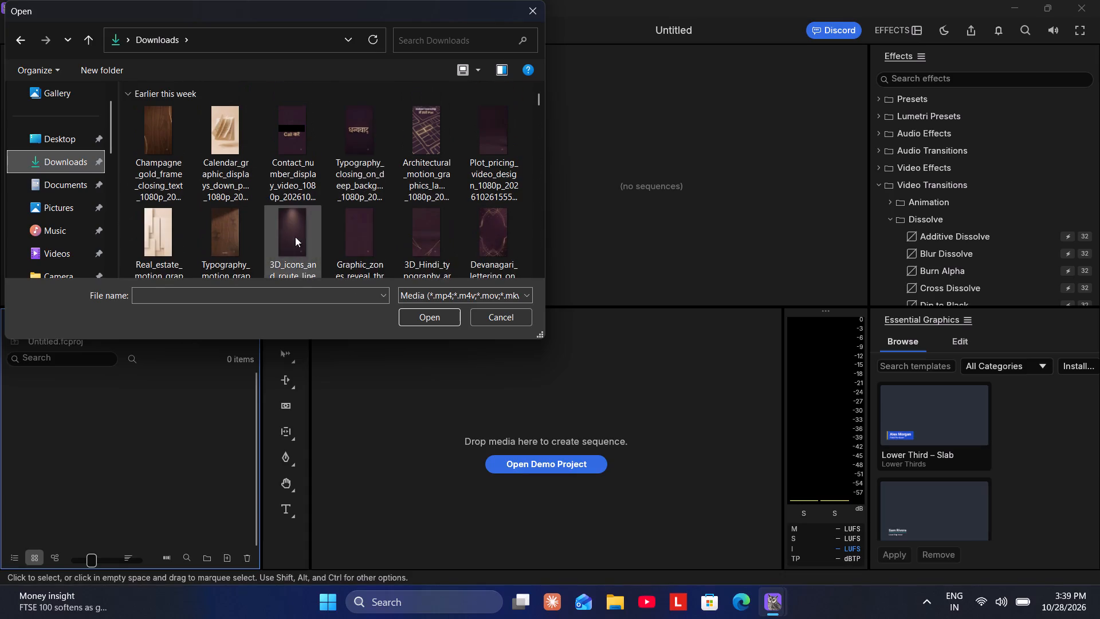
{"action": "scroll", "coordinate": [293, 250], "scroll_direction": "down", "scroll_amount": 2}
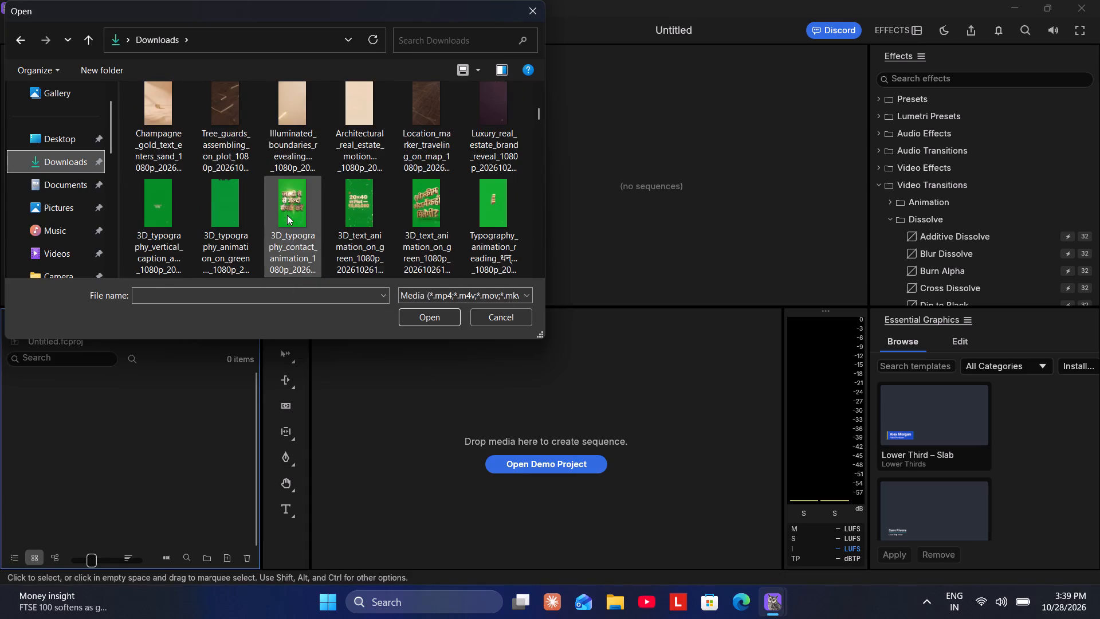
{"action": "scroll", "coordinate": [287, 215], "scroll_direction": "down", "scroll_amount": 2}
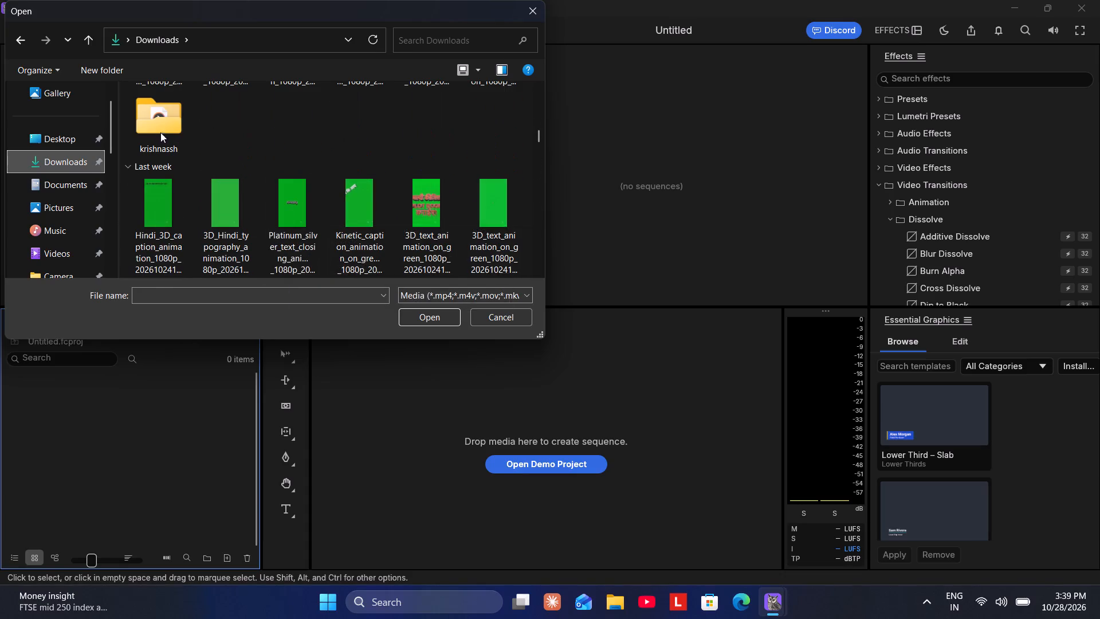
Open the krishnassh folder inside Downloads and look through its media files for footage to import.
{"action": "double_click", "coordinate": [150, 124]}
{"action": "scroll", "coordinate": [277, 191], "scroll_direction": "down", "scroll_amount": 1}
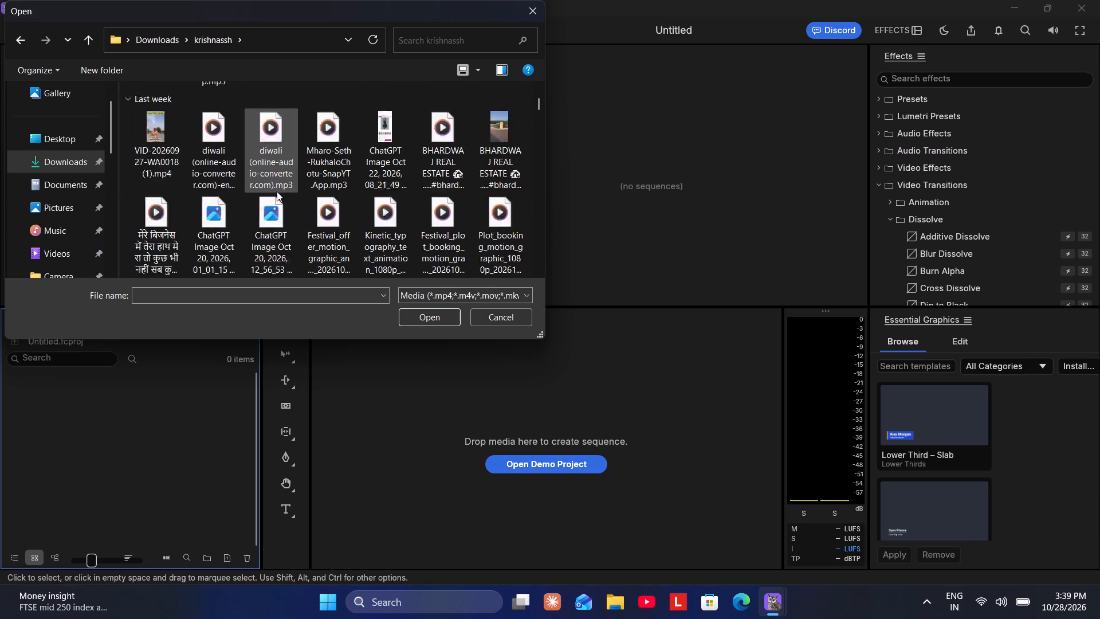
{"action": "scroll", "coordinate": [277, 191], "scroll_direction": "down", "scroll_amount": 3}
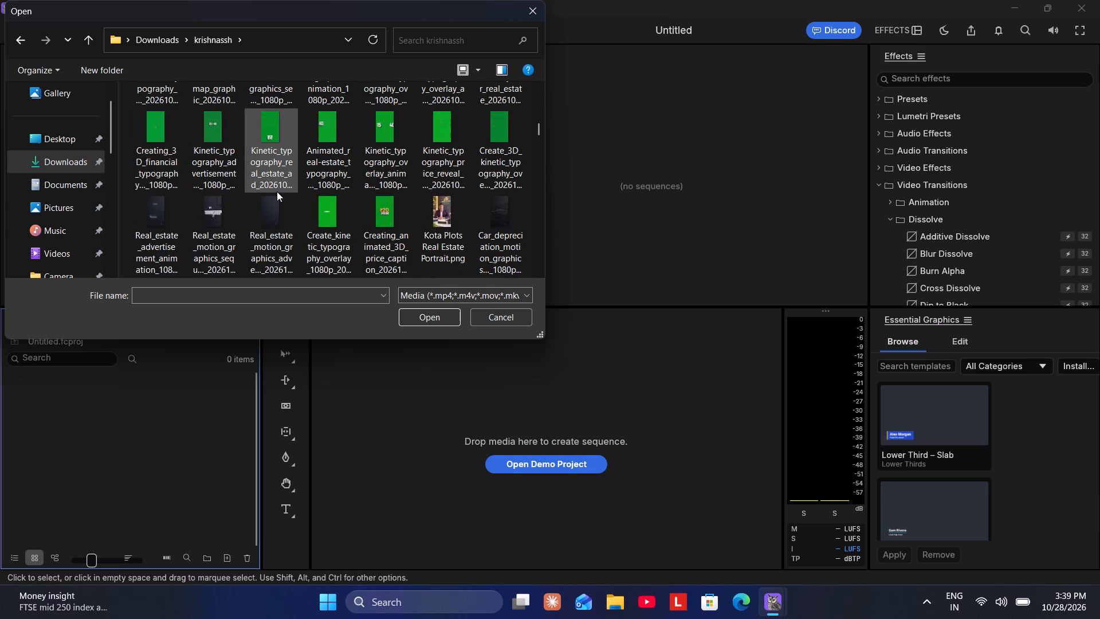
{"action": "scroll", "coordinate": [277, 191], "scroll_direction": "down", "scroll_amount": 3}
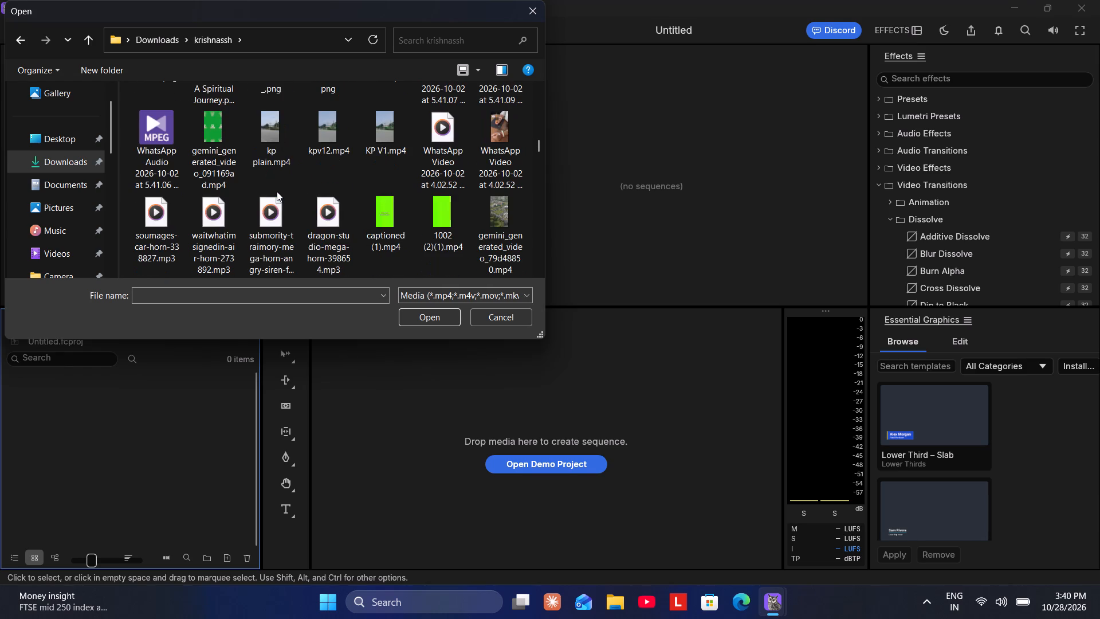
{"action": "scroll", "coordinate": [277, 191], "scroll_direction": "down", "scroll_amount": 3}
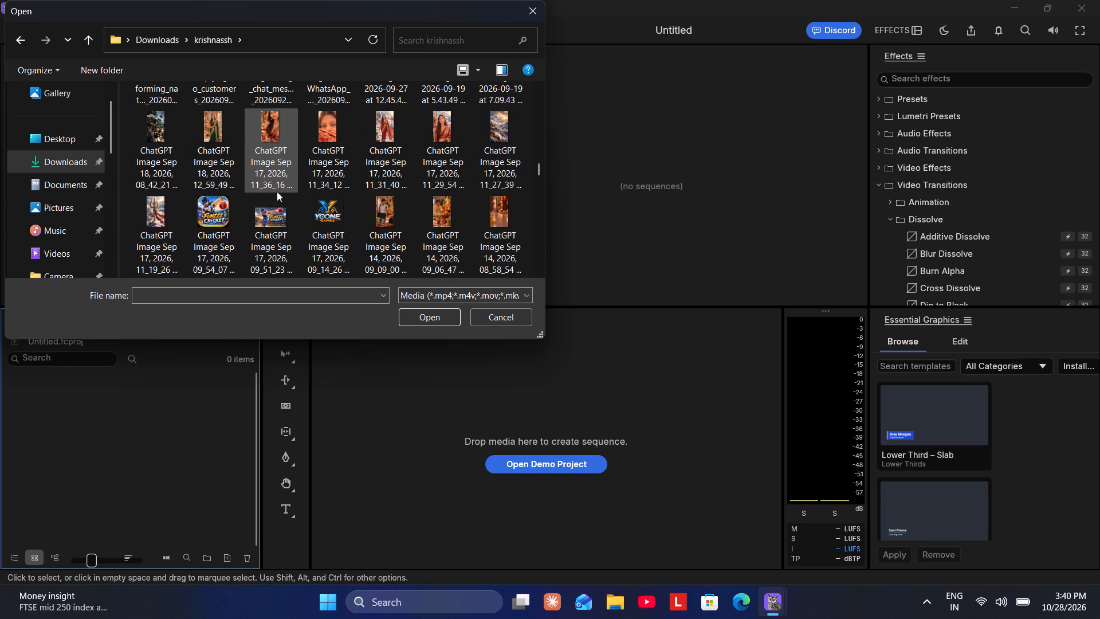
{"action": "scroll", "coordinate": [277, 191], "scroll_direction": "up", "scroll_amount": 2}
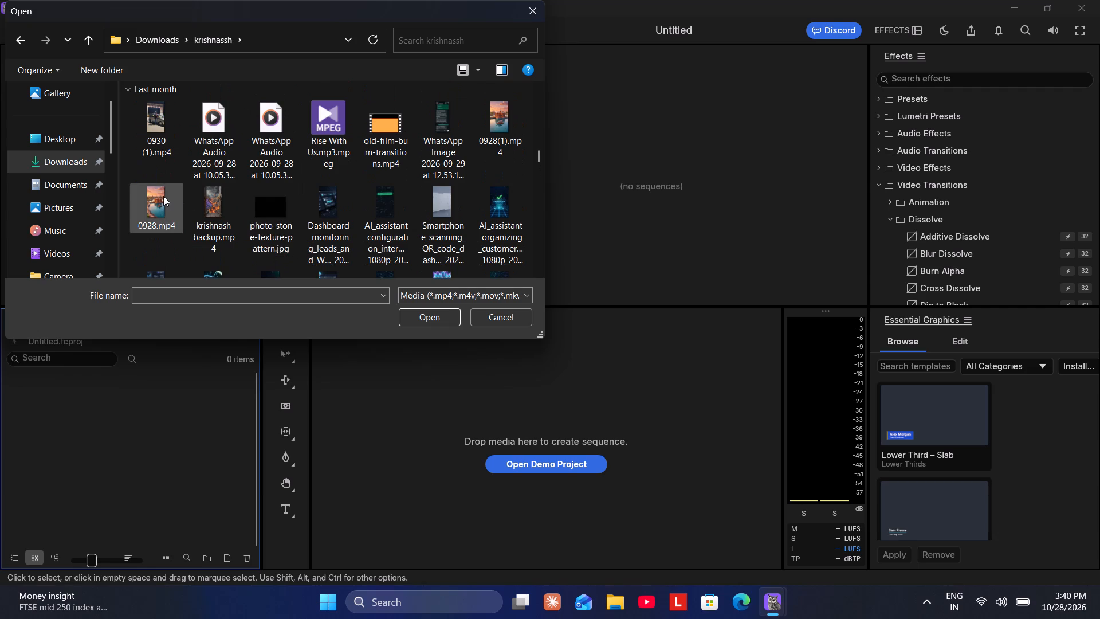
Import the four rows of files from 0928.mp4 through the WhatsApp images dated 2026-09-19 into the project.
{"action": "left_click_drag", "start_coordinate": [127, 192], "coordinate": [183, 216]}
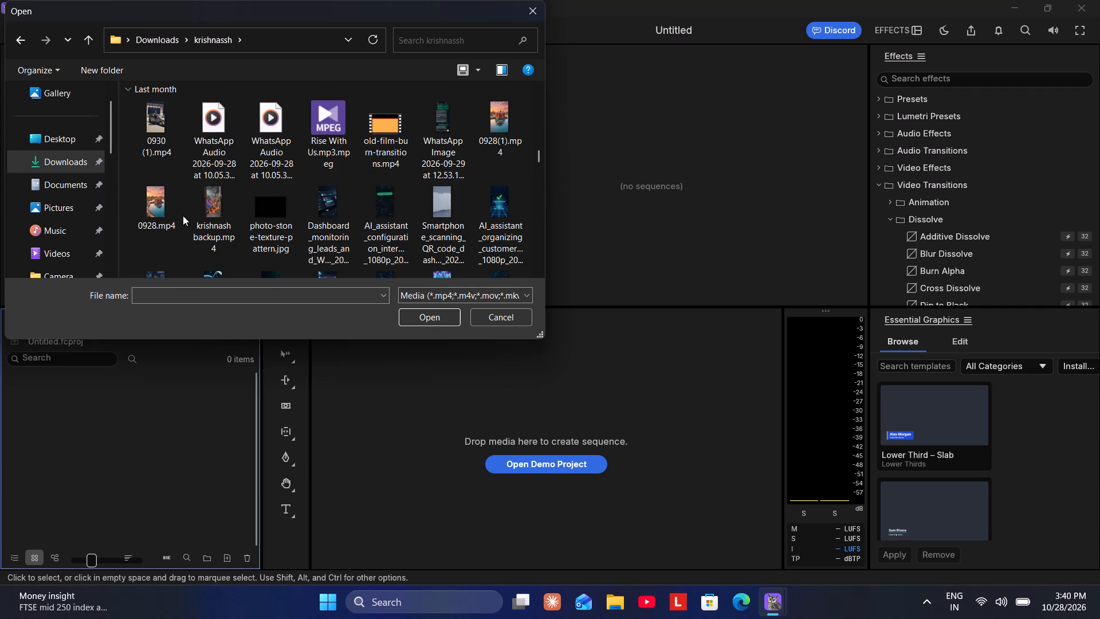
{"action": "left_click_drag", "start_coordinate": [183, 216], "coordinate": [522, 206]}
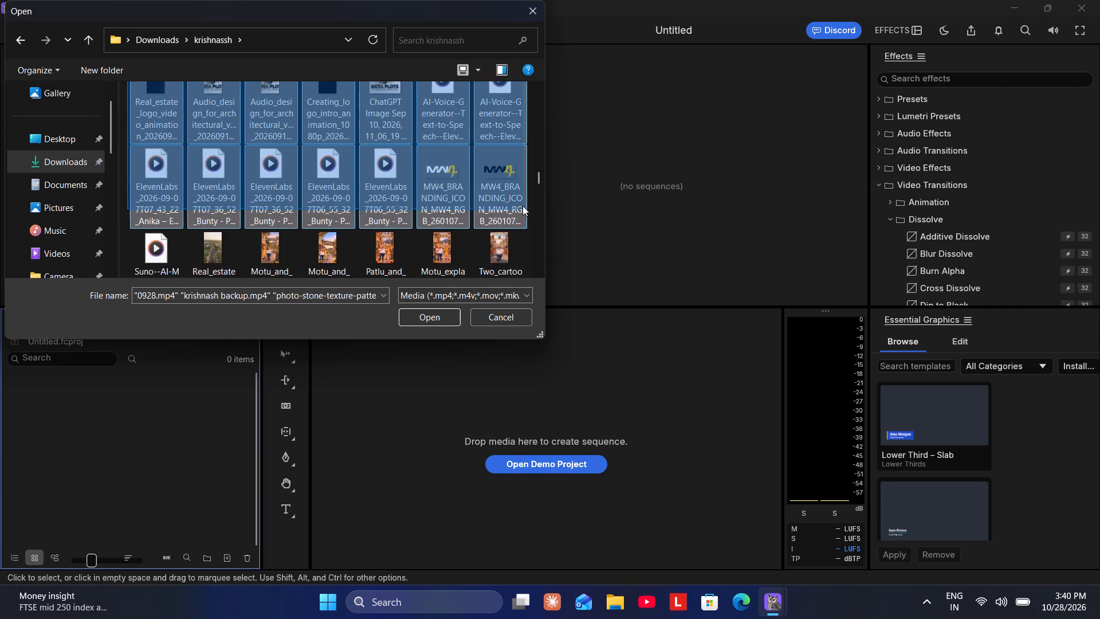
{"action": "left_click_drag", "start_coordinate": [522, 206], "coordinate": [544, 83]}
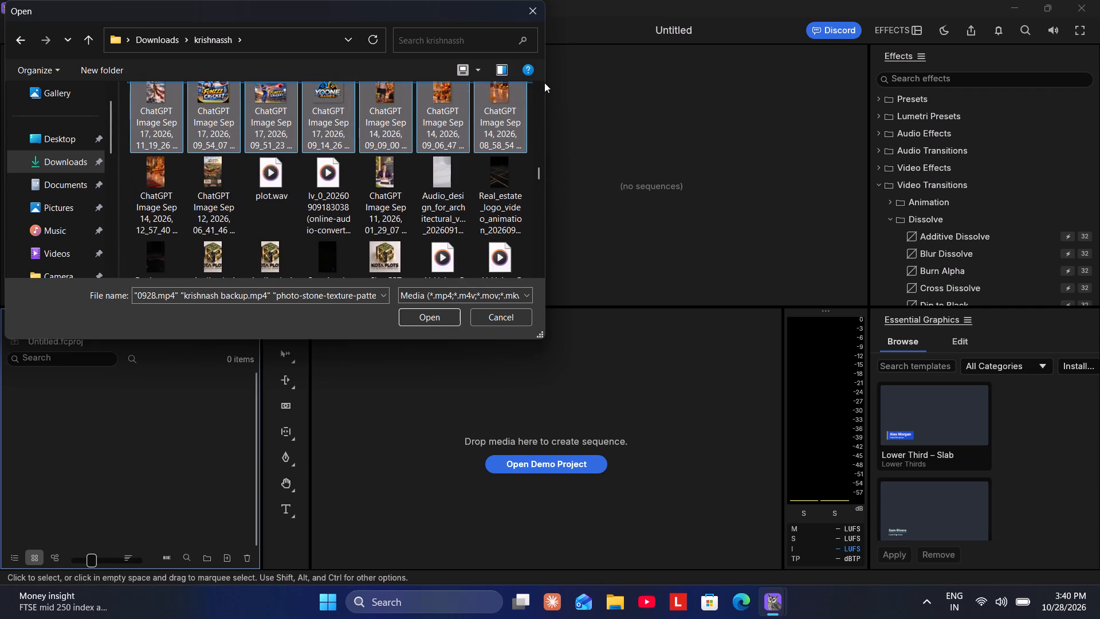
{"action": "left_click_drag", "start_coordinate": [544, 83], "coordinate": [556, 167]}
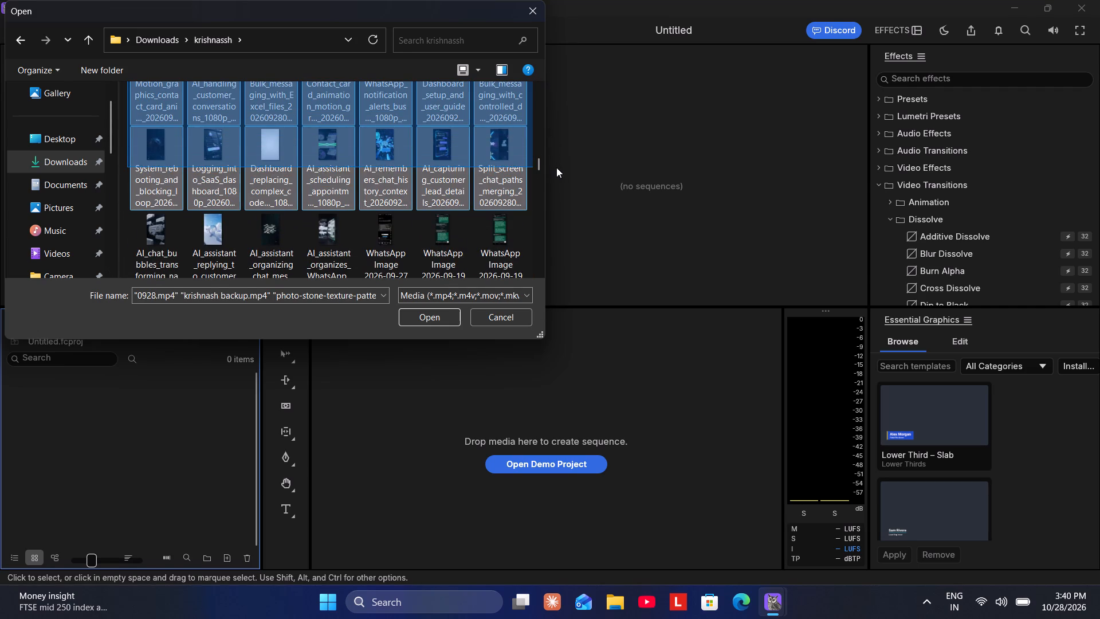
{"action": "left_click_drag", "start_coordinate": [556, 167], "coordinate": [549, 237]}
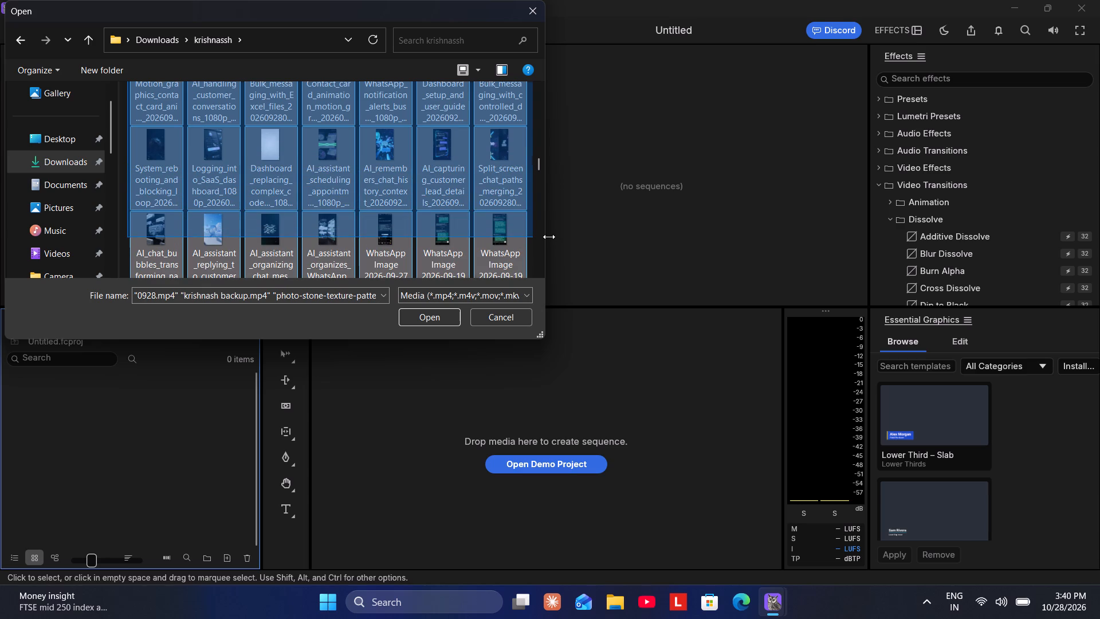
{"action": "scroll", "coordinate": [403, 174], "scroll_direction": "down", "scroll_amount": 1}
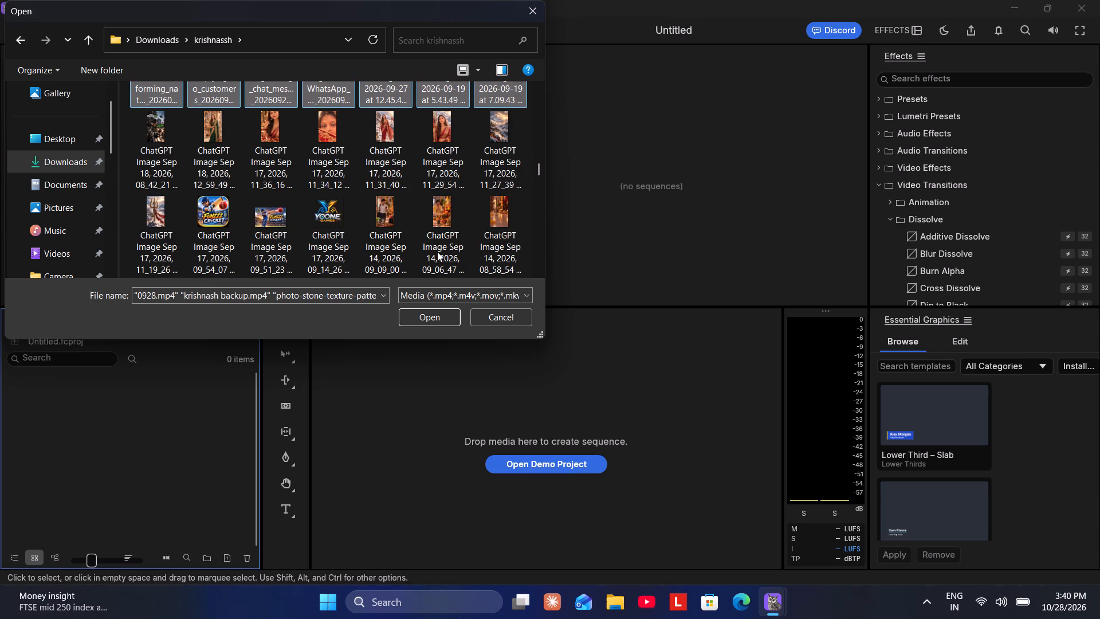
{"action": "left_click", "coordinate": [443, 316]}
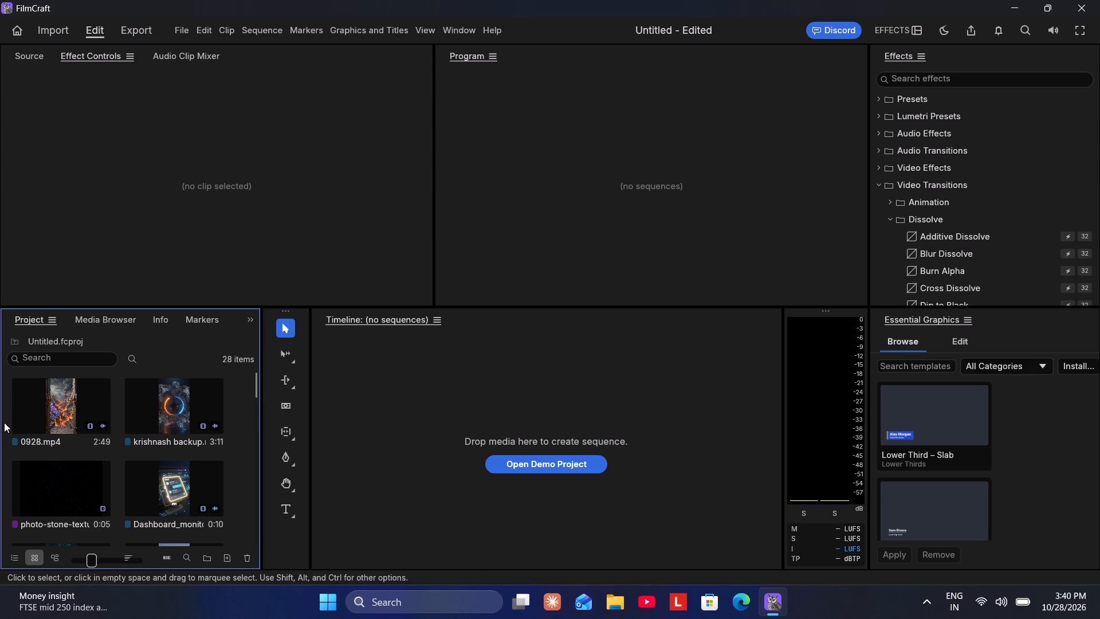
Delete 0928.mp4, the krishnash backup video and the photo-stone-texture image from the project's media.
{"action": "left_click", "coordinate": [67, 415]}
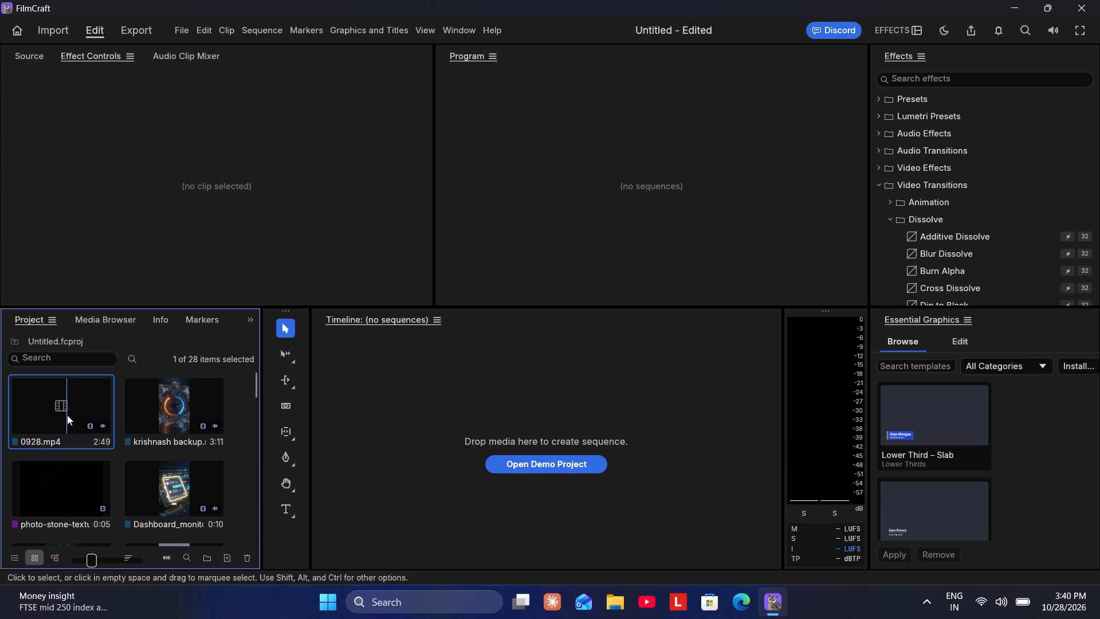
{"action": "double_click", "coordinate": [67, 415]}
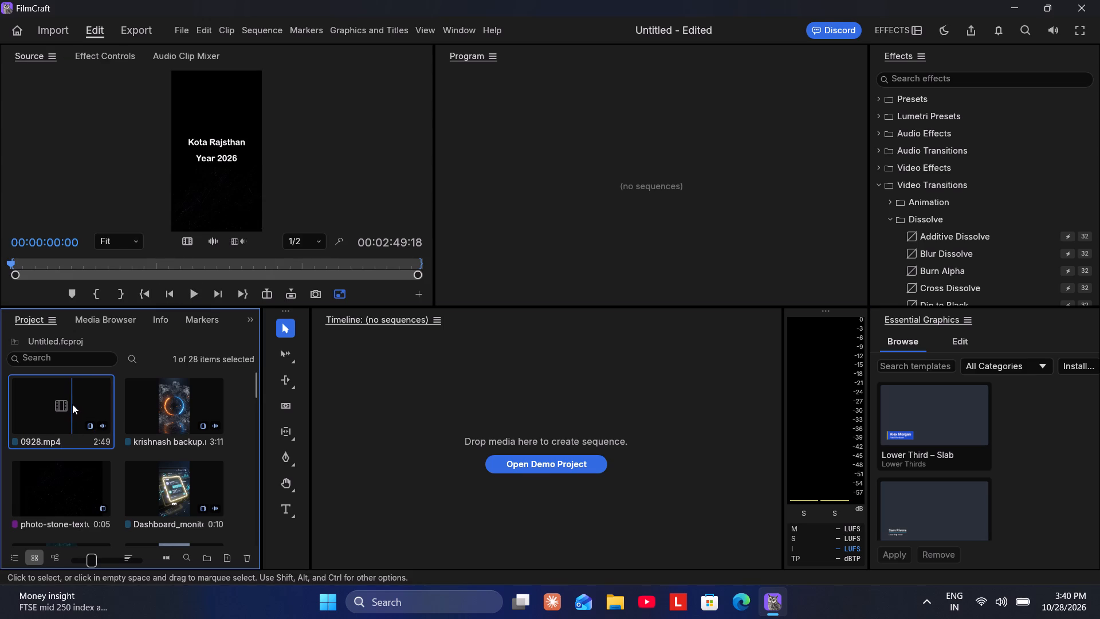
{"action": "key", "text": "Delete"}
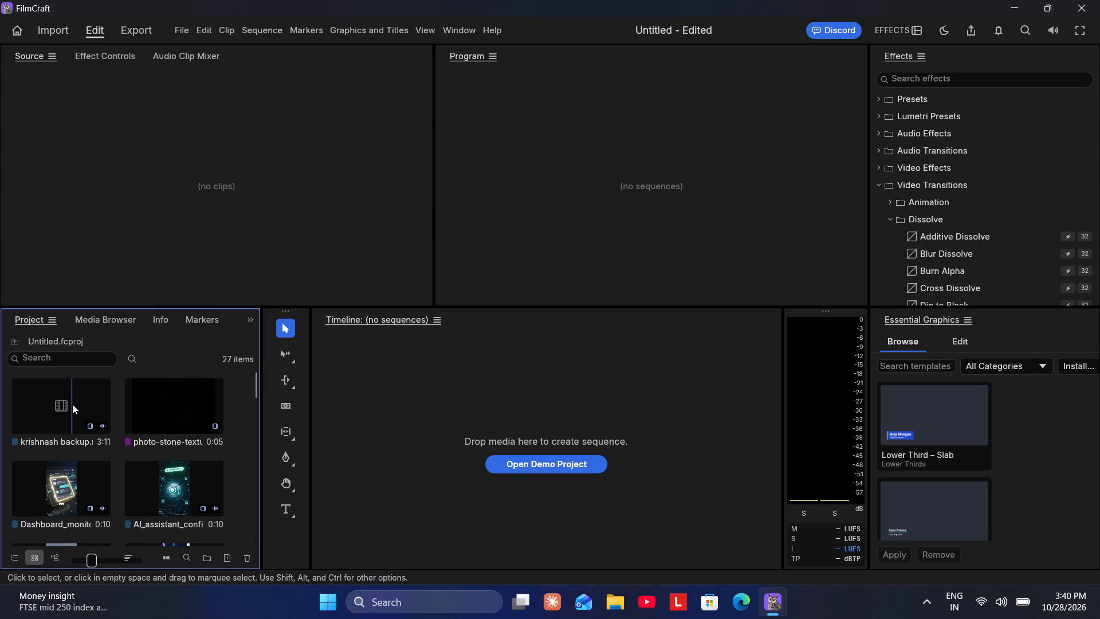
{"action": "double_click", "coordinate": [72, 404]}
{"action": "key", "text": "Delete"}
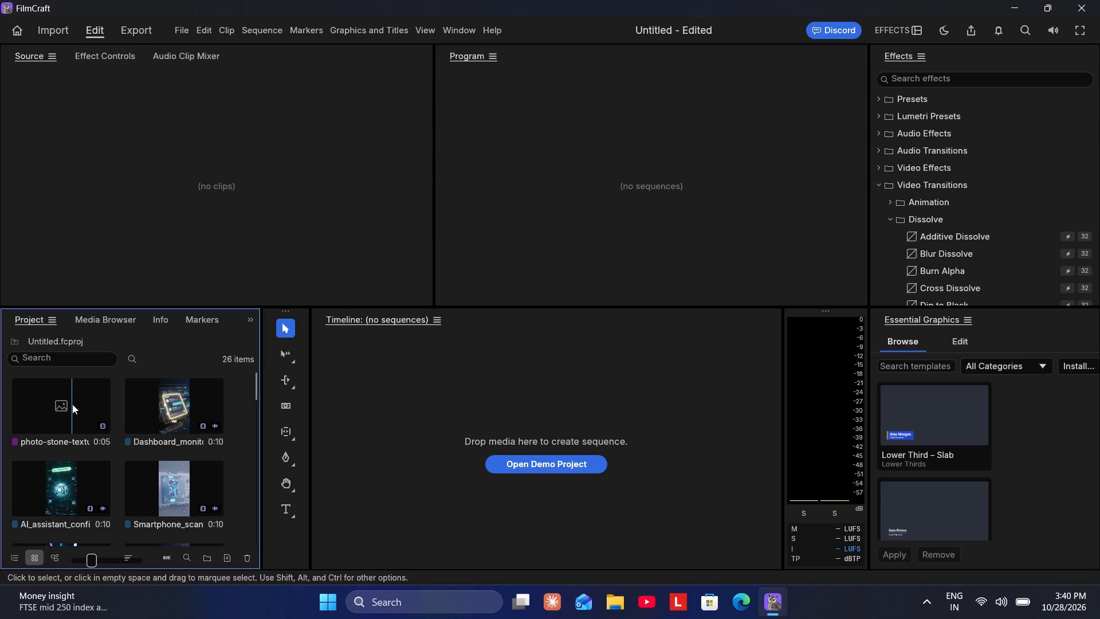
{"action": "double_click", "coordinate": [72, 404]}
{"action": "key", "text": "Delete"}
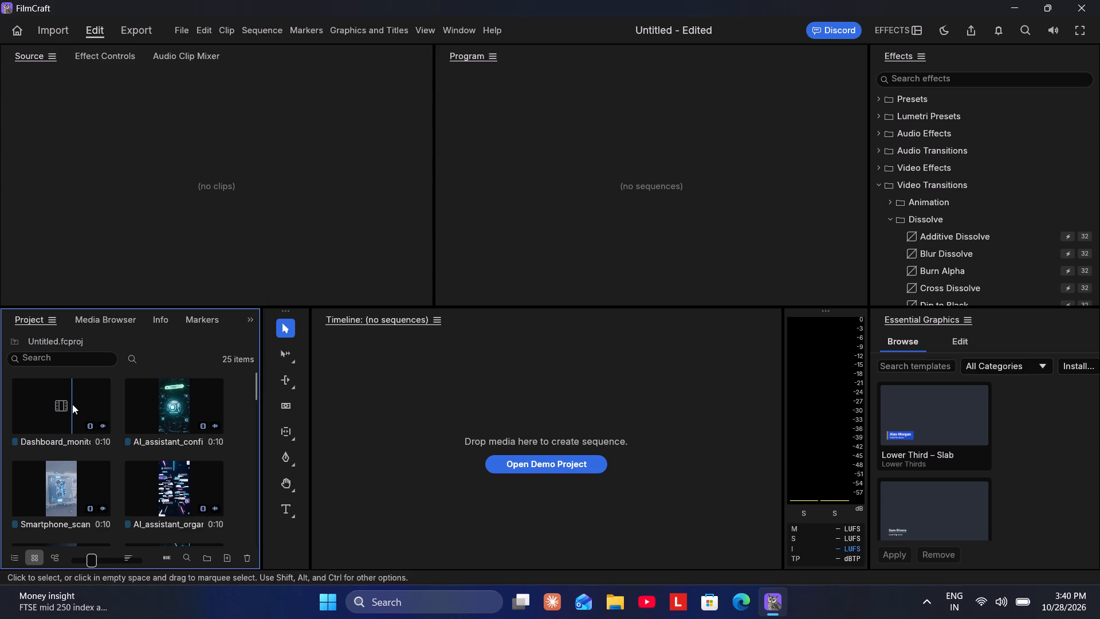
Preview the first Dashboard clip and the three WhatsApp images at the end of the project's media in the source monitor.
{"action": "double_click", "coordinate": [72, 404]}
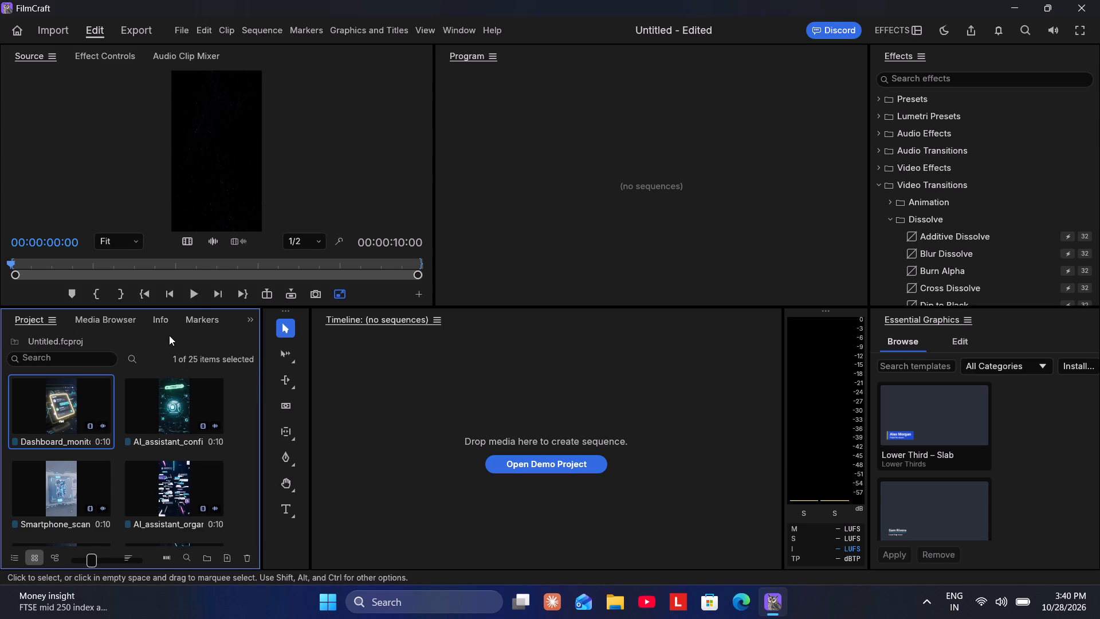
{"action": "left_click", "coordinate": [195, 292]}
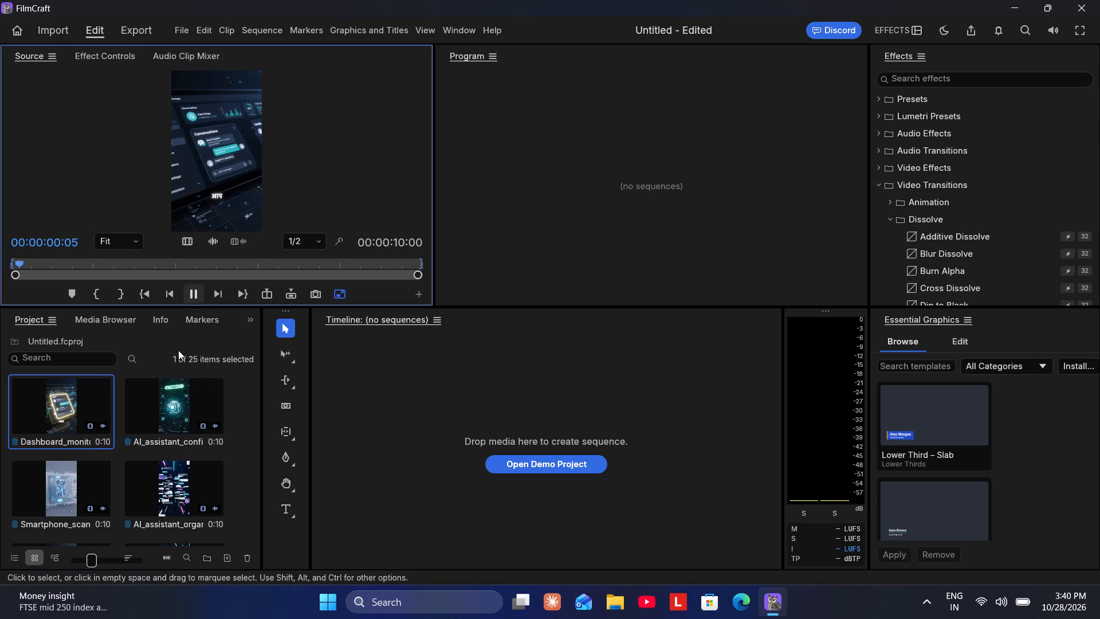
{"action": "scroll", "coordinate": [132, 478], "scroll_direction": "down", "scroll_amount": 6}
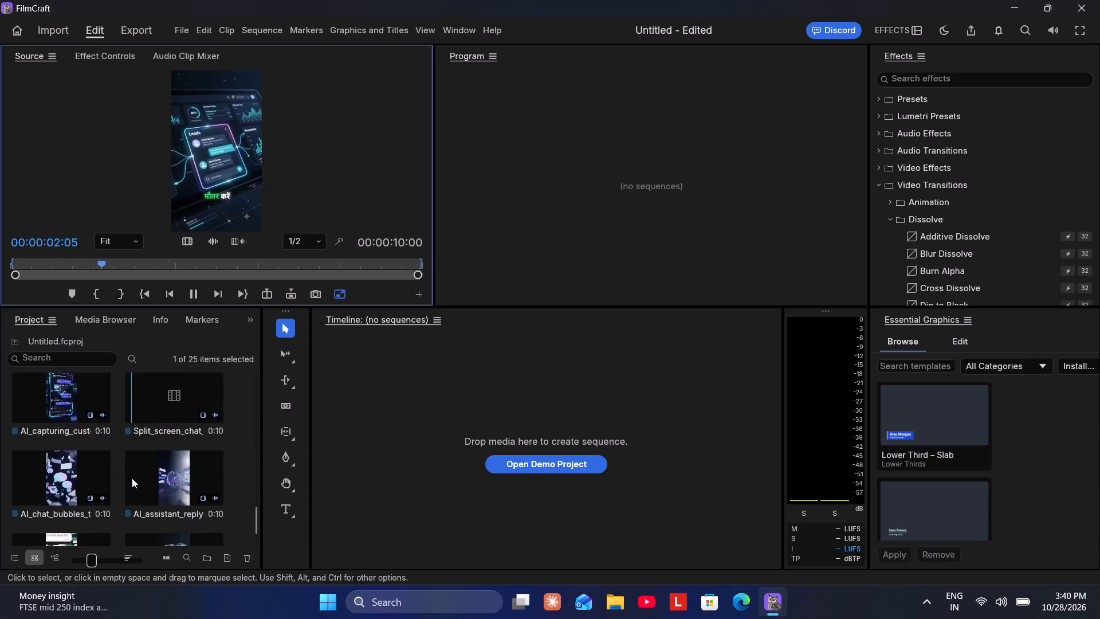
{"action": "scroll", "coordinate": [132, 478], "scroll_direction": "down", "scroll_amount": 3}
{"action": "double_click", "coordinate": [78, 472]}
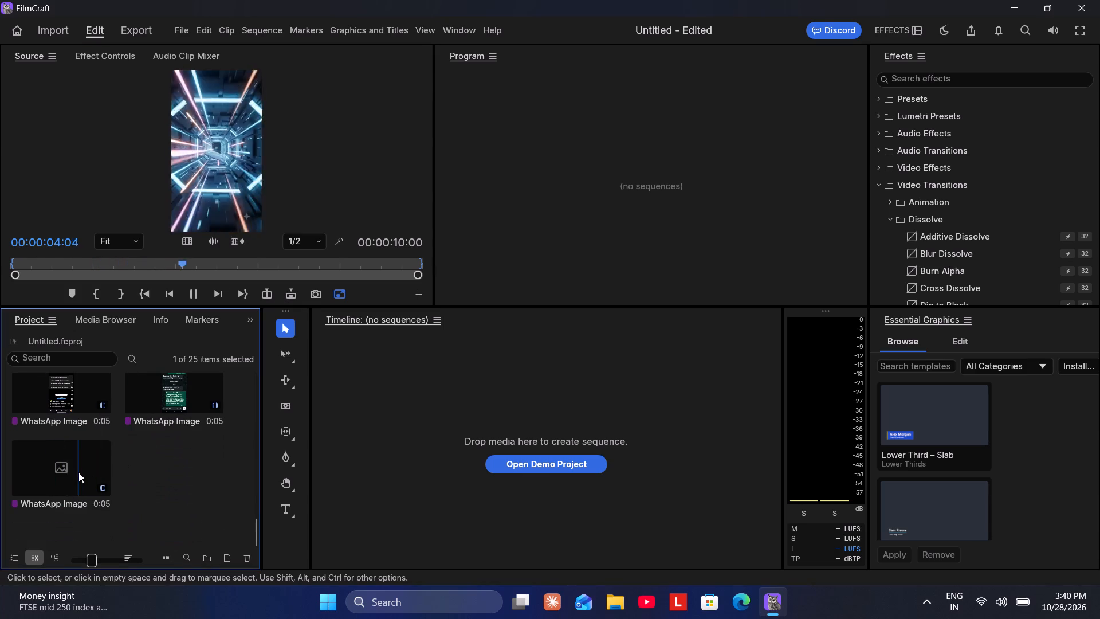
{"action": "double_click", "coordinate": [172, 401]}
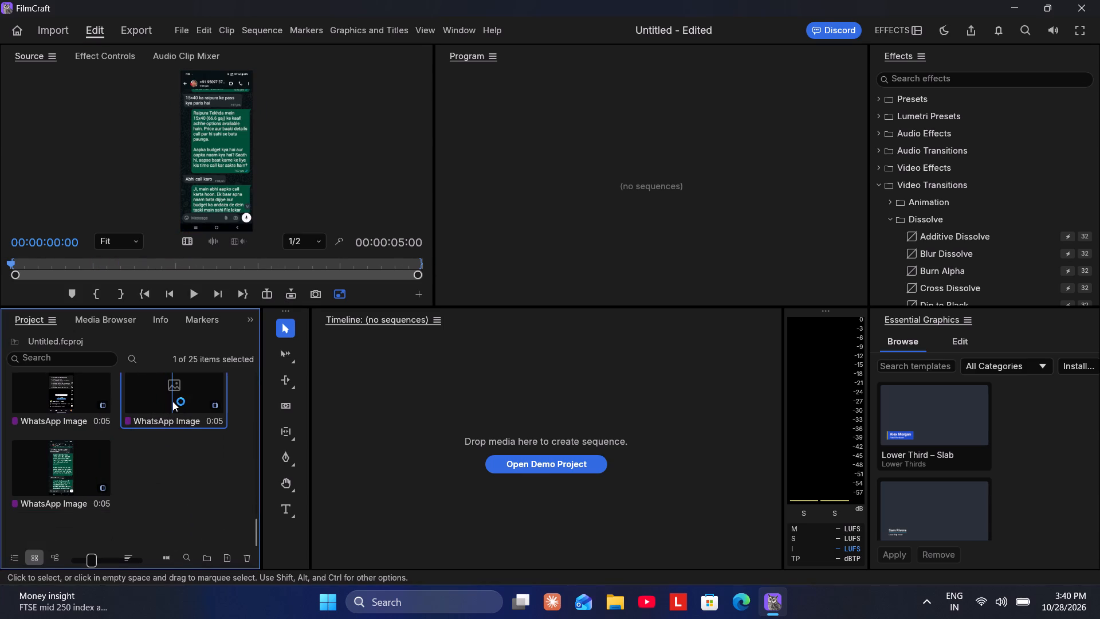
{"action": "double_click", "coordinate": [64, 408]}
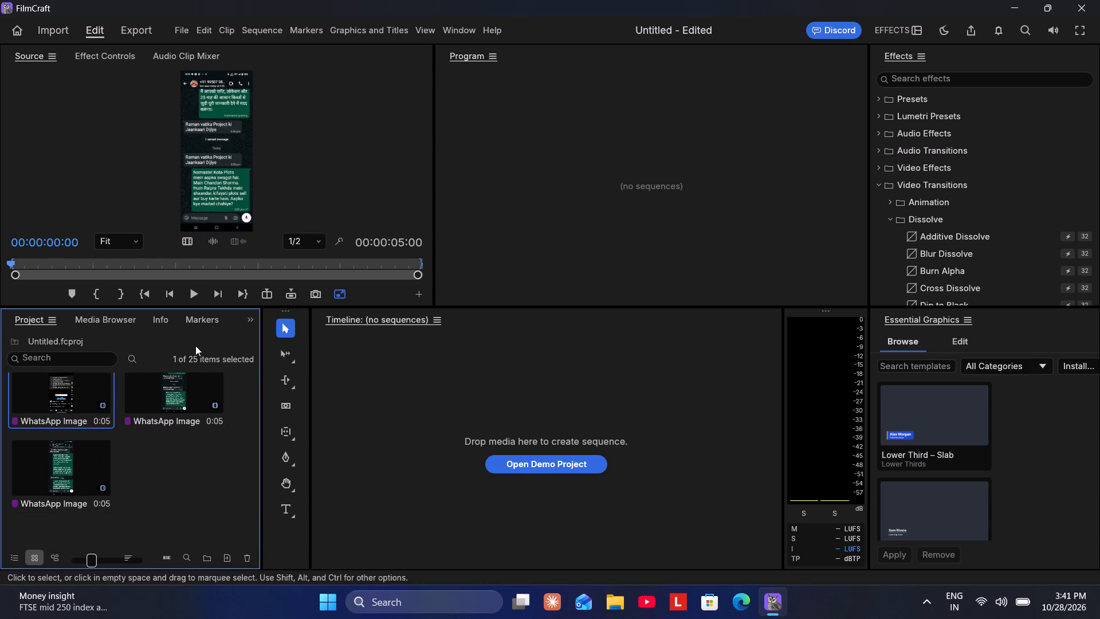
{"action": "left_click", "coordinate": [188, 289]}
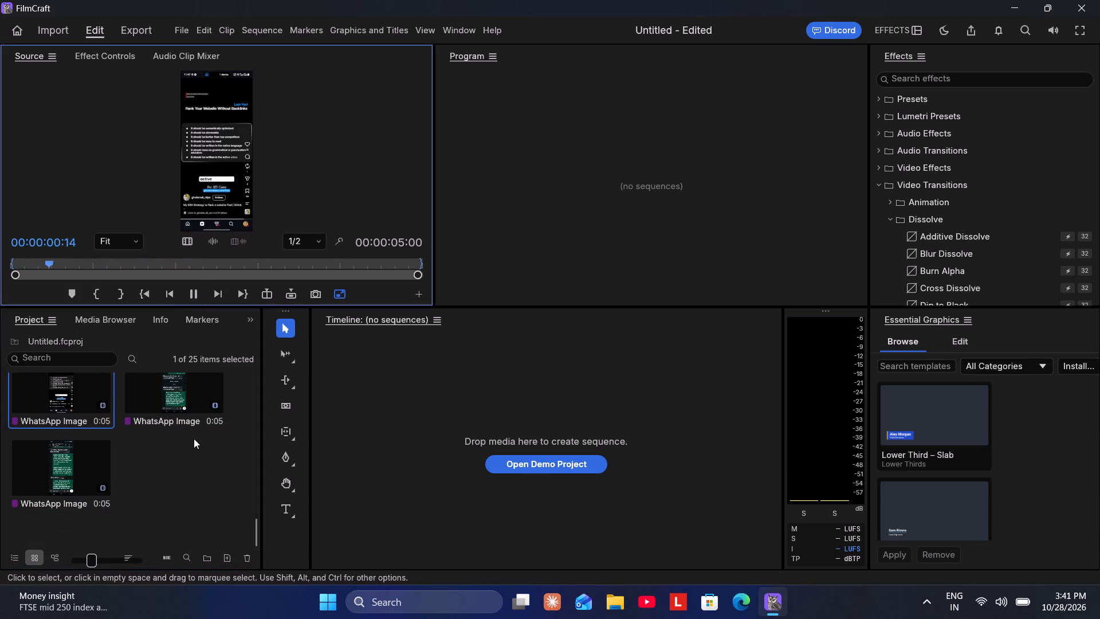
Delete the three WhatsApp images from the project's media.
{"action": "scroll", "coordinate": [194, 438], "scroll_direction": "up", "scroll_amount": 9}
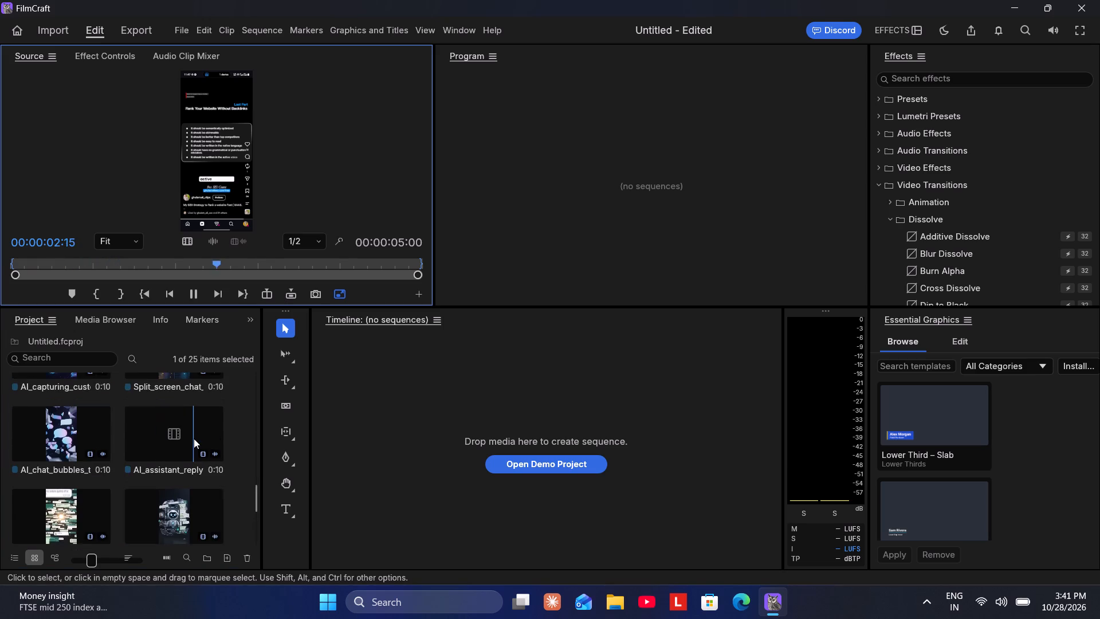
{"action": "scroll", "coordinate": [194, 438], "scroll_direction": "down", "scroll_amount": 1}
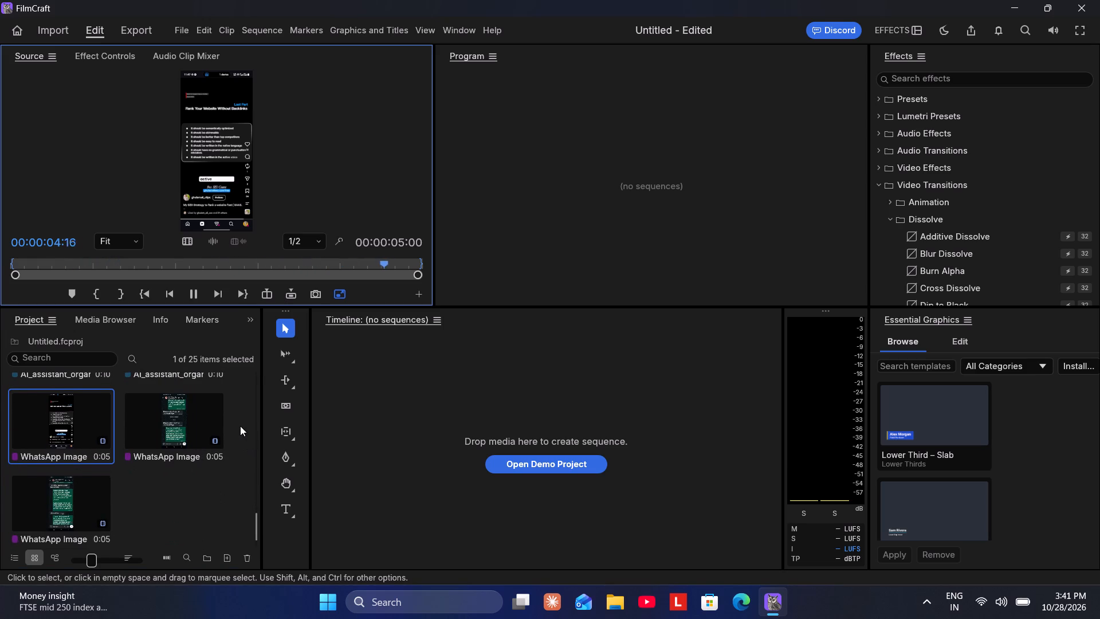
{"action": "left_click_drag", "start_coordinate": [239, 425], "coordinate": [22, 505]}
{"action": "key", "text": "Delete"}
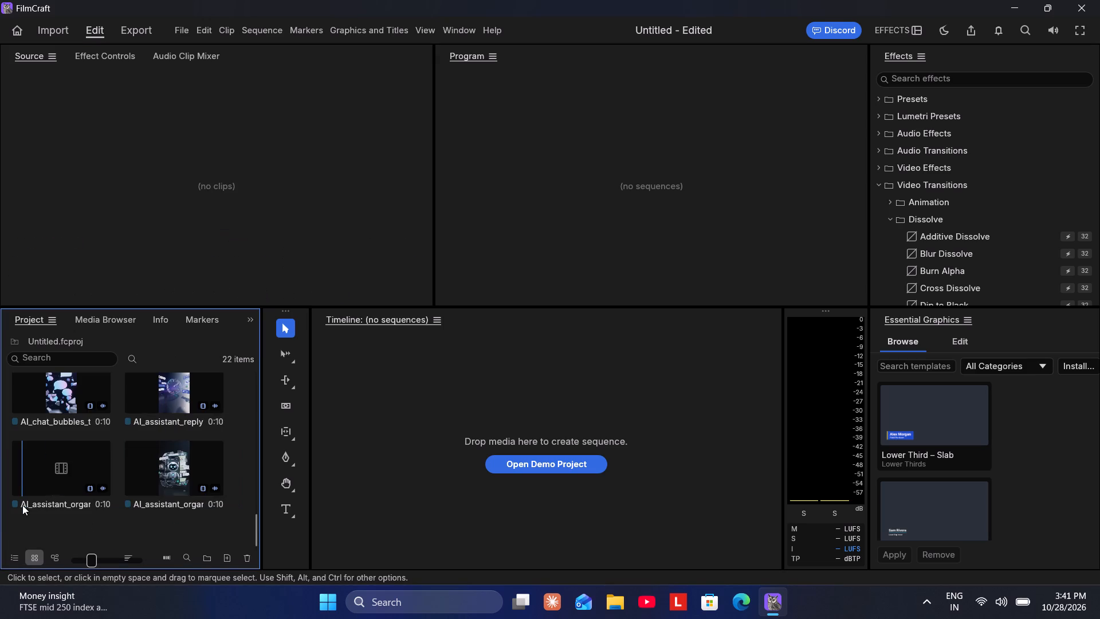
Create a sequence by placing all the remaining project clips together on the empty timeline.
{"action": "key", "text": "ctrl+a"}
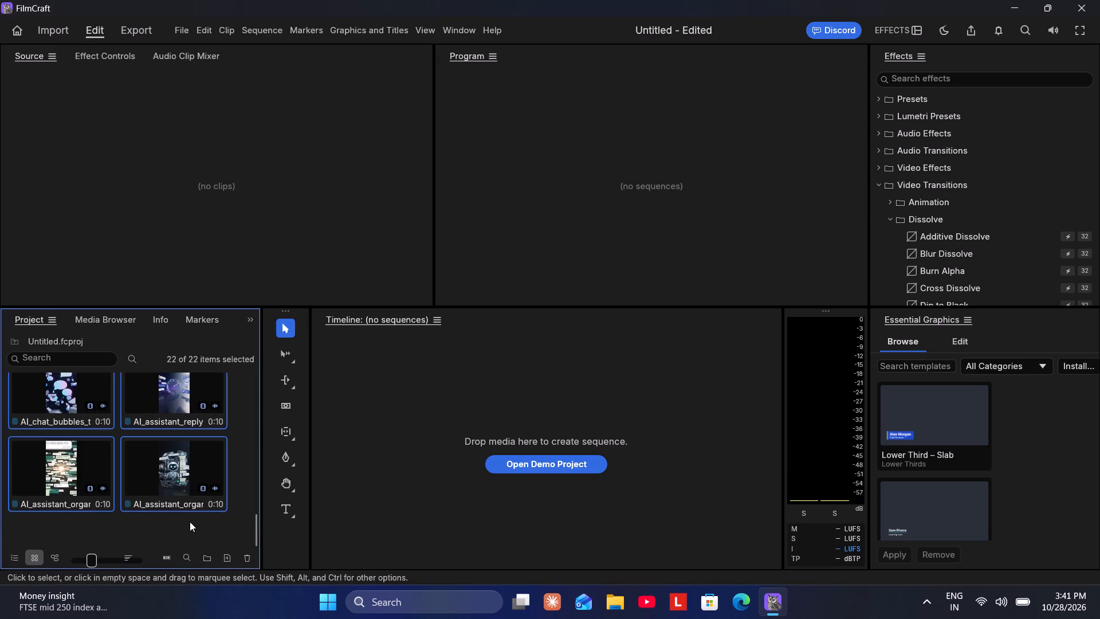
{"action": "left_click_drag", "start_coordinate": [148, 484], "coordinate": [412, 484]}
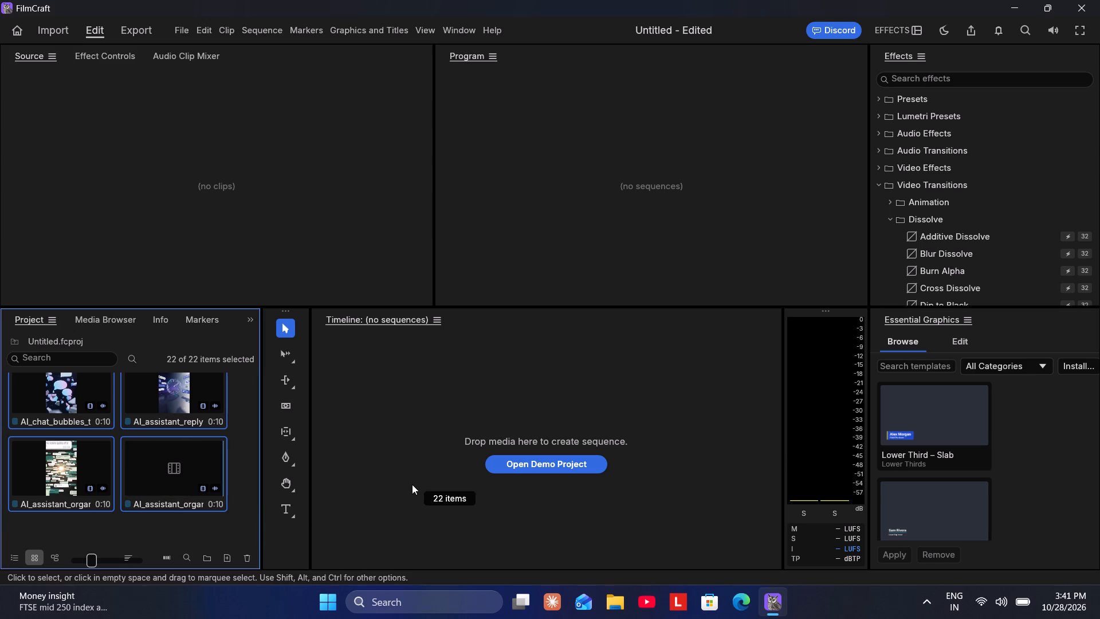
{"action": "left_click_drag", "start_coordinate": [412, 484], "coordinate": [409, 483]}
Play the new sequence from its start to review the assembled clips.
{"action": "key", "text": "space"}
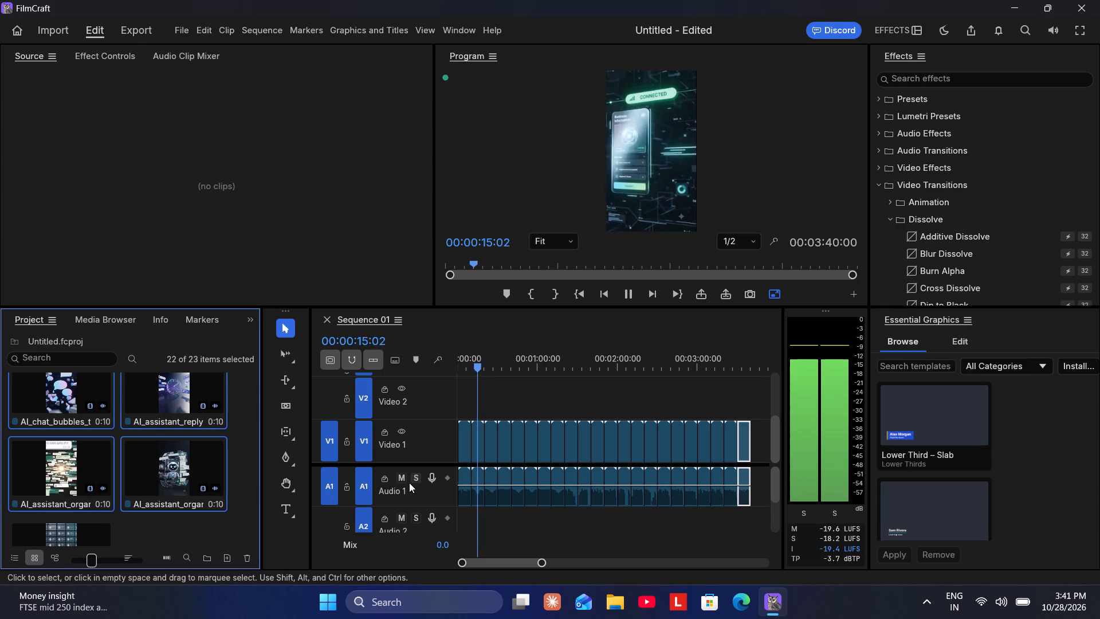
Undo the last edit made to Sequence 01.
{"action": "key", "text": "ctrl+z"}
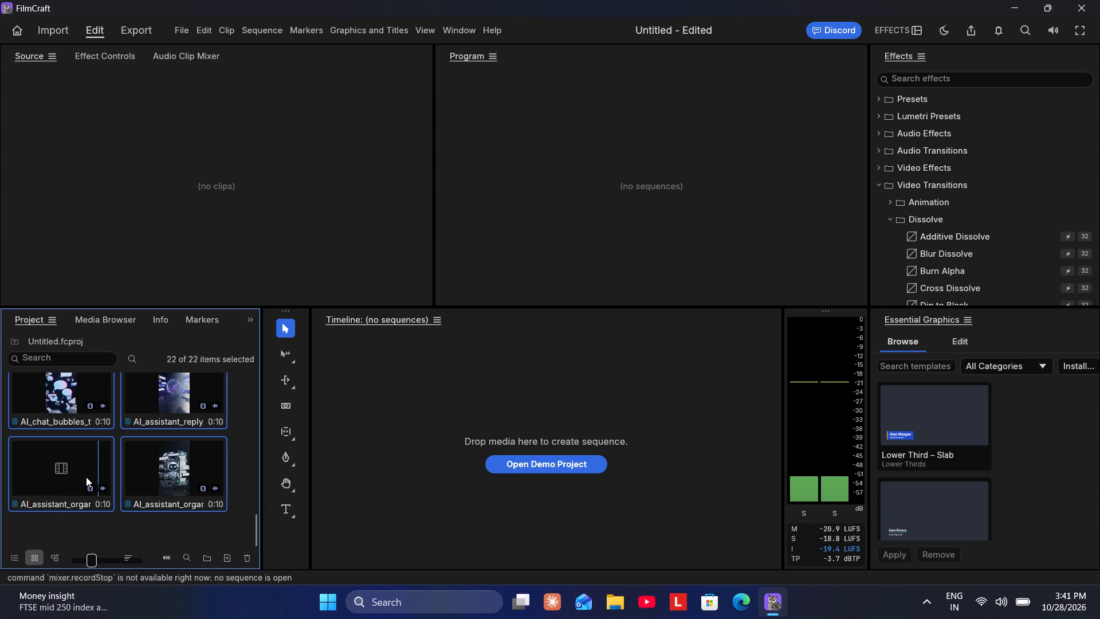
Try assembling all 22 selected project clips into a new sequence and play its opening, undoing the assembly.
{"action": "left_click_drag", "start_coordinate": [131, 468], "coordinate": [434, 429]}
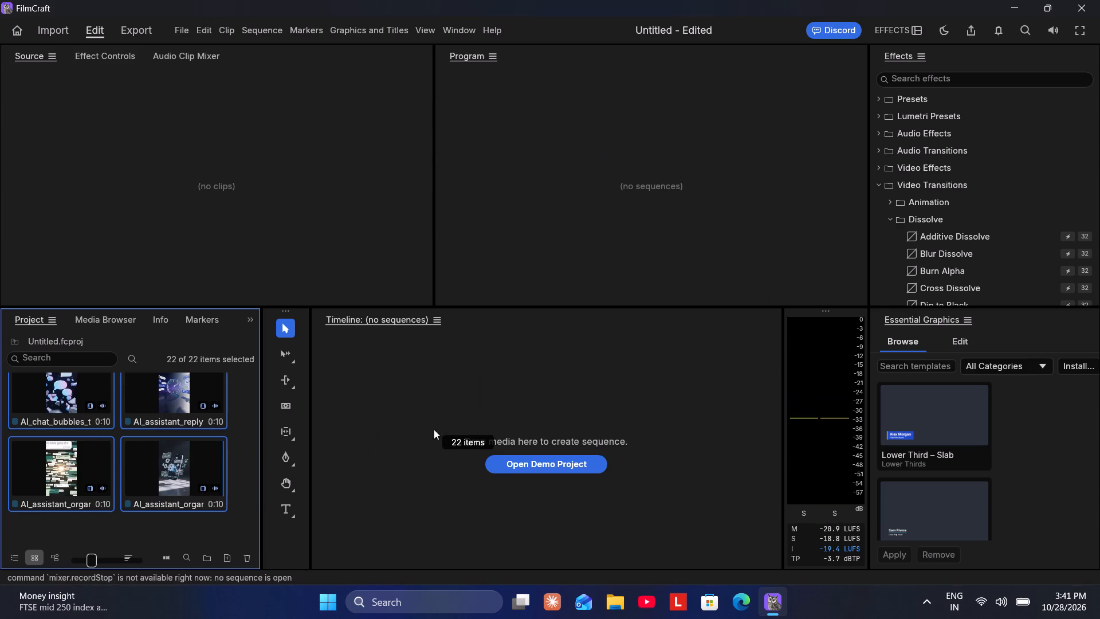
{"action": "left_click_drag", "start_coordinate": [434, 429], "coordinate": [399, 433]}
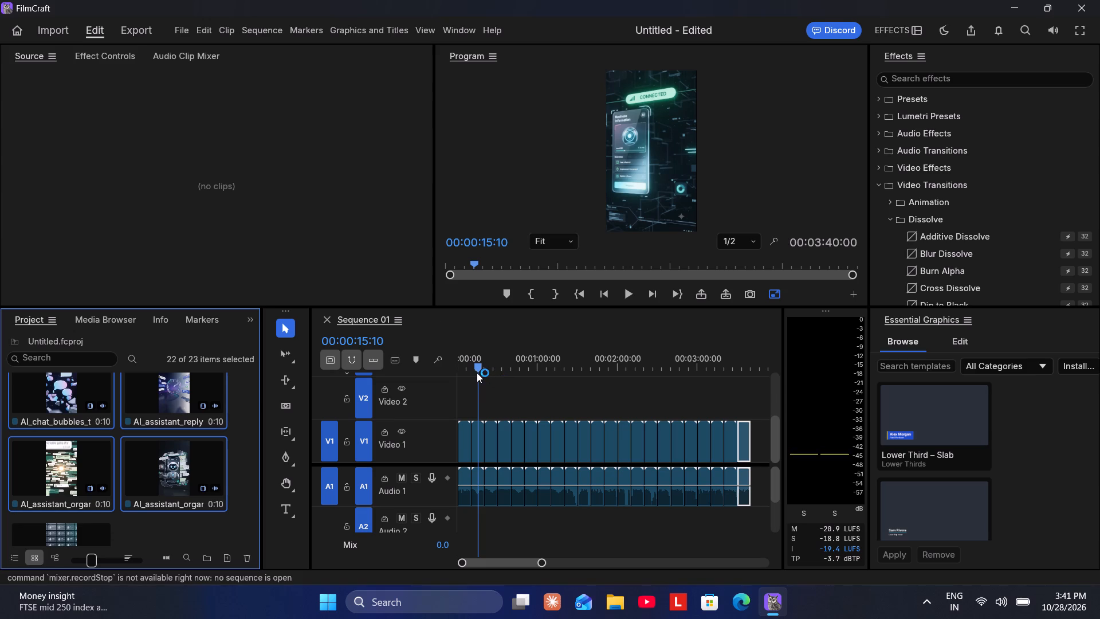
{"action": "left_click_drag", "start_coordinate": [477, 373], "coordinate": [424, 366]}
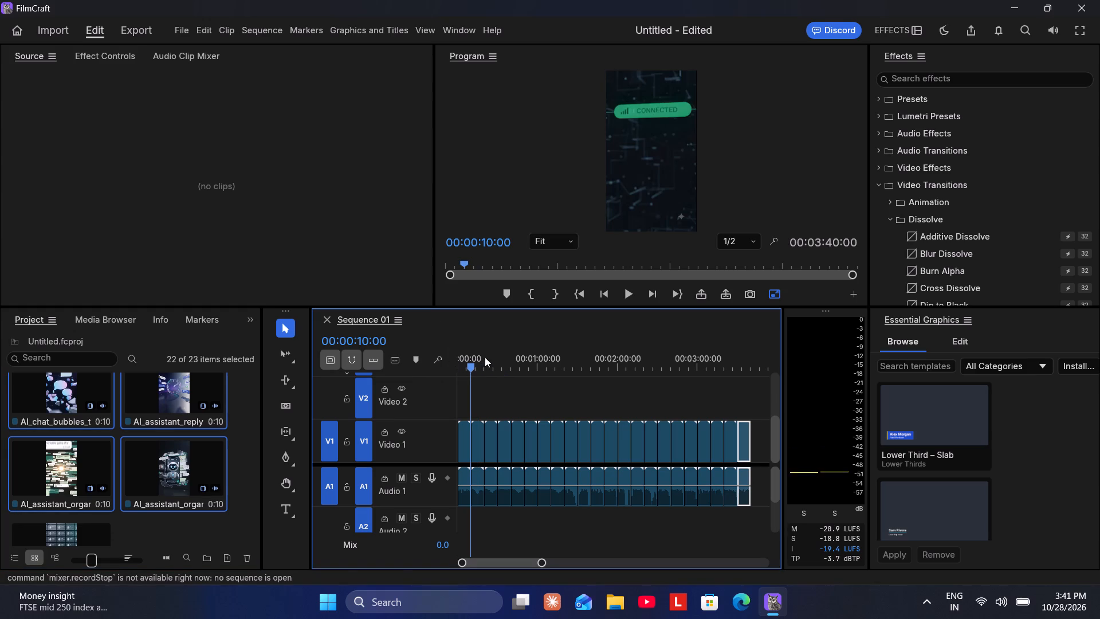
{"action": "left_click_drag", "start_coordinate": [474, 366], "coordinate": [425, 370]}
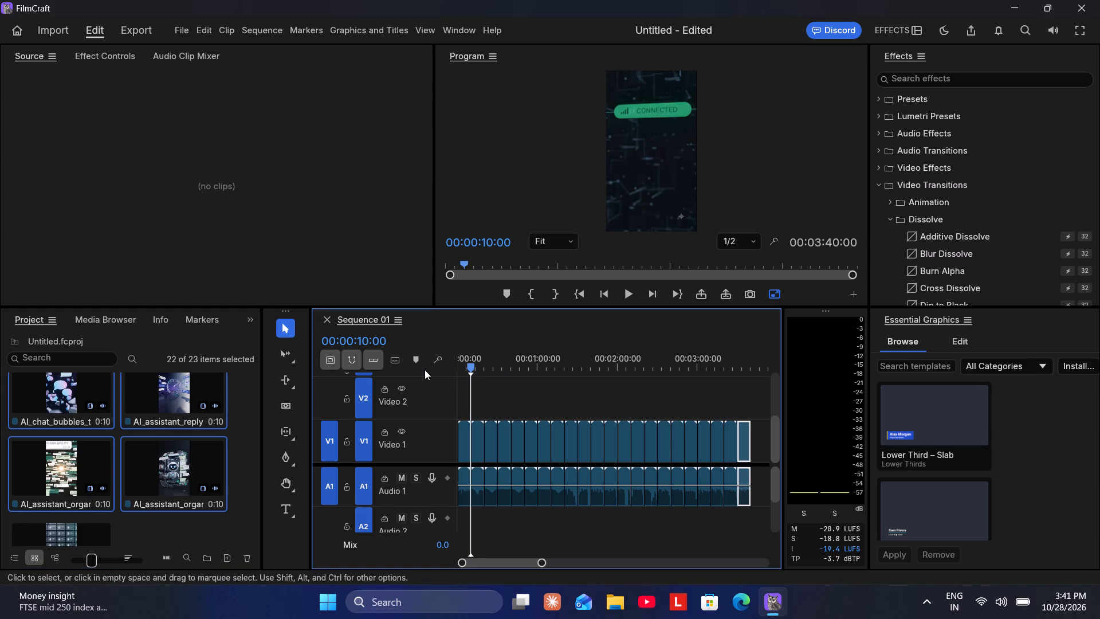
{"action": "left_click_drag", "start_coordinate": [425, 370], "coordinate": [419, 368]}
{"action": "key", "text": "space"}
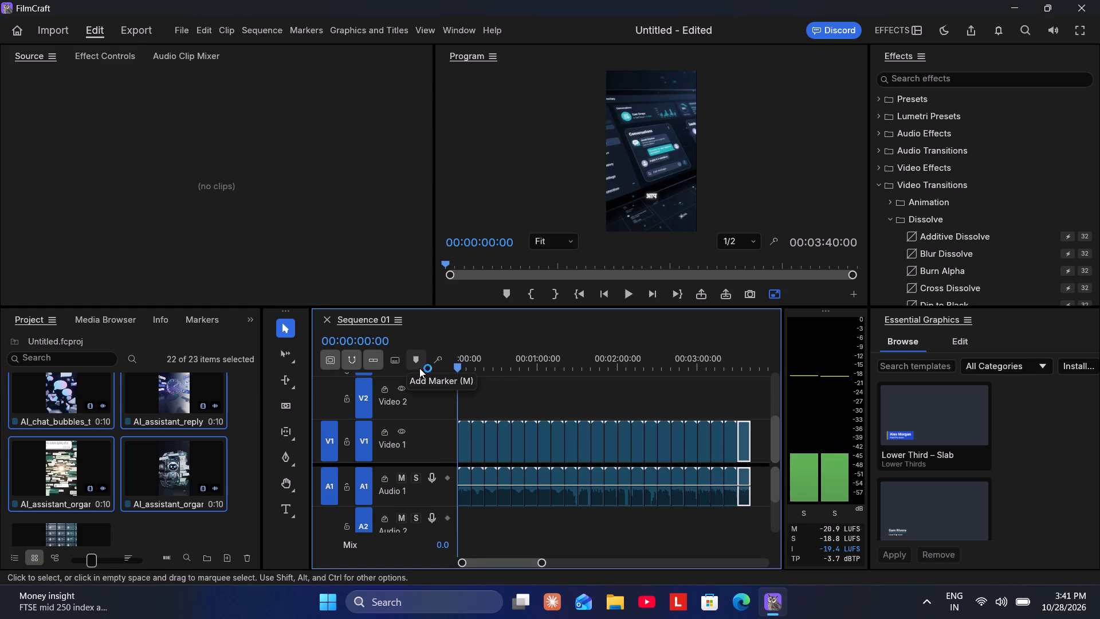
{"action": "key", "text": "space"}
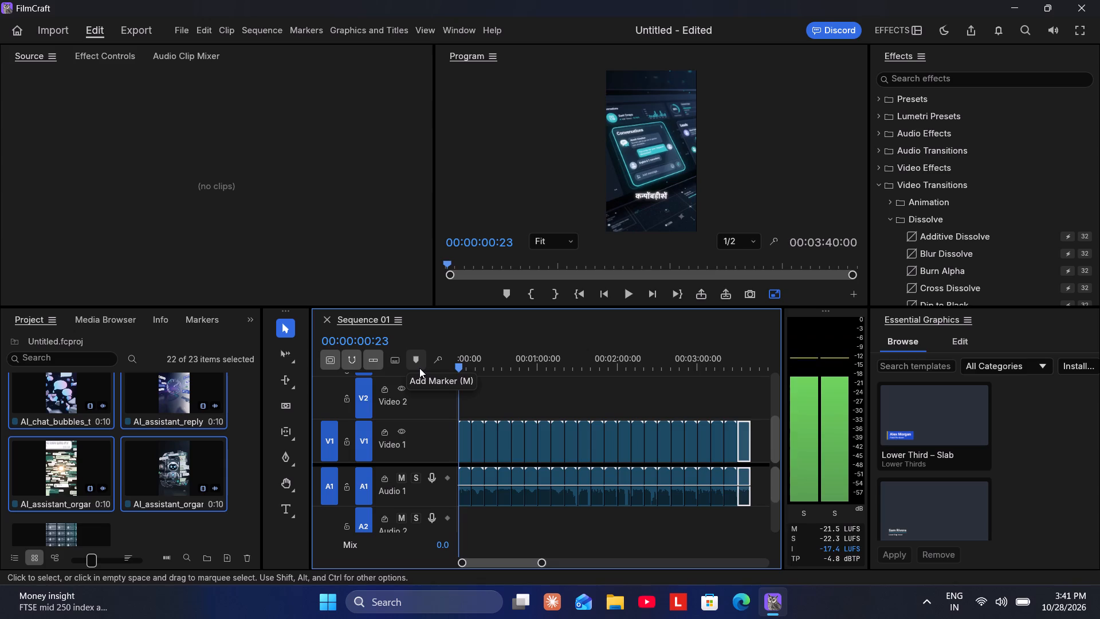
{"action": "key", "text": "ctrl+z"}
Create a new sequence from only the AI_assistant_organizes_WhatsApp clip ending in 20260928003846.mp4 and play it from the start.
{"action": "left_click", "coordinate": [192, 522]}
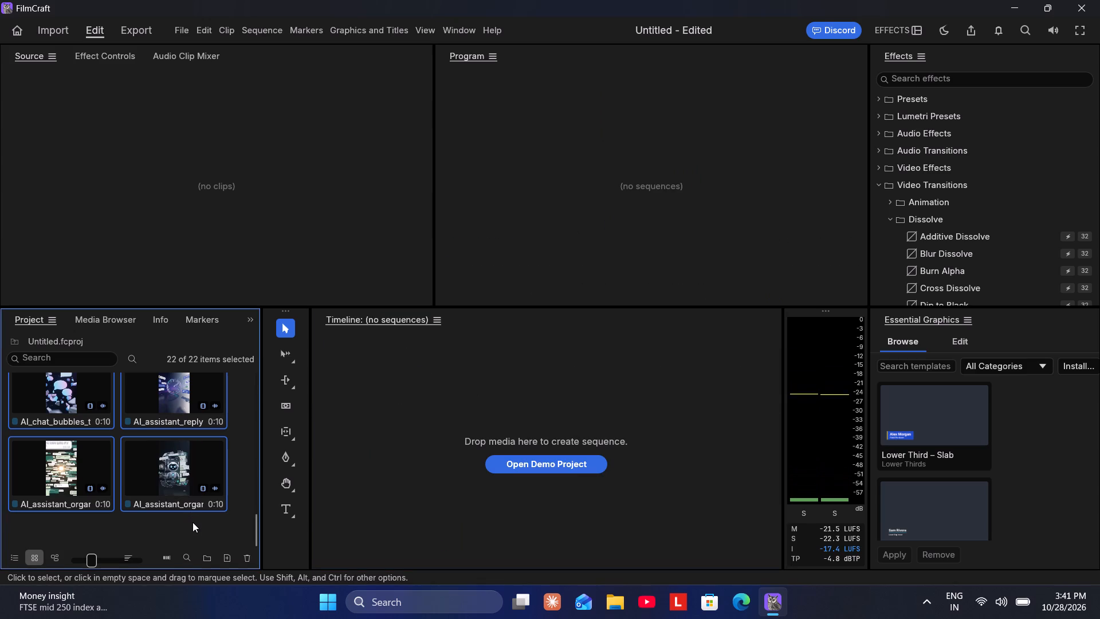
{"action": "double_click", "coordinate": [172, 459]}
{"action": "left_click_drag", "start_coordinate": [172, 461], "coordinate": [360, 434]}
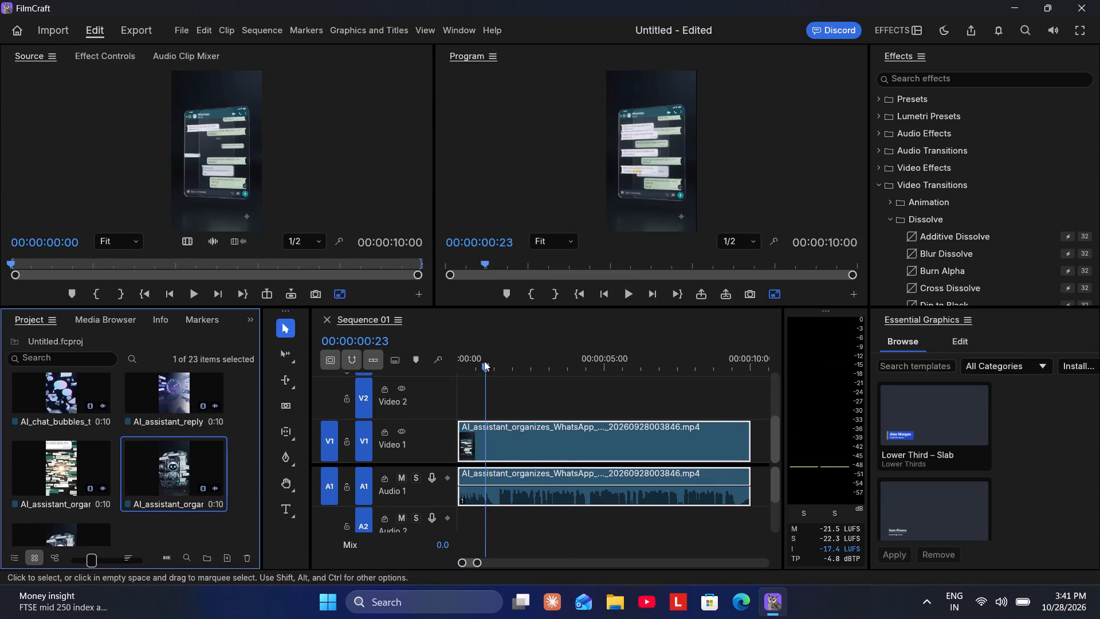
{"action": "left_click_drag", "start_coordinate": [484, 361], "coordinate": [421, 373]}
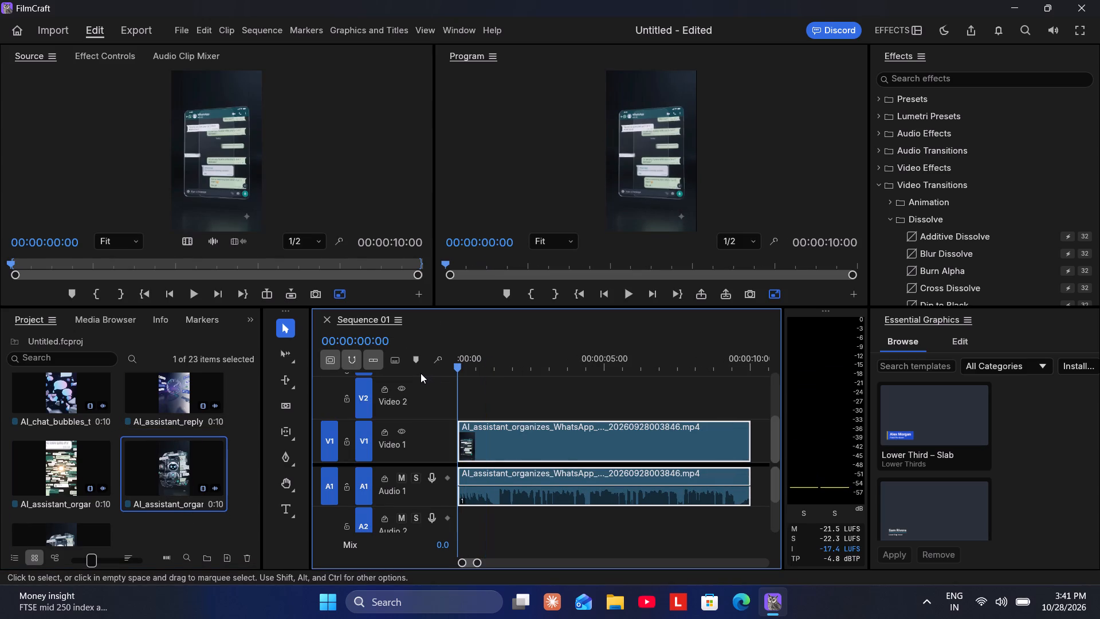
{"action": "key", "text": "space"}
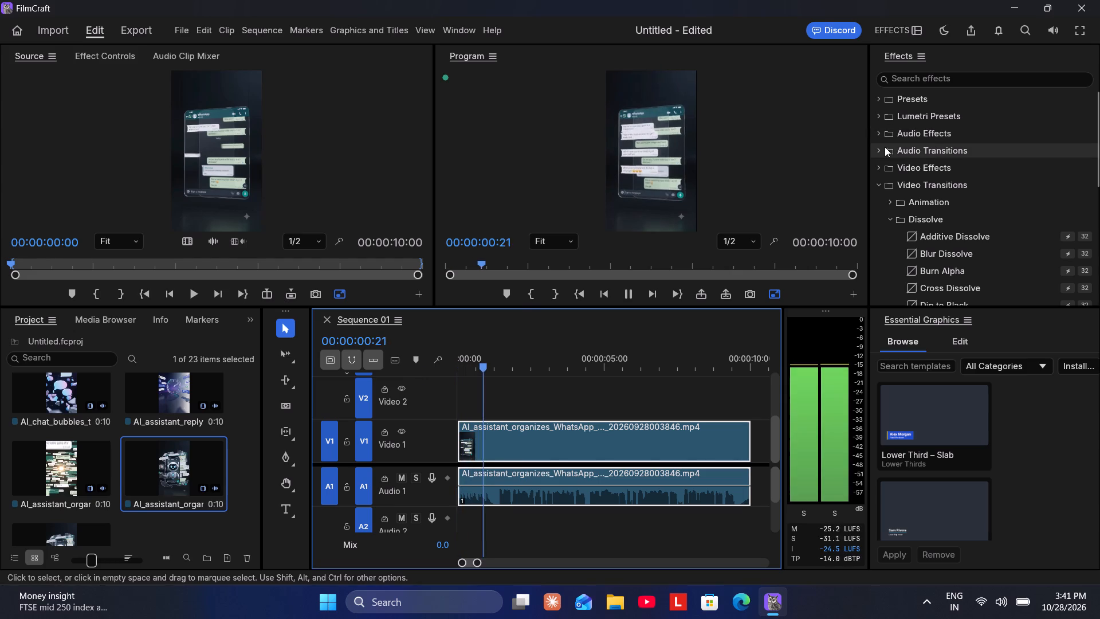
Enlarge the Source, Program and Timeline areas by narrowing the Effects and Essential Graphics area.
{"action": "left_click_drag", "start_coordinate": [865, 150], "coordinate": [866, 173]}
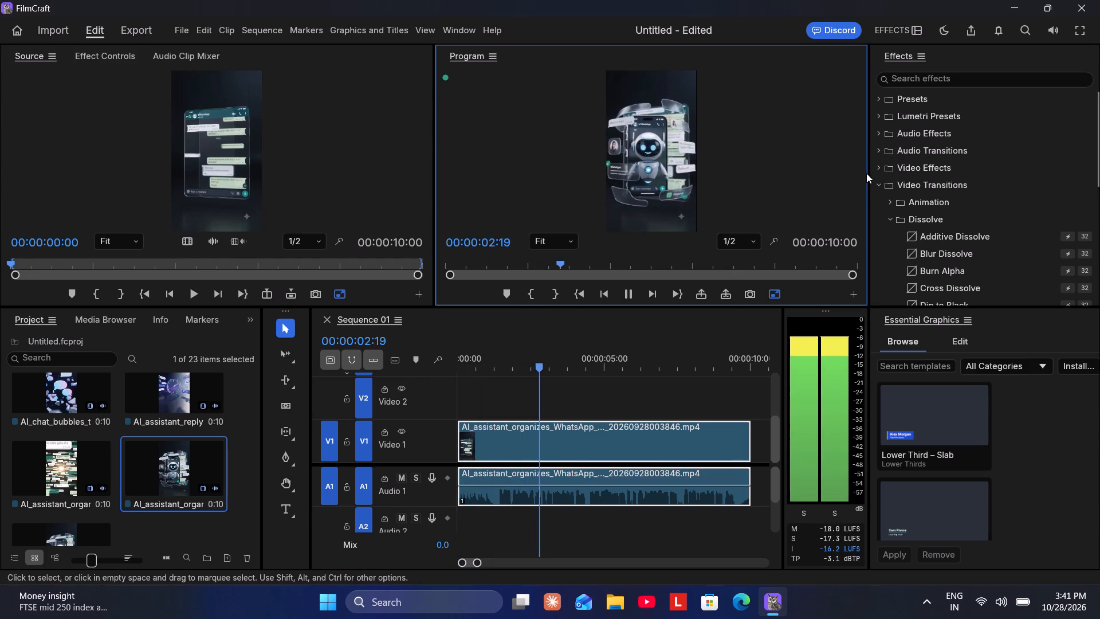
{"action": "left_click_drag", "start_coordinate": [866, 173], "coordinate": [867, 187]}
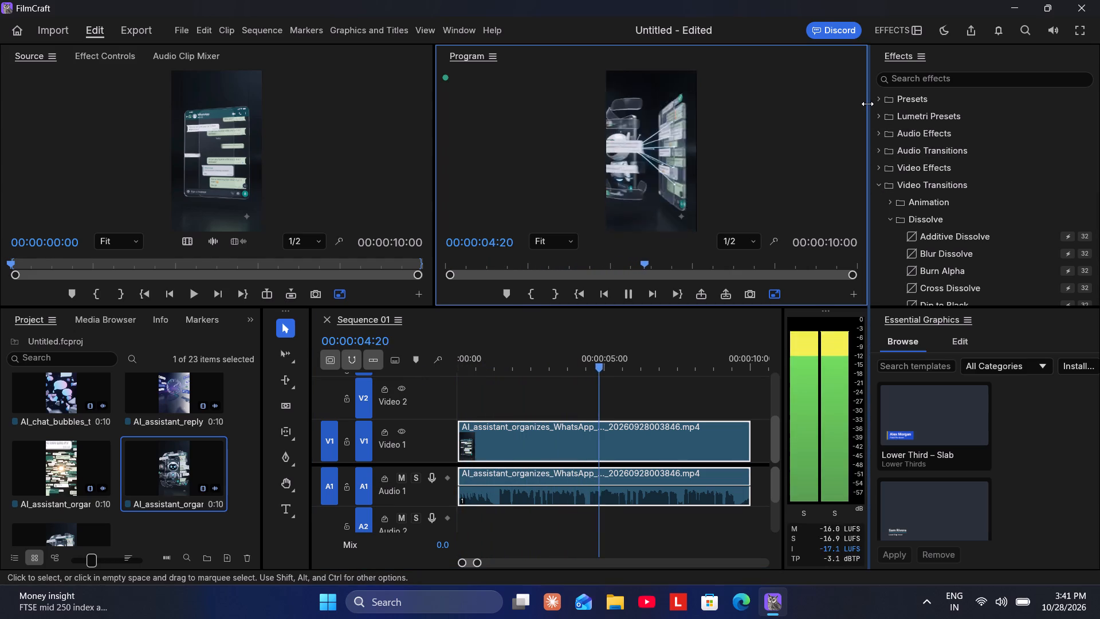
{"action": "left_click_drag", "start_coordinate": [867, 104], "coordinate": [1012, 125]}
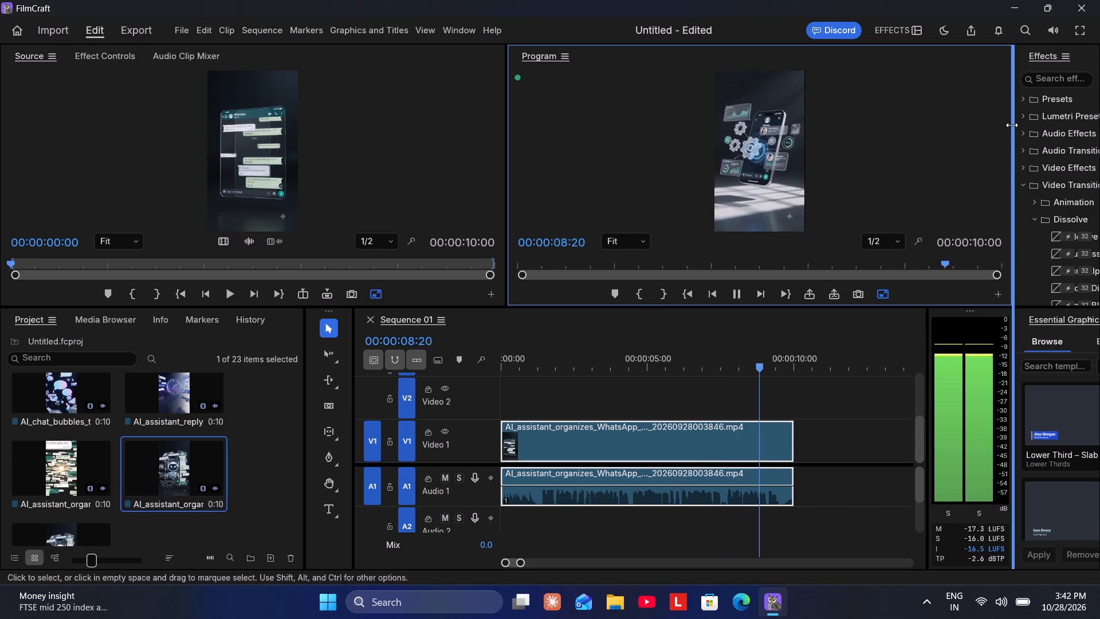
Replay the WhatsApp organizing clip in Sequence 01 from the beginning to review its picture and sound, stopping near its end.
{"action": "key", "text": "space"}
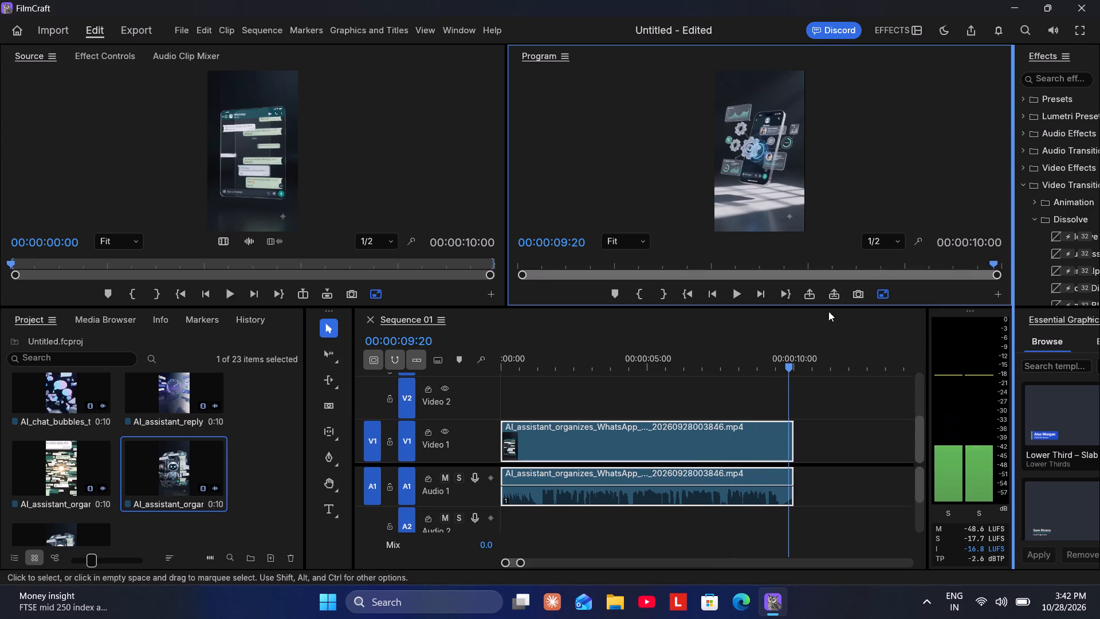
{"action": "left_click", "coordinate": [516, 366]}
{"action": "left_click_drag", "start_coordinate": [516, 366], "coordinate": [485, 370]}
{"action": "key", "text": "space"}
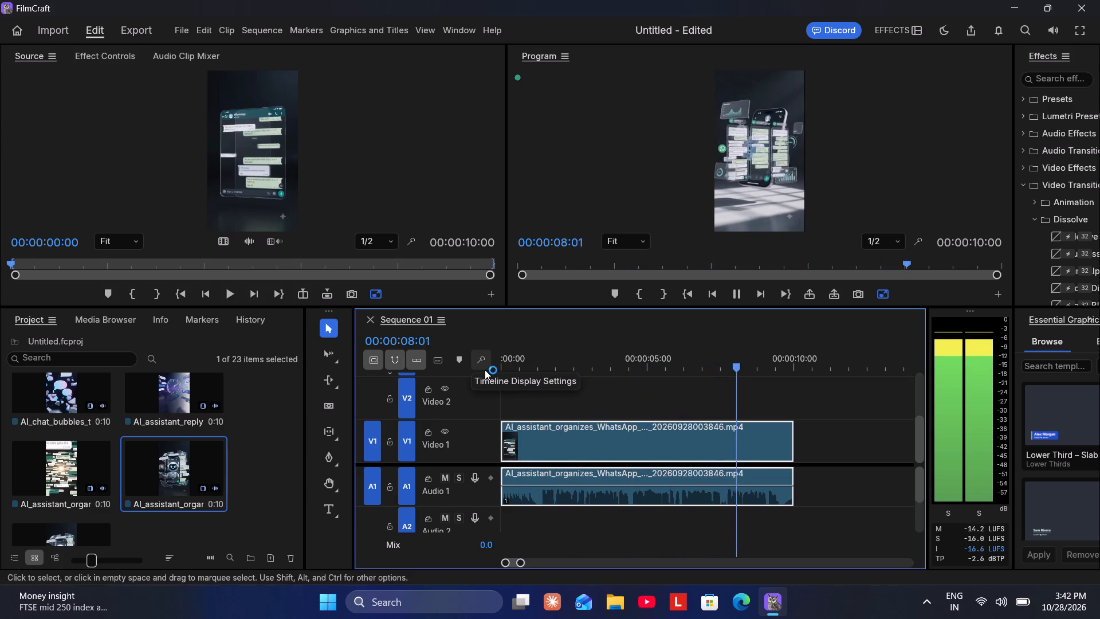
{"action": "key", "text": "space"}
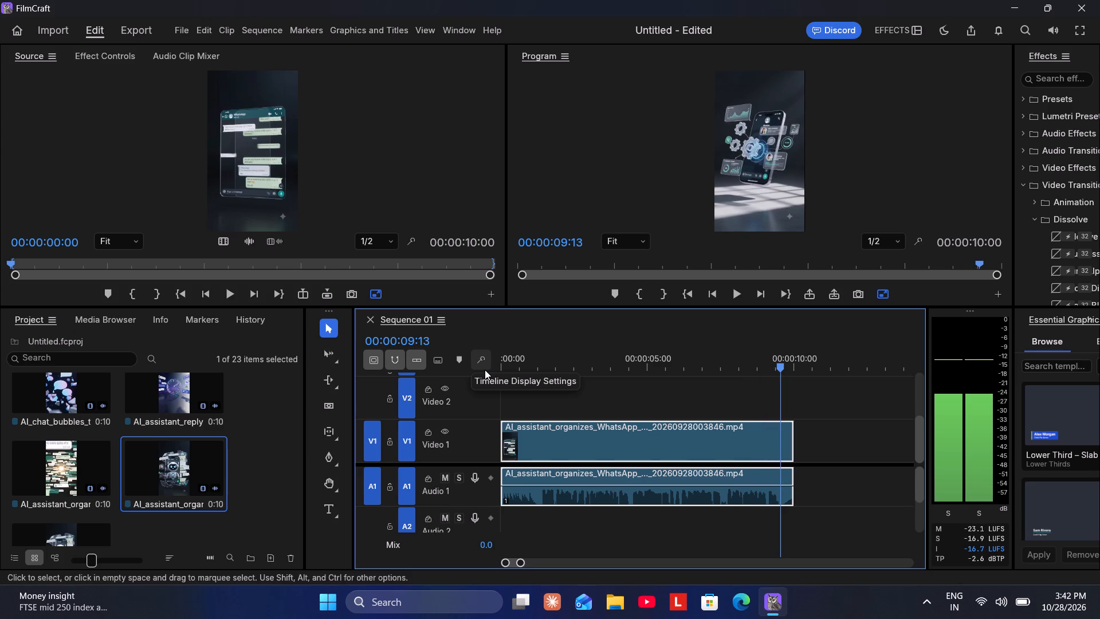
Split the AI_assistant_organizes_WhatsApp clip at 00:00:09:13 and delete the short piece after the cut.
{"action": "key", "text": "ctrl+k"}
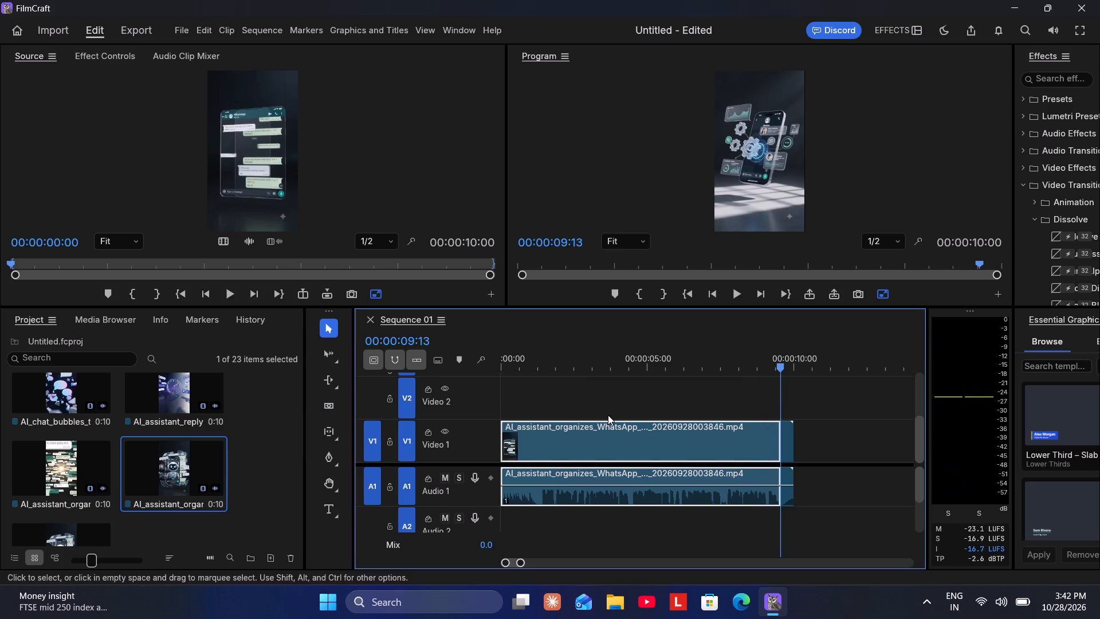
{"action": "left_click_drag", "start_coordinate": [826, 434], "coordinate": [793, 489]}
{"action": "key", "text": "Delete"}
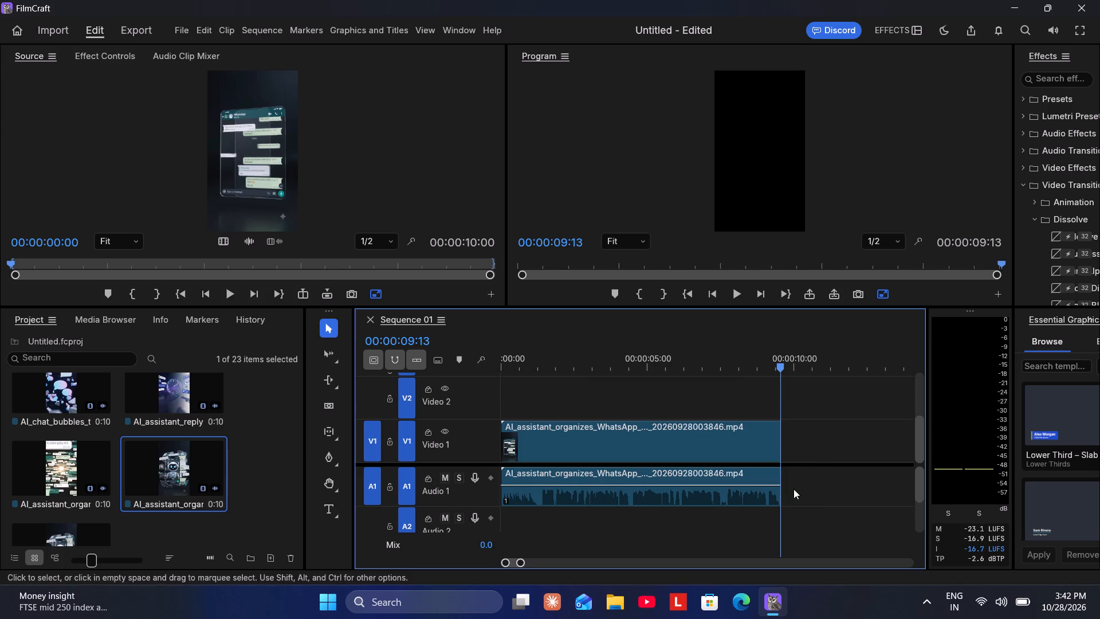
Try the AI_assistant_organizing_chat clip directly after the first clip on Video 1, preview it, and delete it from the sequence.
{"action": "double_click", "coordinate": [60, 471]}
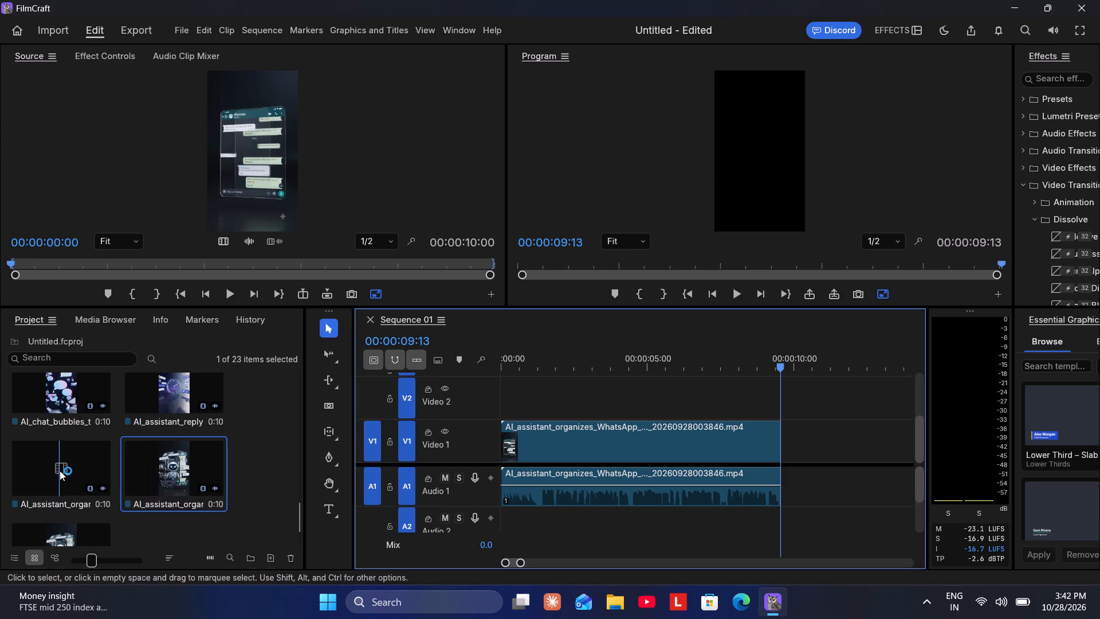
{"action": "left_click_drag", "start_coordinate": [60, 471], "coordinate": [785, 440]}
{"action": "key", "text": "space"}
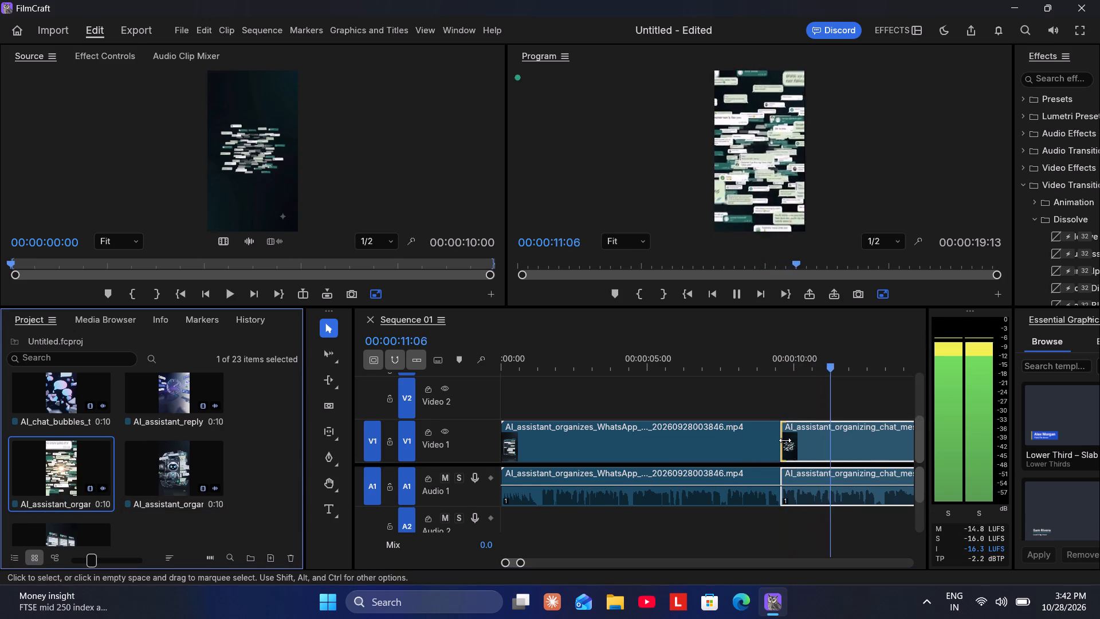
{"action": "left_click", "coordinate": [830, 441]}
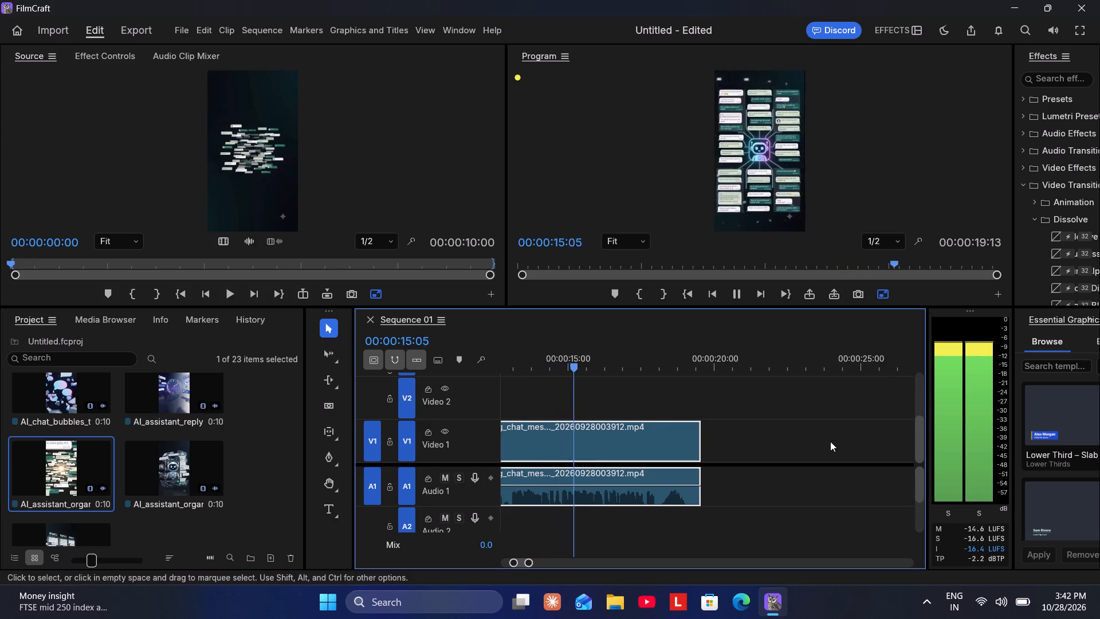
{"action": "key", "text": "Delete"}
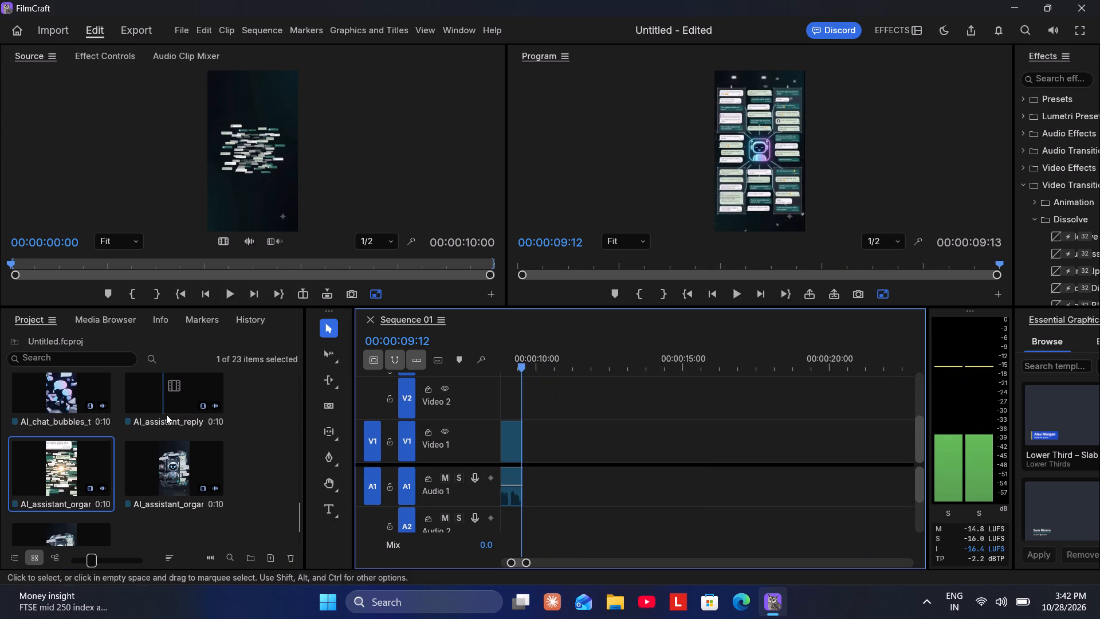
Place the AI_assistant_replying_to_customers clip on Video 1 directly against the end of the first clip.
{"action": "double_click", "coordinate": [182, 391]}
{"action": "left_click_drag", "start_coordinate": [182, 391], "coordinate": [230, 403]}
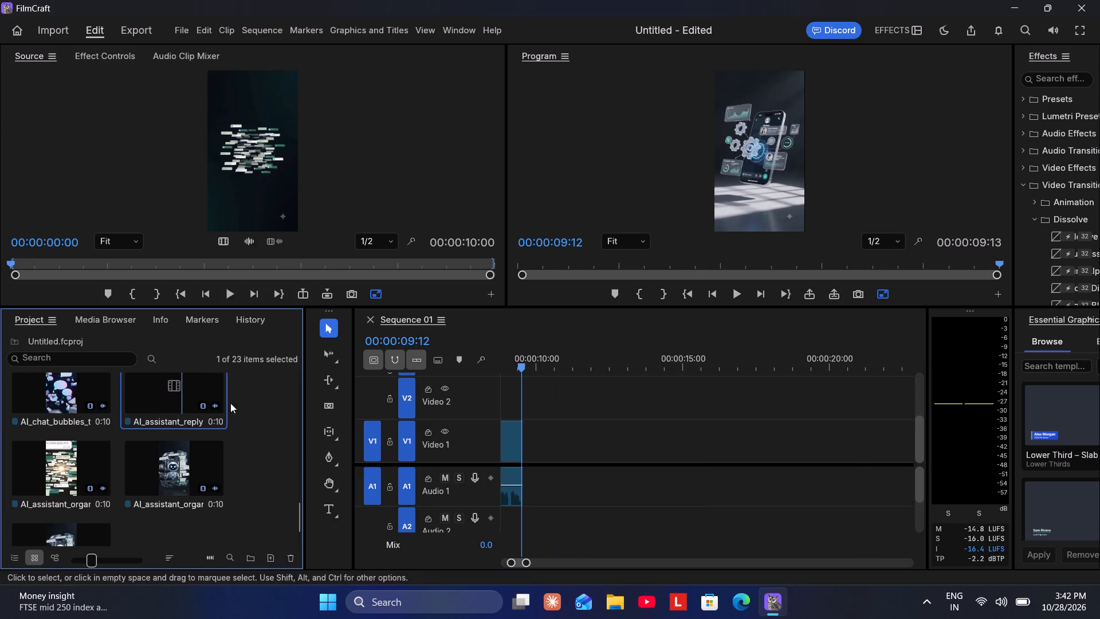
{"action": "left_click_drag", "start_coordinate": [230, 403], "coordinate": [543, 428]}
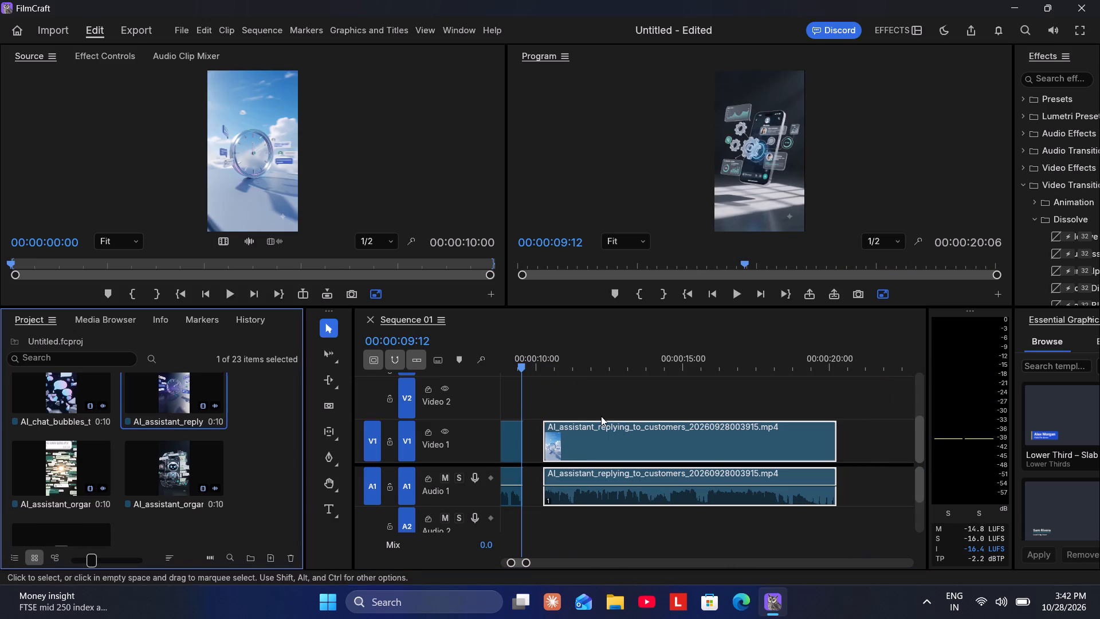
{"action": "left_click_drag", "start_coordinate": [573, 446], "coordinate": [550, 452]}
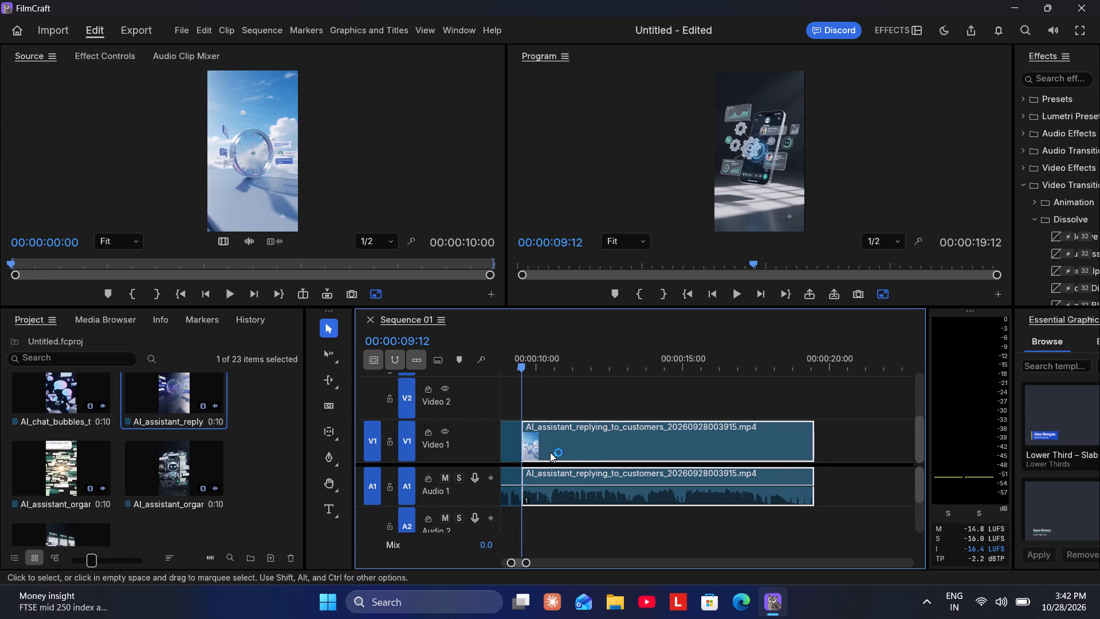
Play back the AI_assistant_replying_to_customers clip and trim its end to 00:00:18:00.
{"action": "key", "text": "space"}
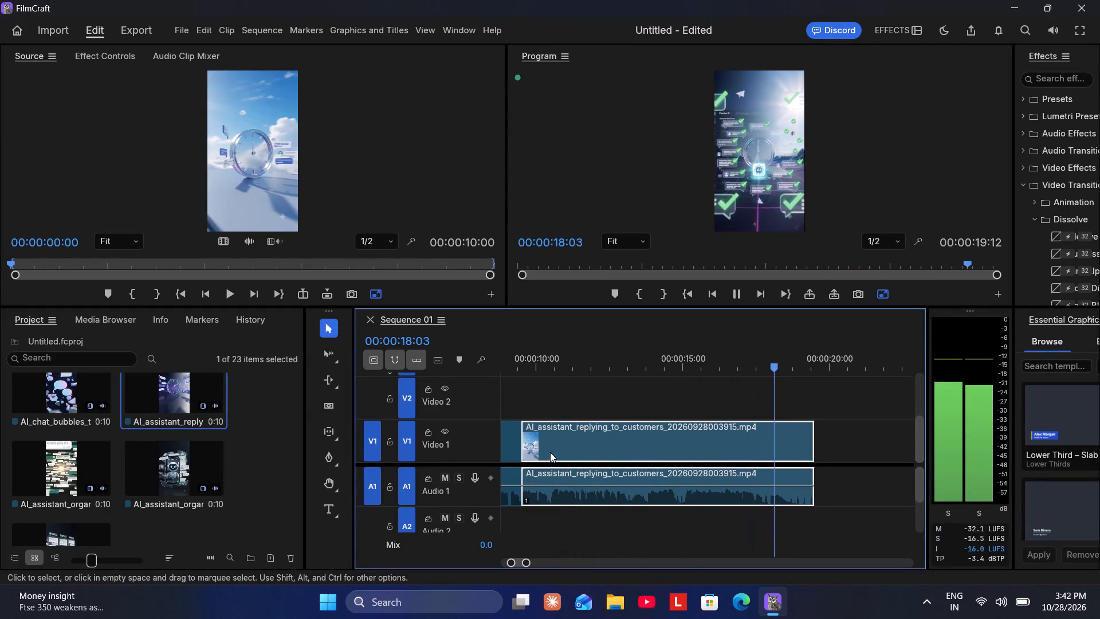
{"action": "double_click", "coordinate": [743, 368]}
{"action": "key", "text": "space"}
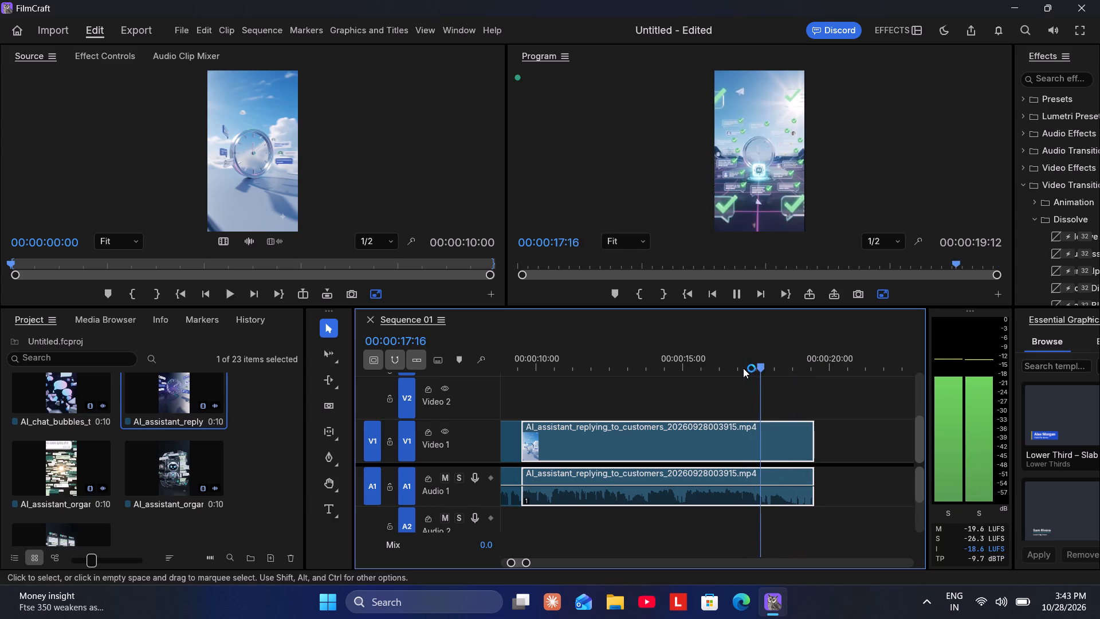
{"action": "key", "text": "space"}
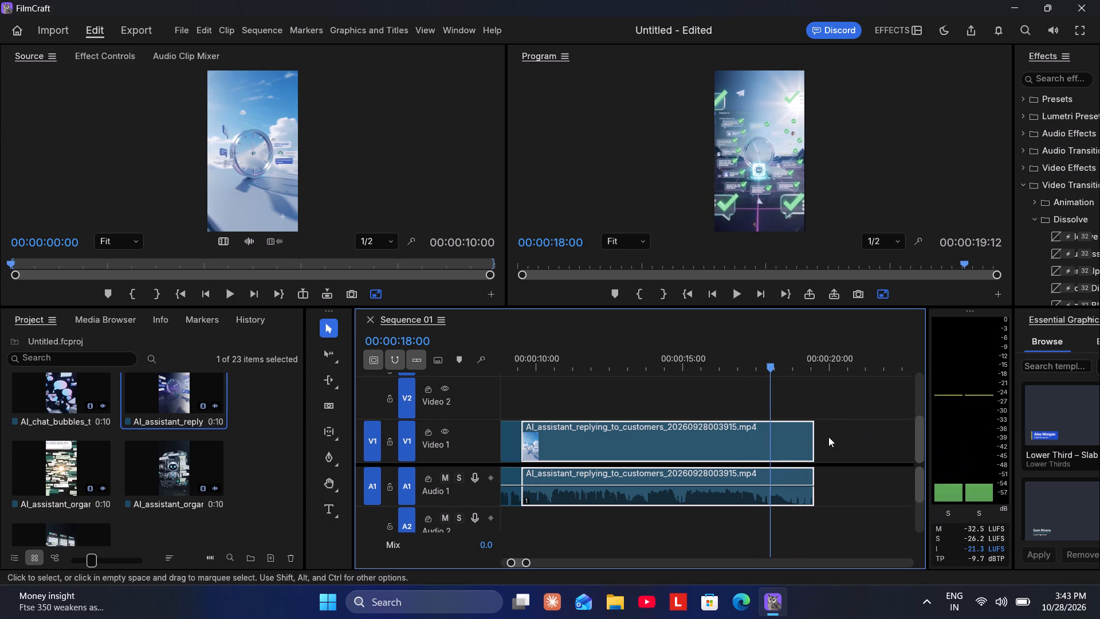
{"action": "left_click_drag", "start_coordinate": [815, 436], "coordinate": [772, 431]}
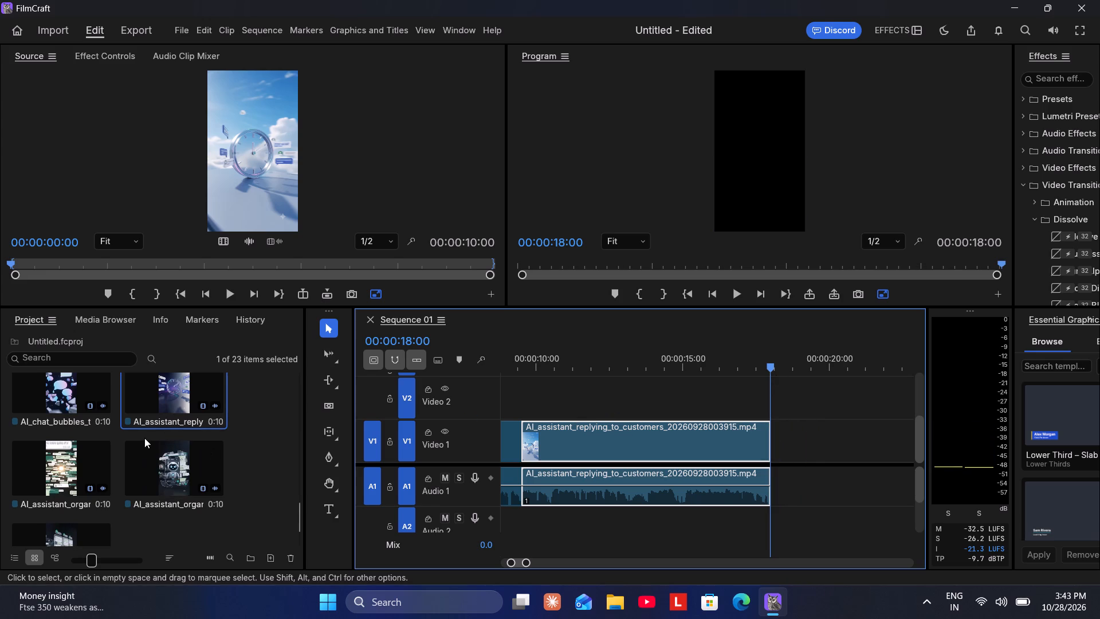
Append the AI_chat_bubbles_transforming clip on Video 1 at 00:00:18:00 and play it back.
{"action": "scroll", "coordinate": [144, 438], "scroll_direction": "up", "scroll_amount": 1}
{"action": "left_click_drag", "start_coordinate": [83, 444], "coordinate": [769, 451]}
{"action": "key", "text": "space"}
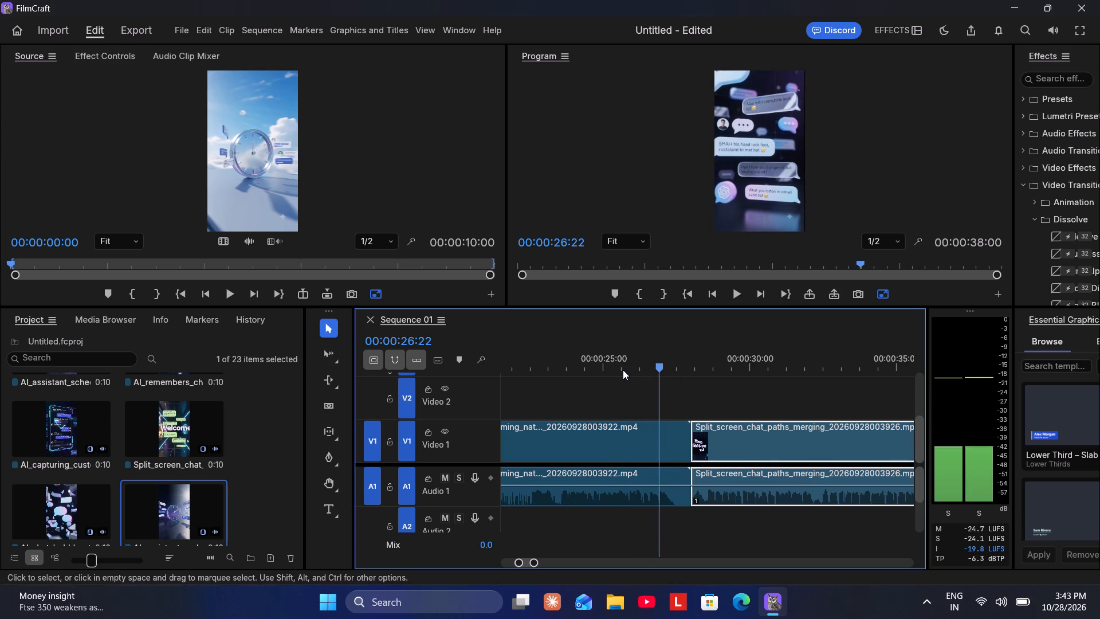
{"action": "key", "text": "ctrl+k"}
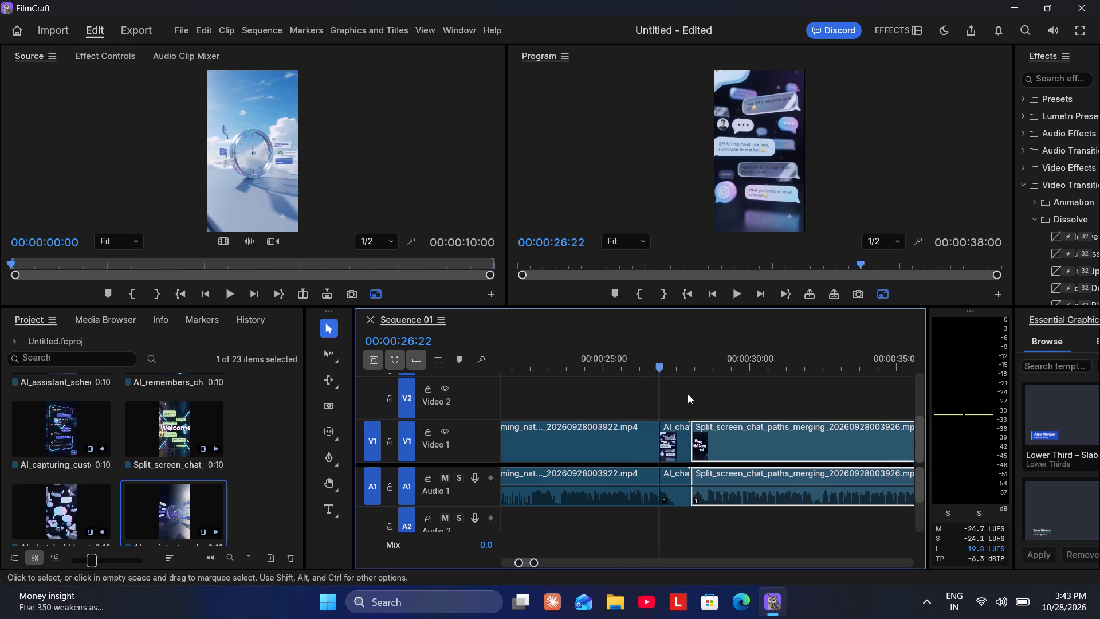
{"action": "left_click_drag", "start_coordinate": [673, 396], "coordinate": [687, 515]}
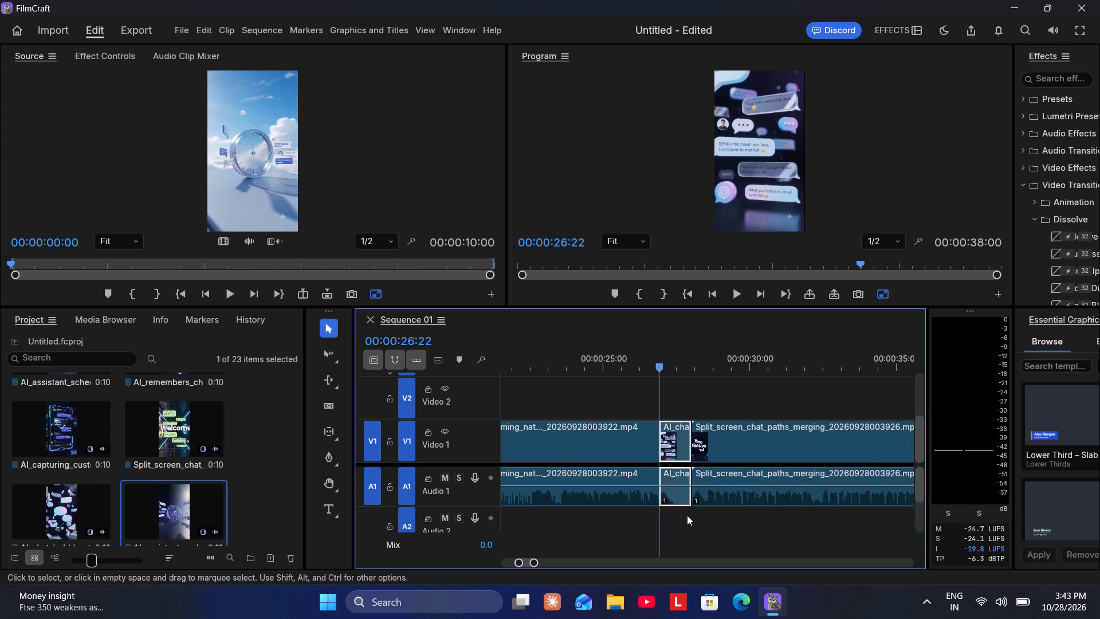
{"action": "key", "text": "shift+Delete"}
Play back the Split_screen_chat_paths_merging clip through to near its end.
{"action": "key", "text": "space"}
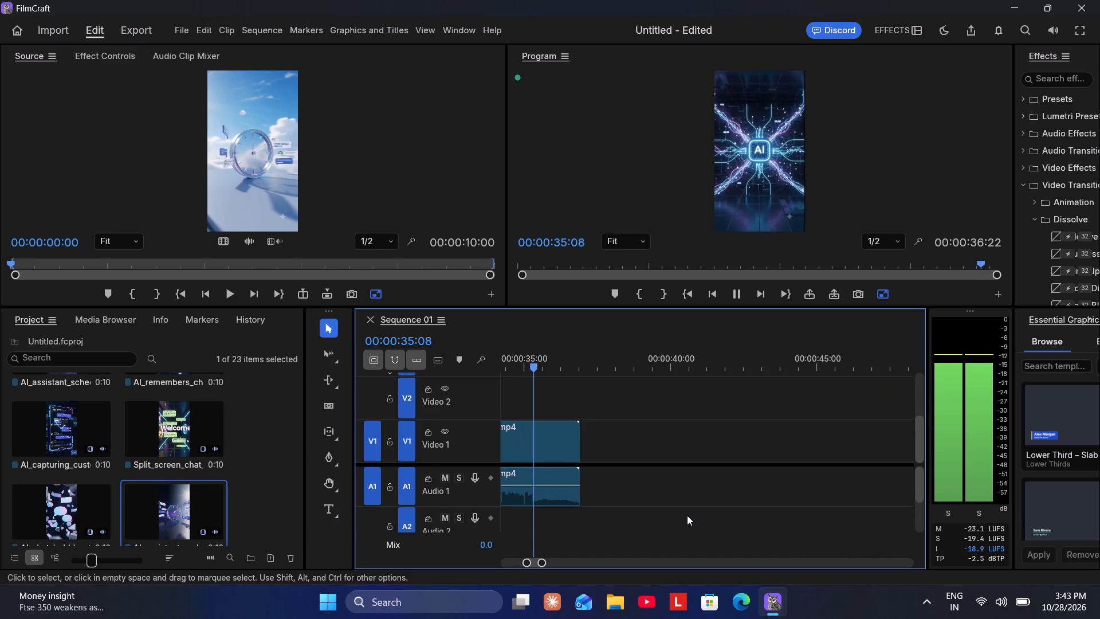
{"action": "key", "text": "space"}
{"action": "key", "text": "space"}
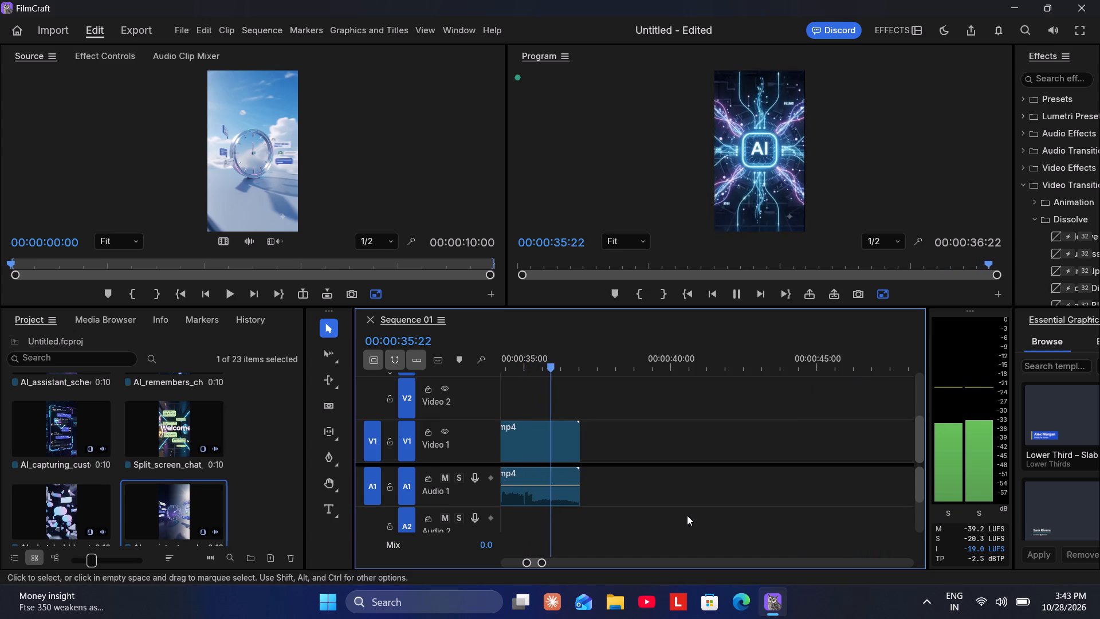
{"action": "key", "text": "space"}
{"action": "key", "text": "space"}
{"action": "key", "text": "space"}
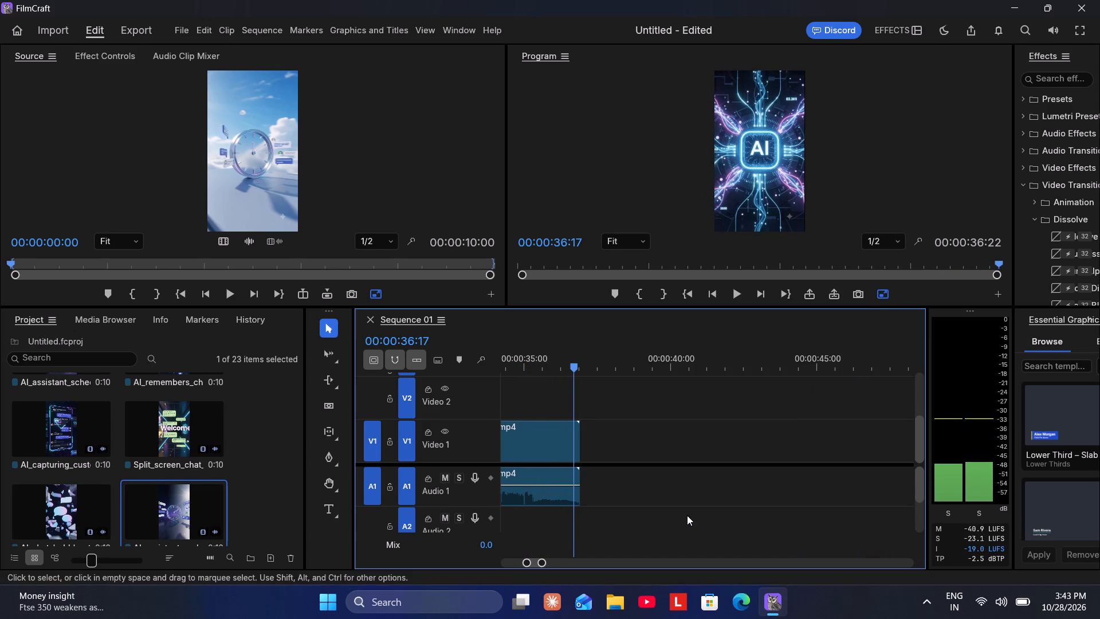
Append the AI_capturing_customer_lead_details clip on Video 1 directly after the split-screen clip.
{"action": "double_click", "coordinate": [69, 420]}
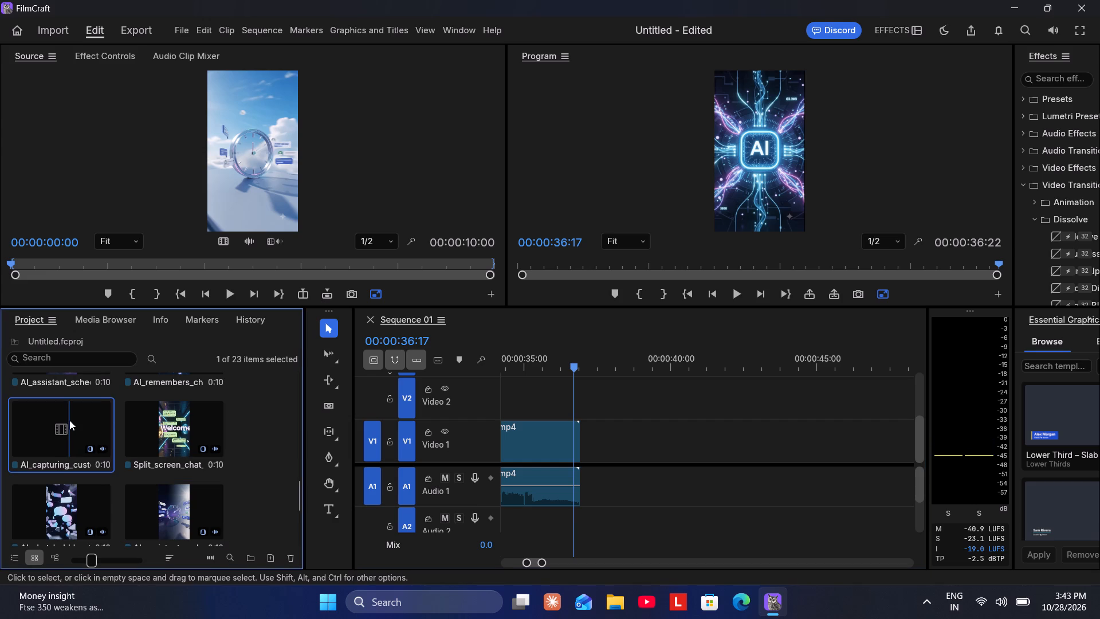
{"action": "left_click_drag", "start_coordinate": [69, 420], "coordinate": [586, 428]}
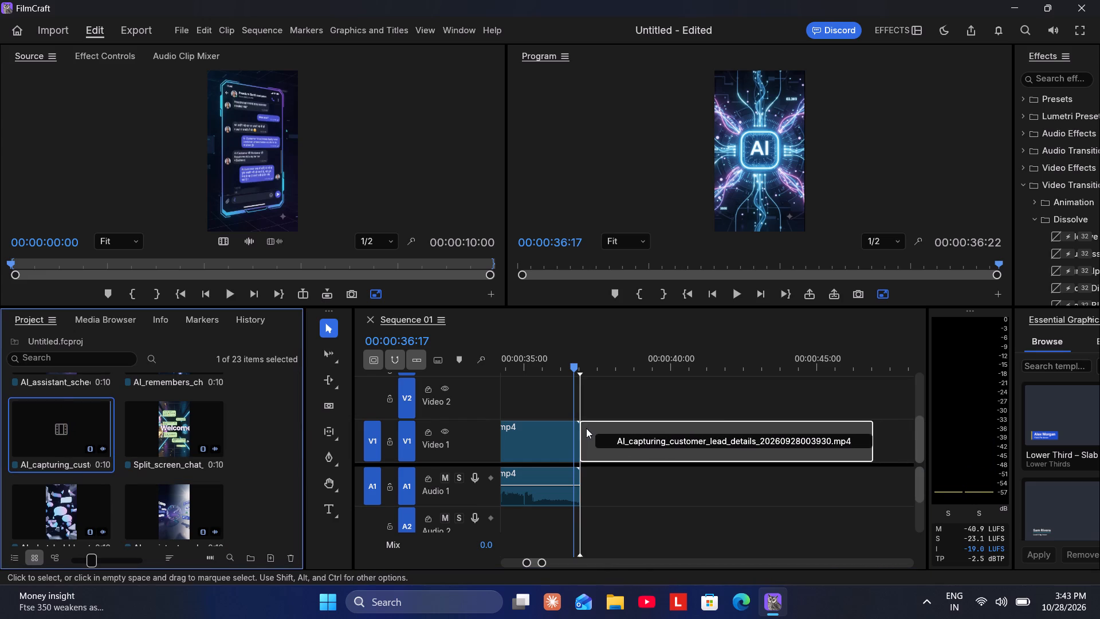
{"action": "left_click_drag", "start_coordinate": [586, 428], "coordinate": [586, 428]}
Play back the AI_capturing_customer_lead_details clip, split it at 00:00:46:10 and delete the part after the cut.
{"action": "key", "text": "space"}
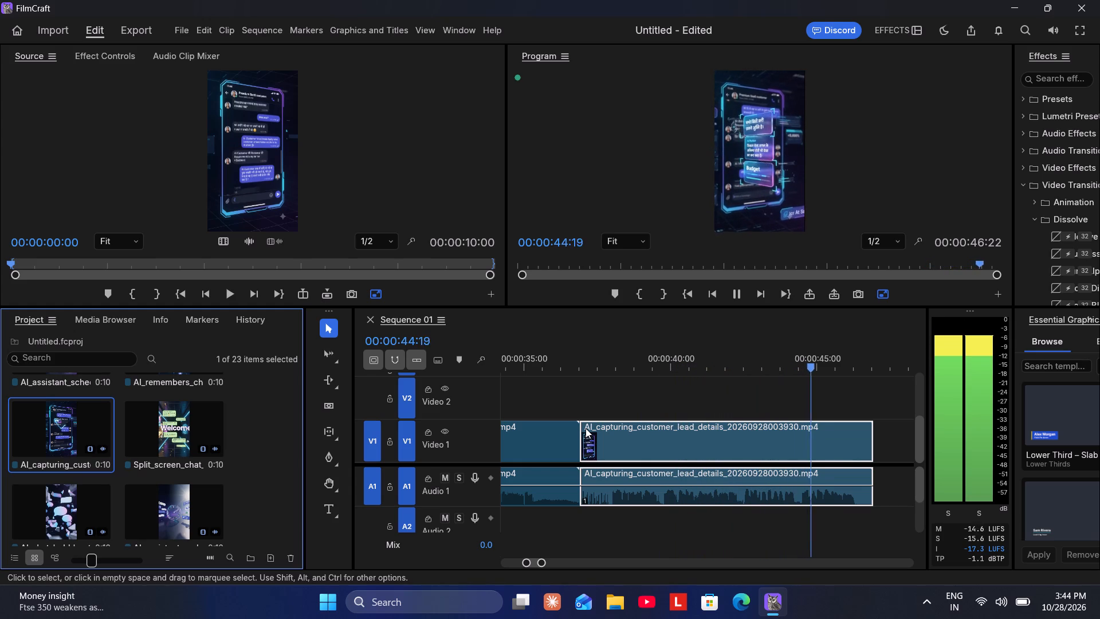
{"action": "key", "text": "space"}
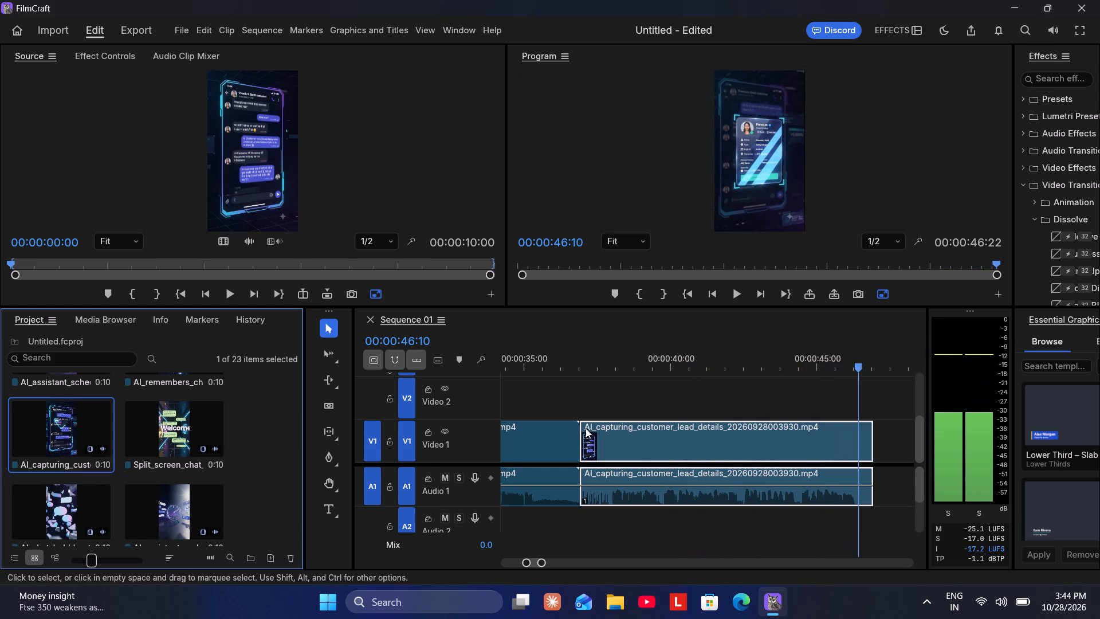
{"action": "key", "text": "ctrl+k"}
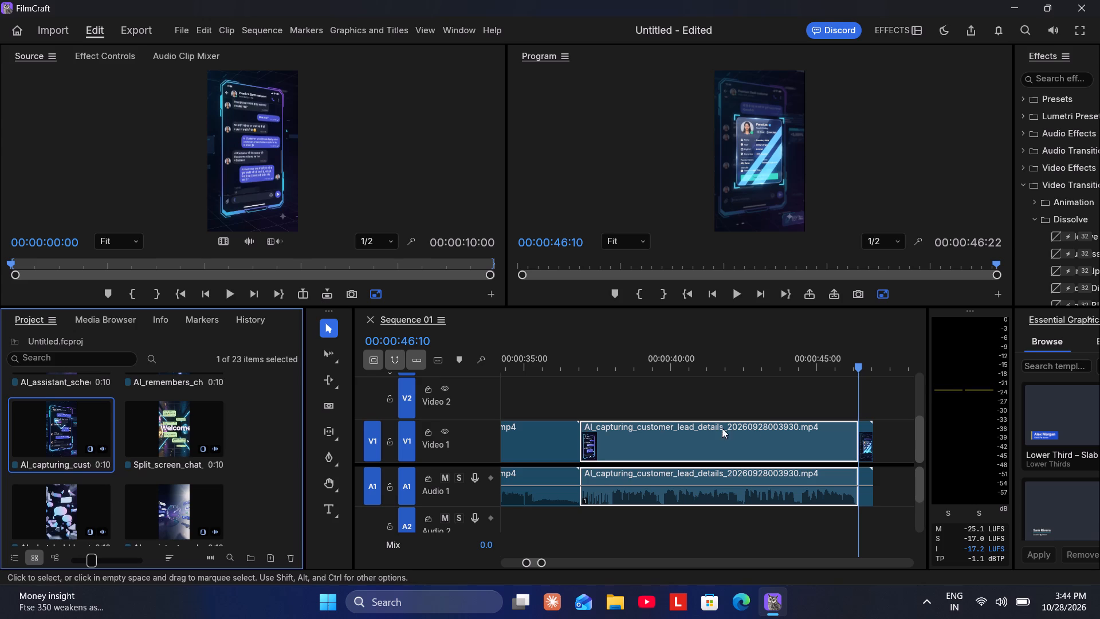
{"action": "left_click_drag", "start_coordinate": [873, 390], "coordinate": [873, 504]}
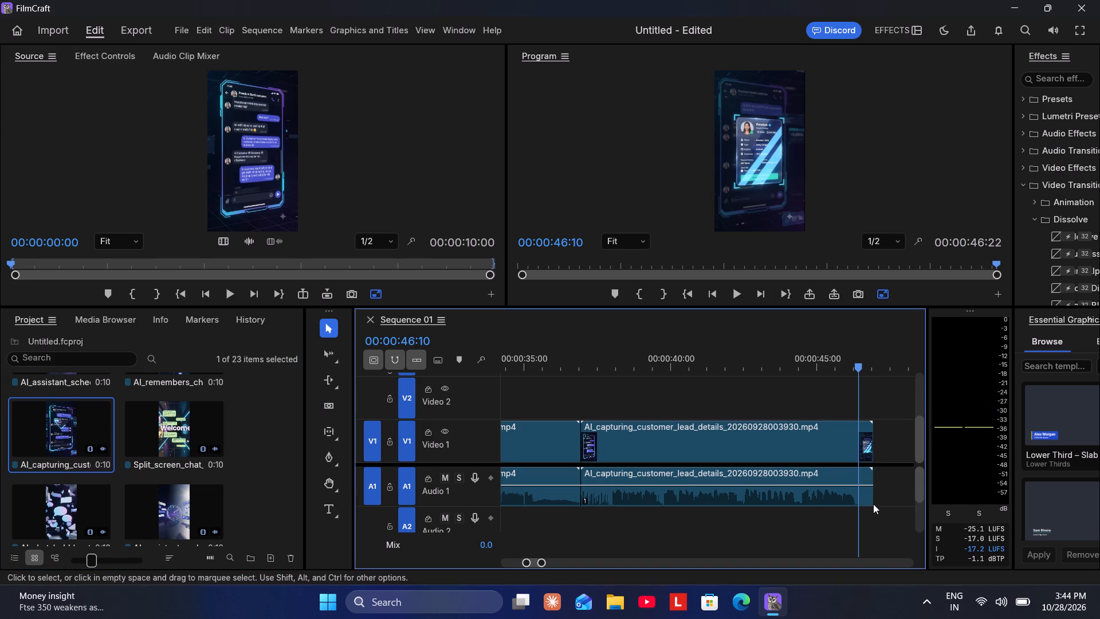
{"action": "left_click_drag", "start_coordinate": [873, 504], "coordinate": [867, 504]}
{"action": "key", "text": "Delete"}
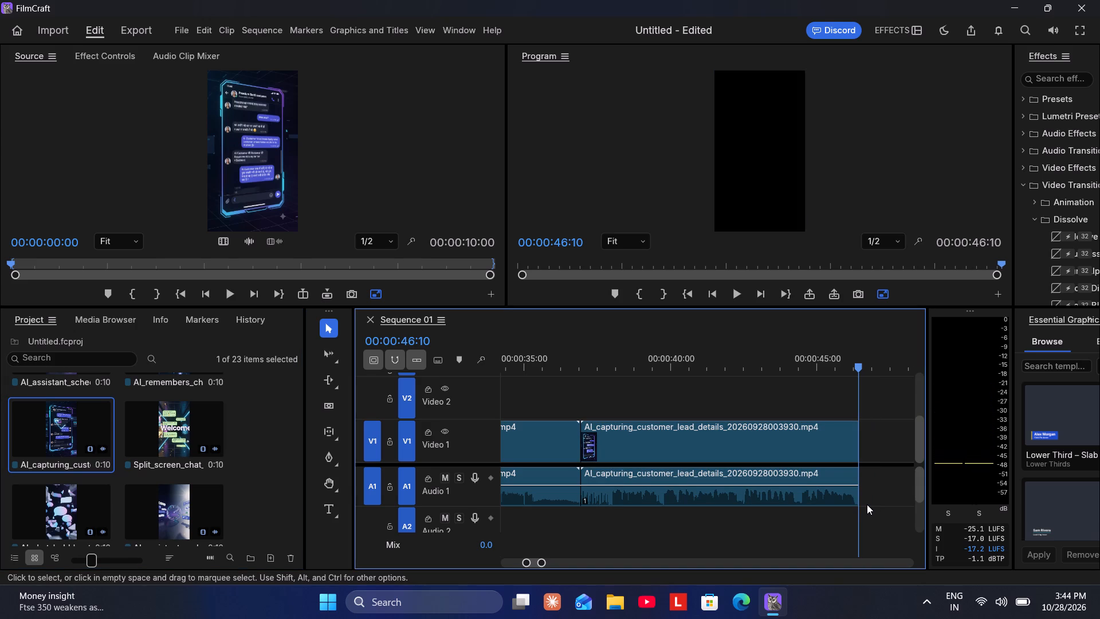
Preview the AI_remembers_chat_history_context source clip and append it on Video 1 at 00:00:46:10.
{"action": "scroll", "coordinate": [93, 450], "scroll_direction": "up", "scroll_amount": 1}
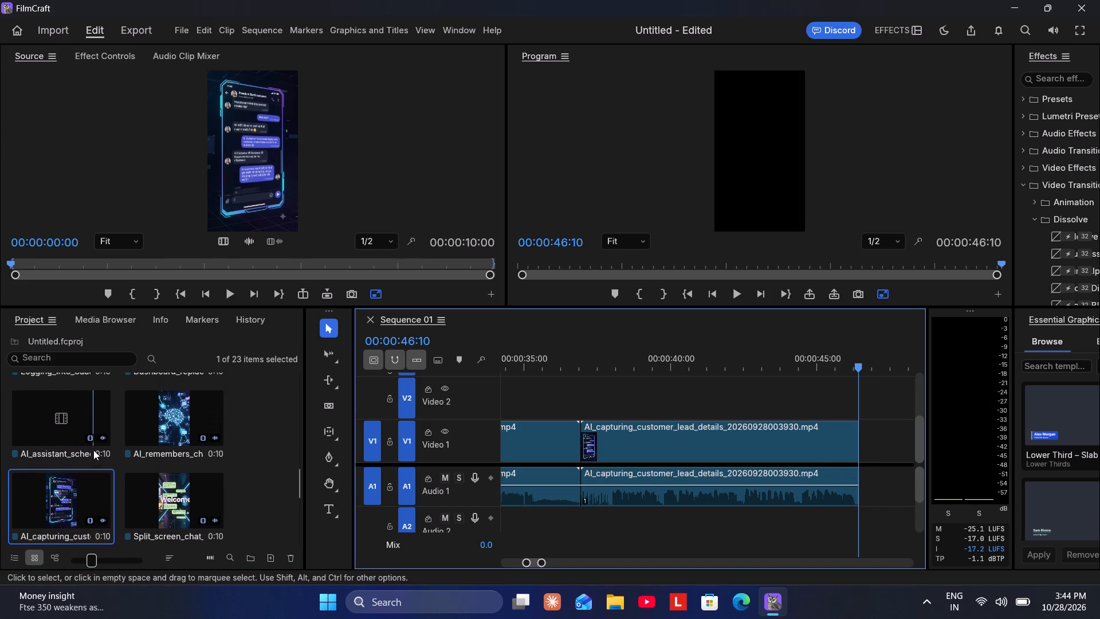
{"action": "double_click", "coordinate": [80, 514]}
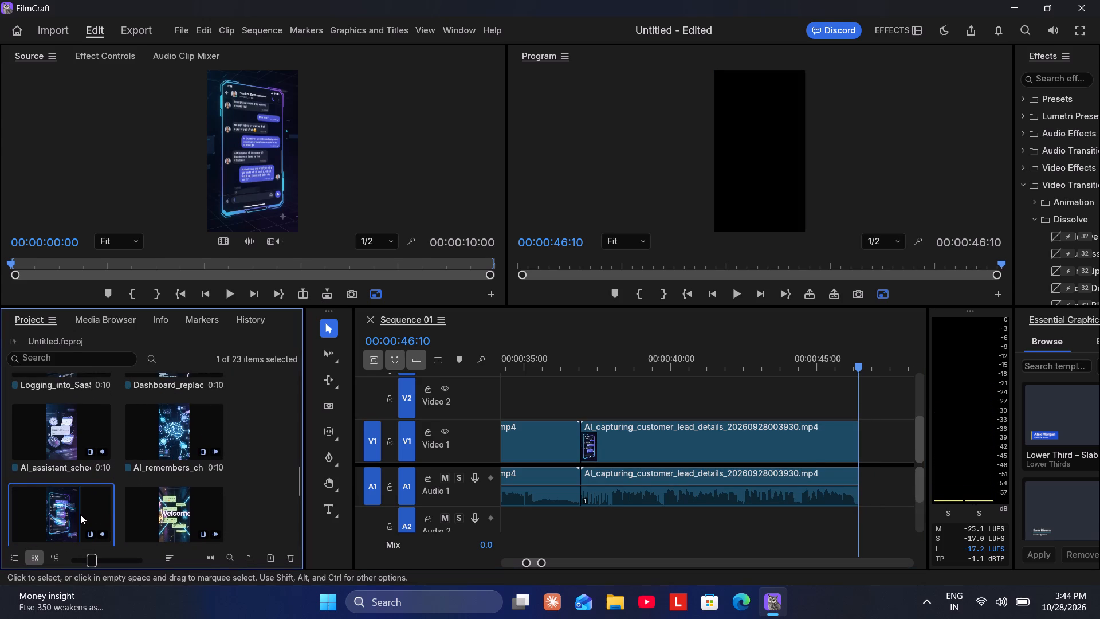
{"action": "left_click", "coordinate": [229, 298]}
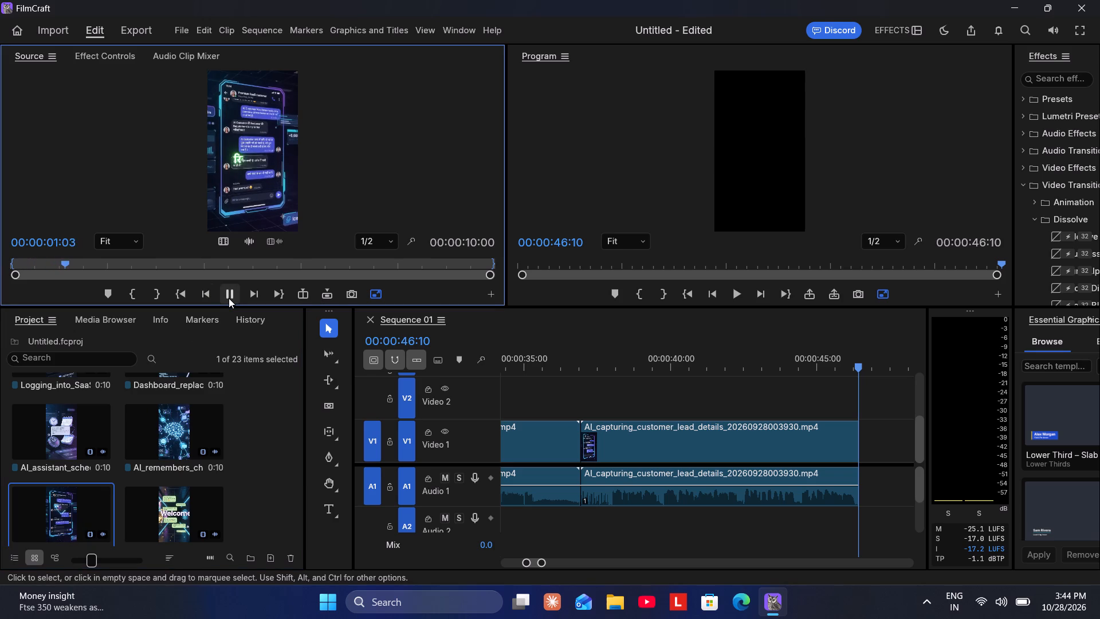
{"action": "left_click", "coordinate": [229, 298]}
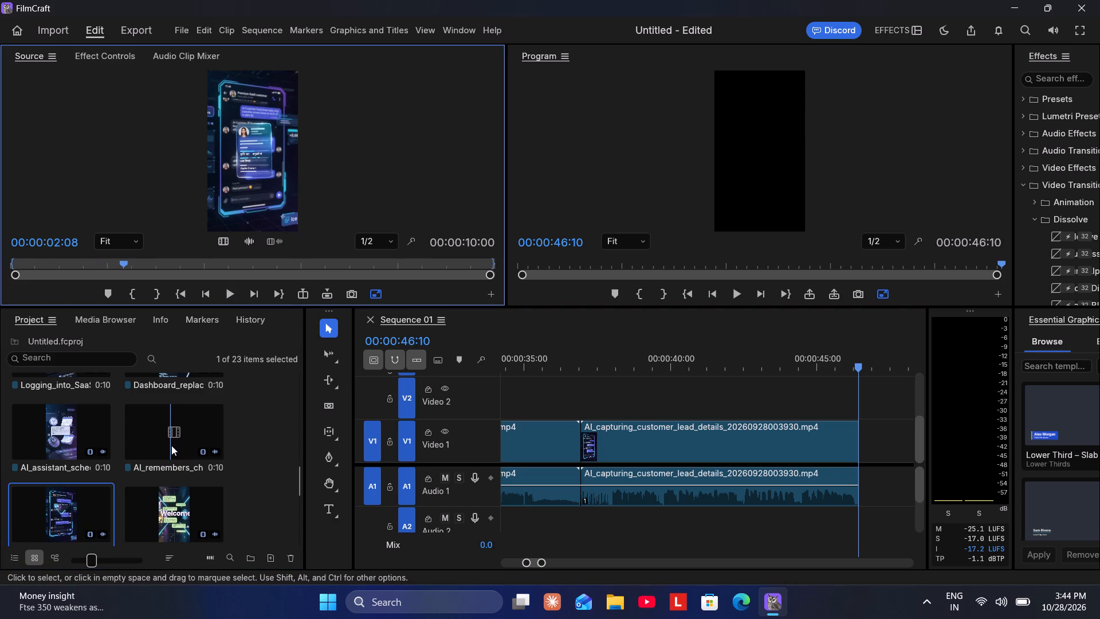
{"action": "double_click", "coordinate": [171, 445]}
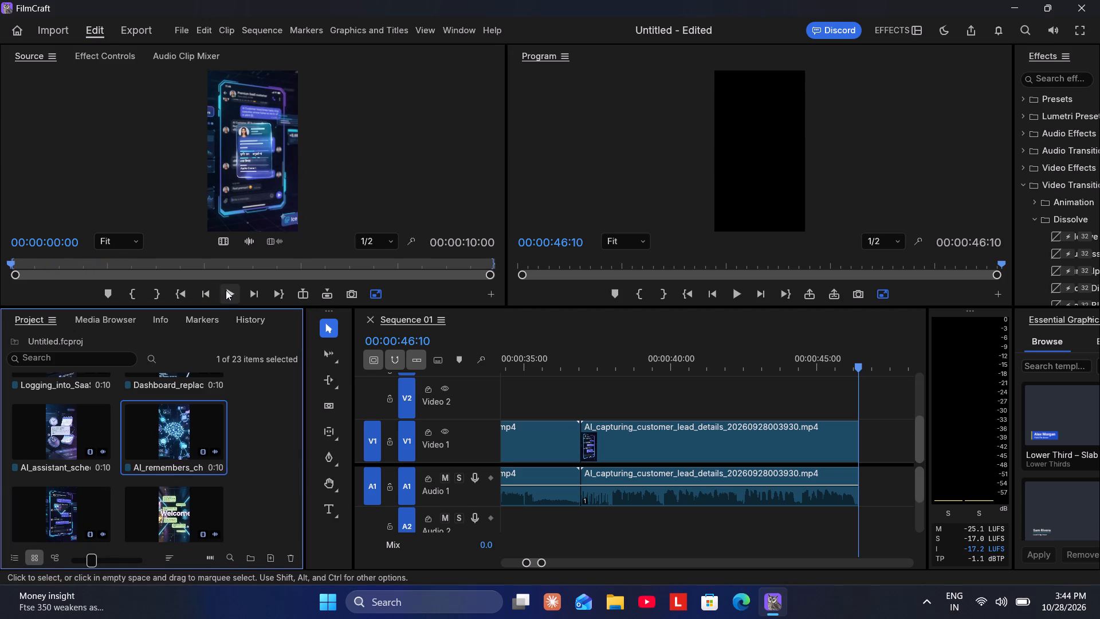
{"action": "double_click", "coordinate": [226, 290]}
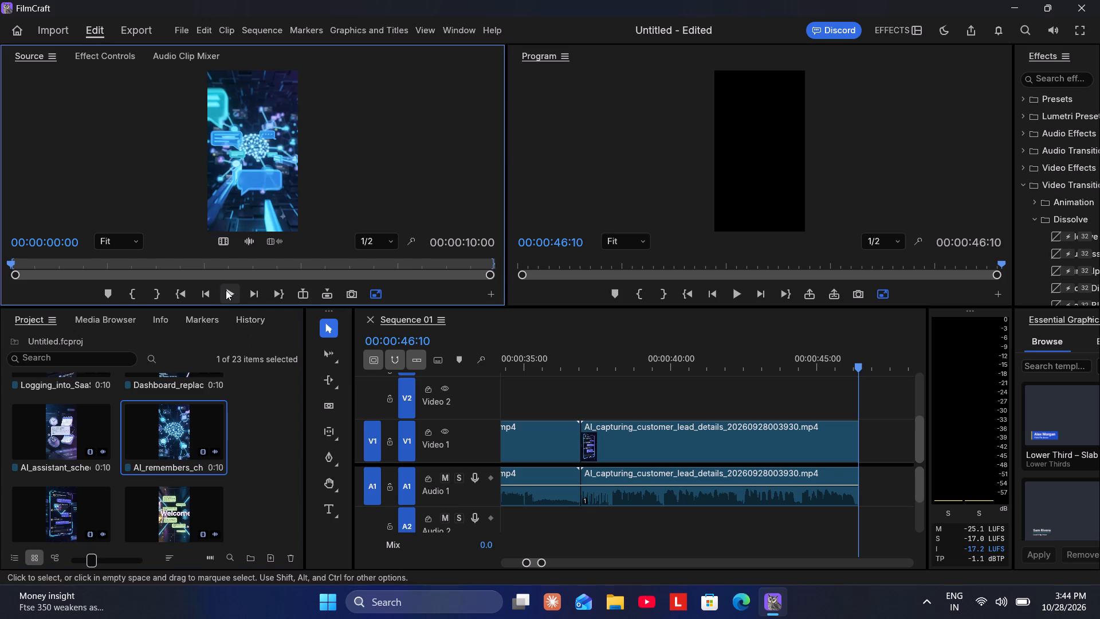
{"action": "left_click", "coordinate": [226, 290]}
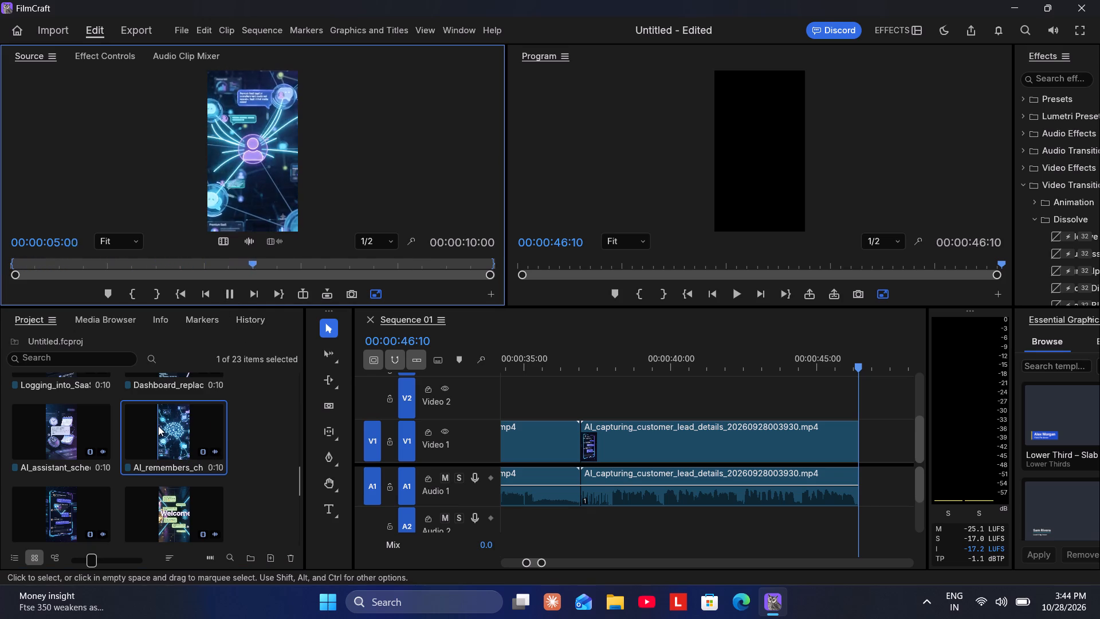
{"action": "left_click_drag", "start_coordinate": [158, 426], "coordinate": [388, 452]}
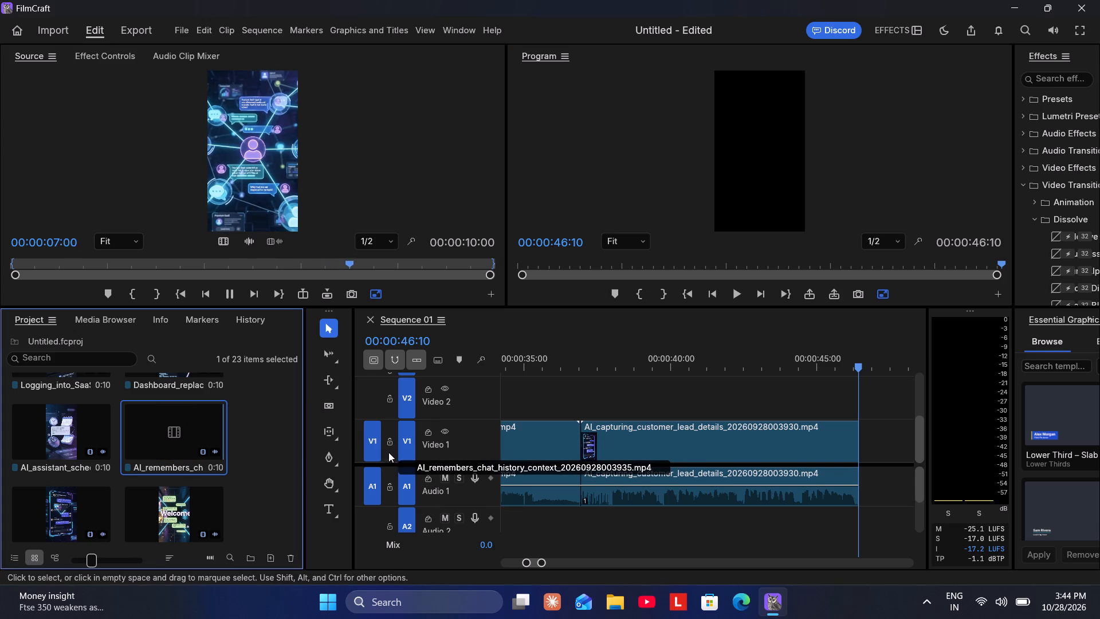
{"action": "left_click_drag", "start_coordinate": [388, 452], "coordinate": [858, 452]}
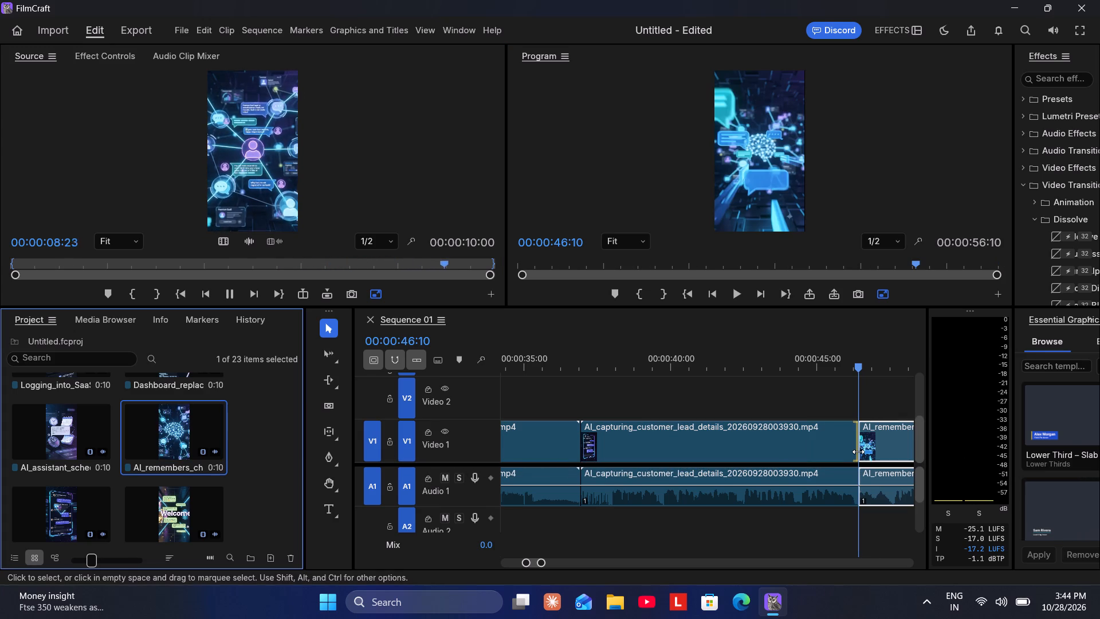
Review the start of the AI_remembers_chat_history_context clip, split it at 00:00:47:15 and ripple-delete the part before the cut.
{"action": "key", "text": "space"}
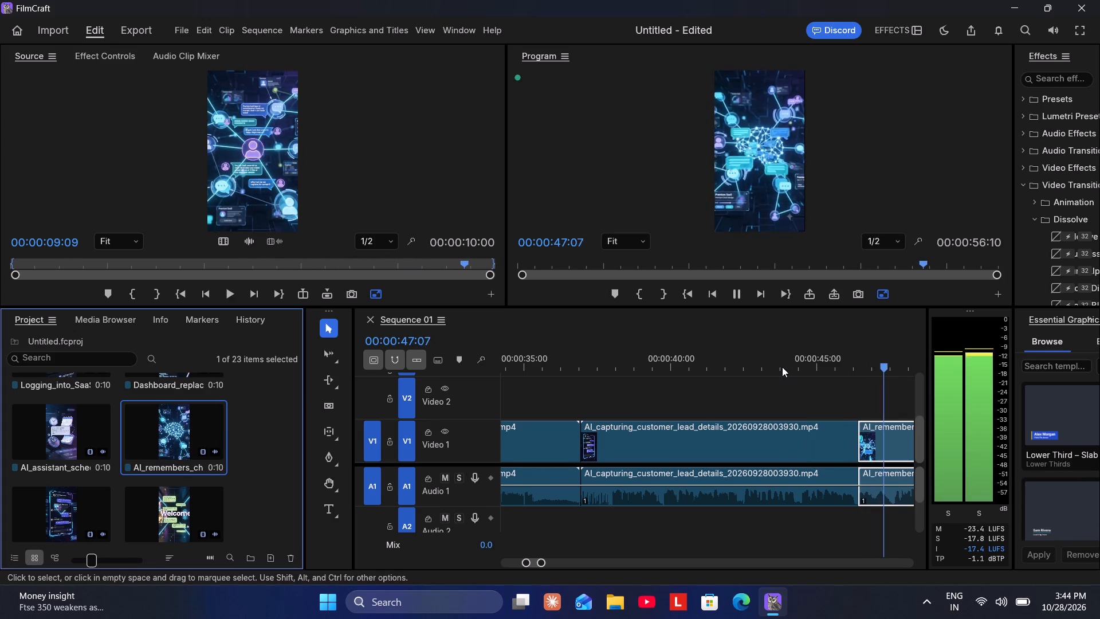
{"action": "key", "text": "space"}
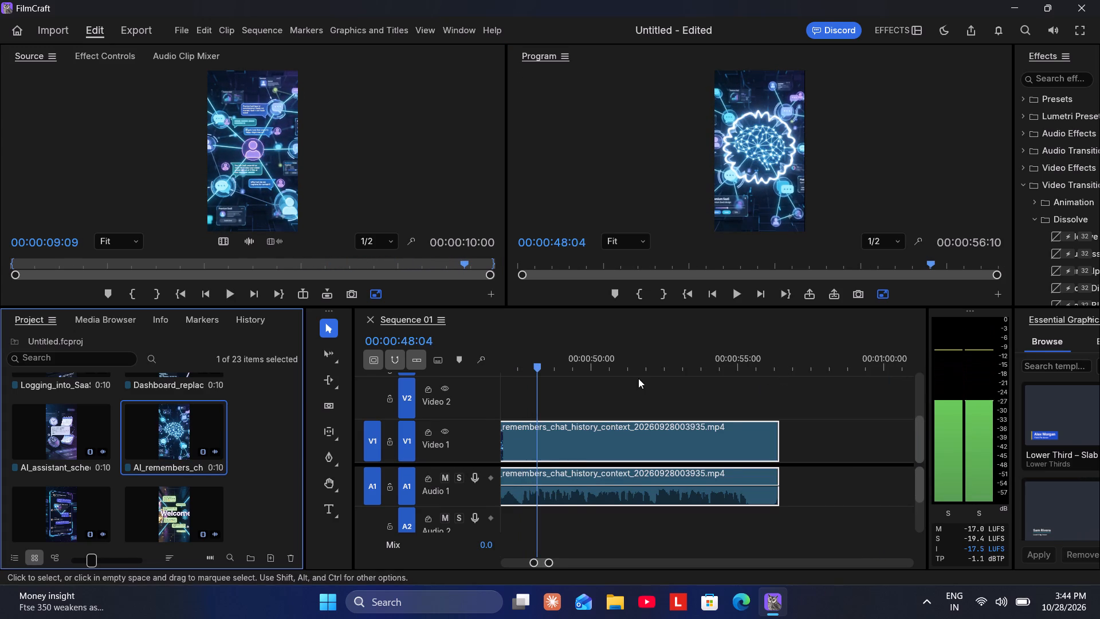
{"action": "scroll", "coordinate": [638, 378], "scroll_direction": "right", "scroll_amount": 1}
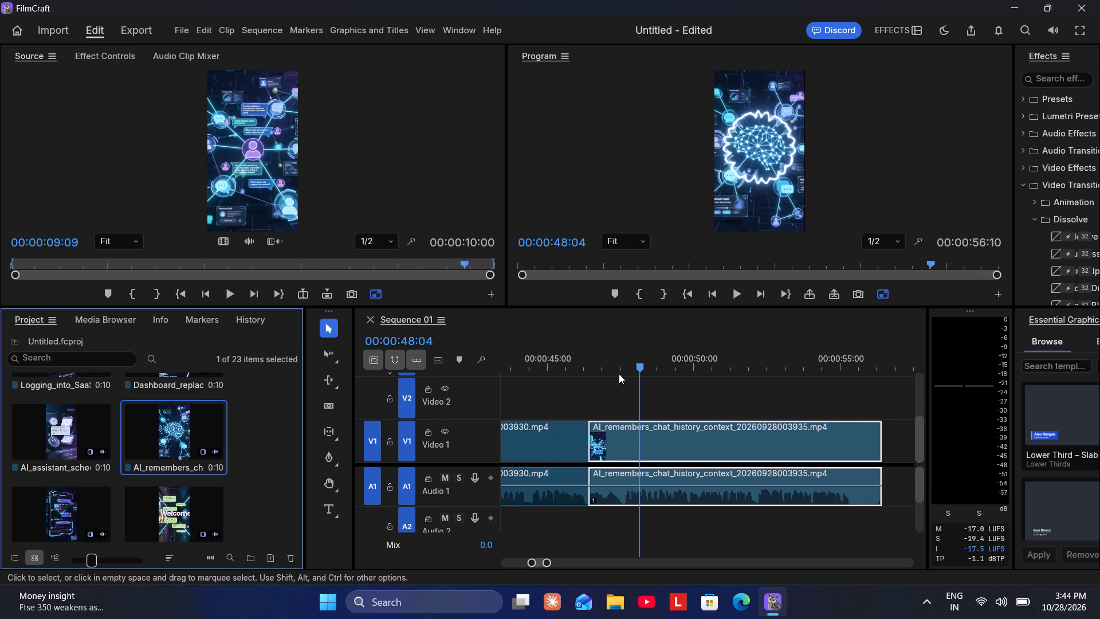
{"action": "left_click", "coordinate": [619, 374]}
{"action": "triple_click", "coordinate": [619, 374]}
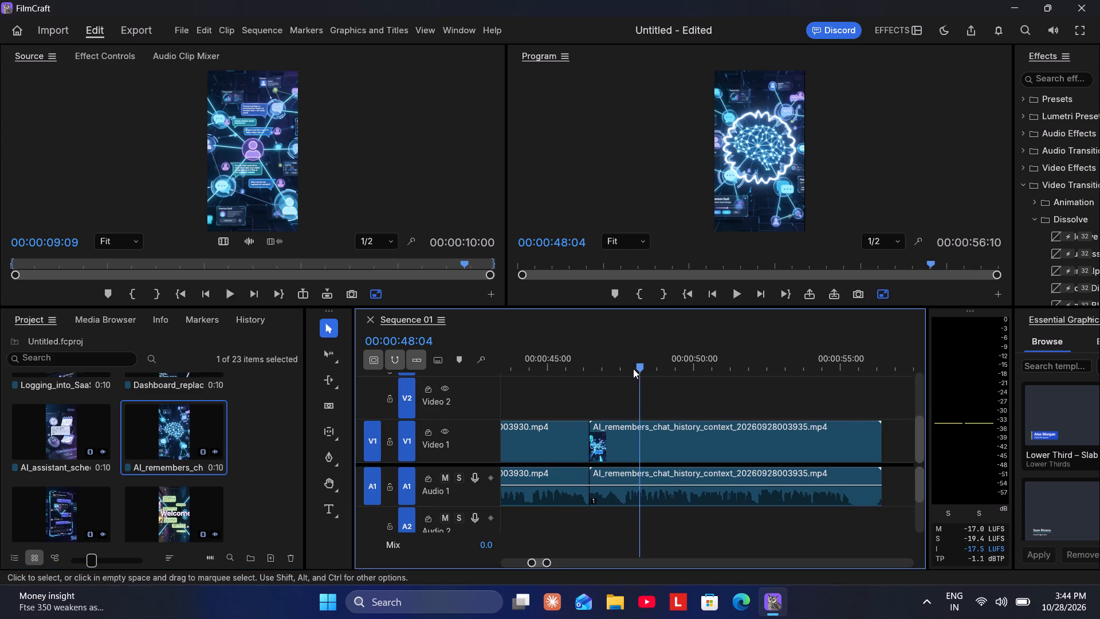
{"action": "left_click_drag", "start_coordinate": [638, 367], "coordinate": [618, 371]}
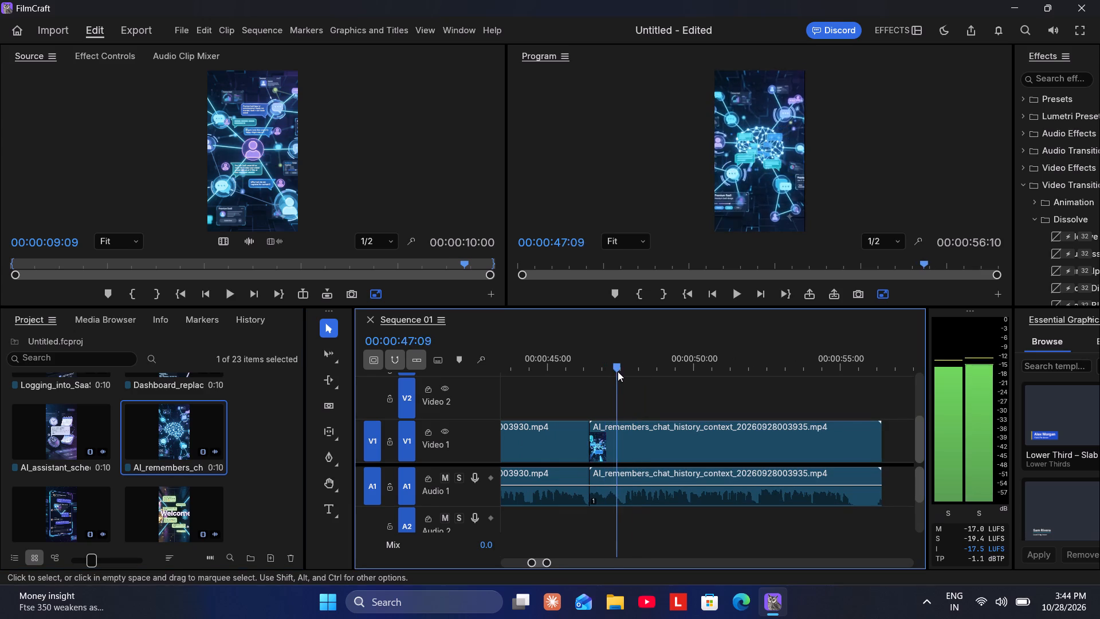
{"action": "left_click_drag", "start_coordinate": [618, 371], "coordinate": [624, 373]}
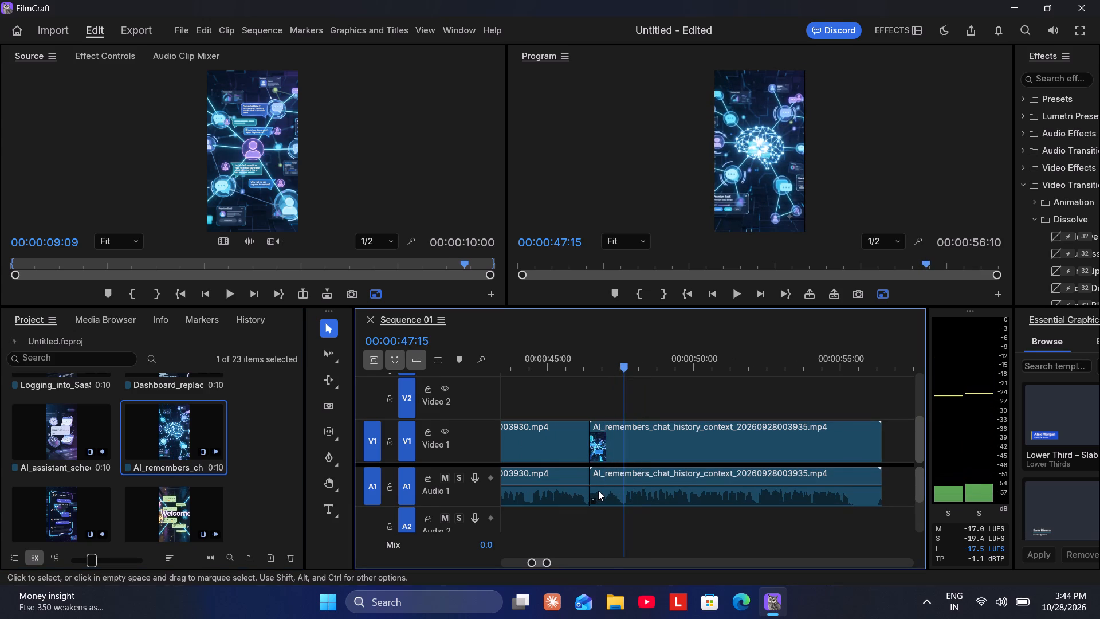
{"action": "key", "text": "ctrl+k"}
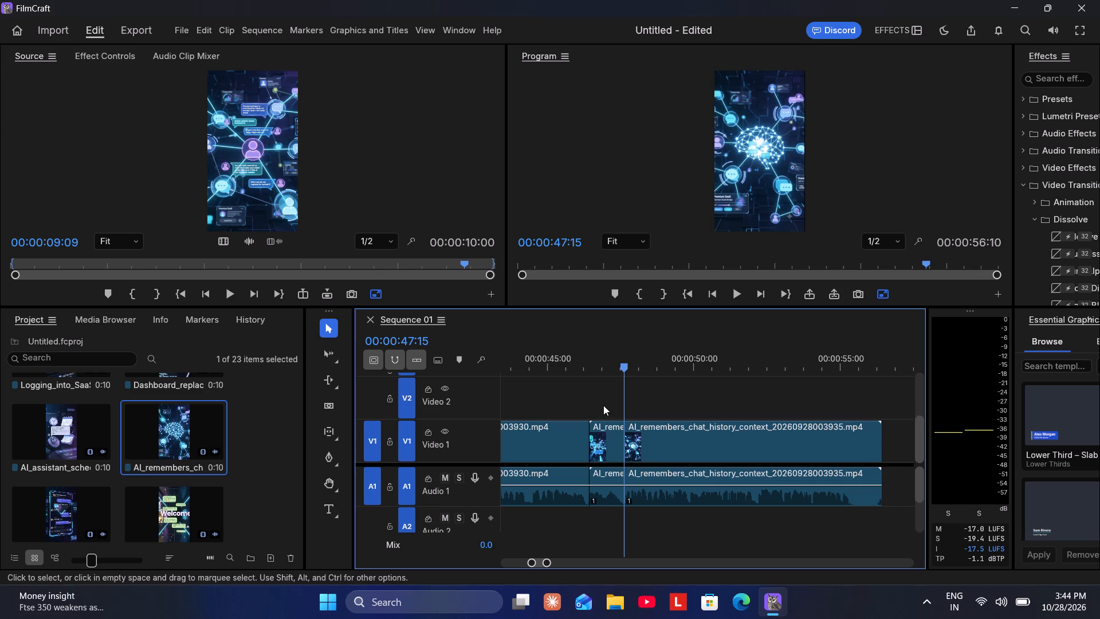
{"action": "left_click_drag", "start_coordinate": [603, 405], "coordinate": [606, 530]}
{"action": "key", "text": "shift+Delete"}
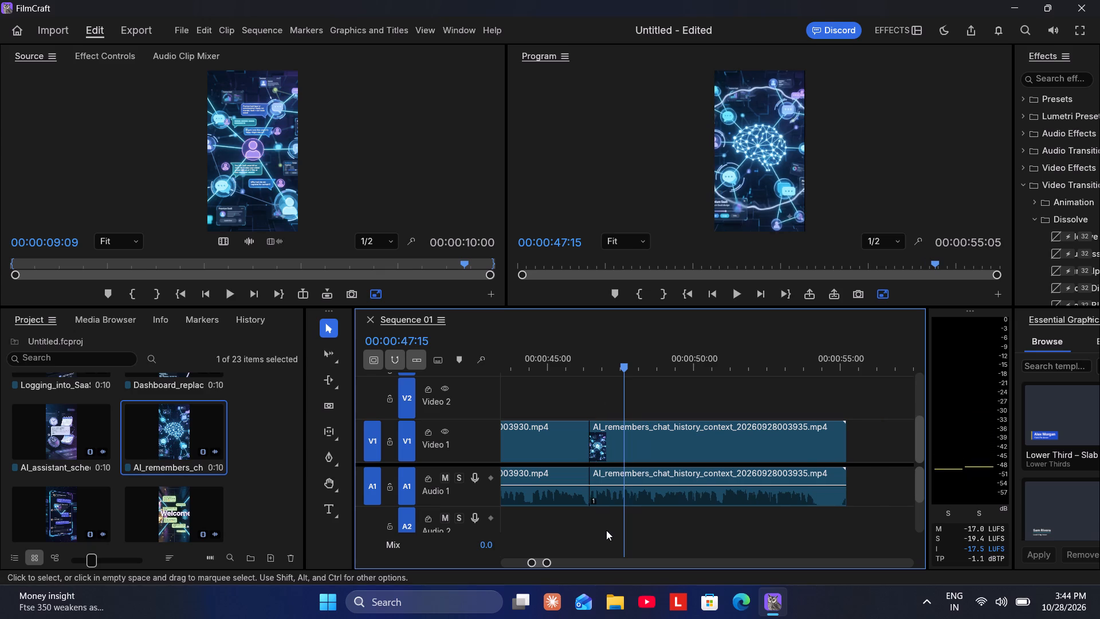
Play back the AI_remembers_chat_history_context clip, split it at 00:00:54:05 and delete the part after the cut.
{"action": "left_click", "coordinate": [528, 368]}
{"action": "key", "text": "space"}
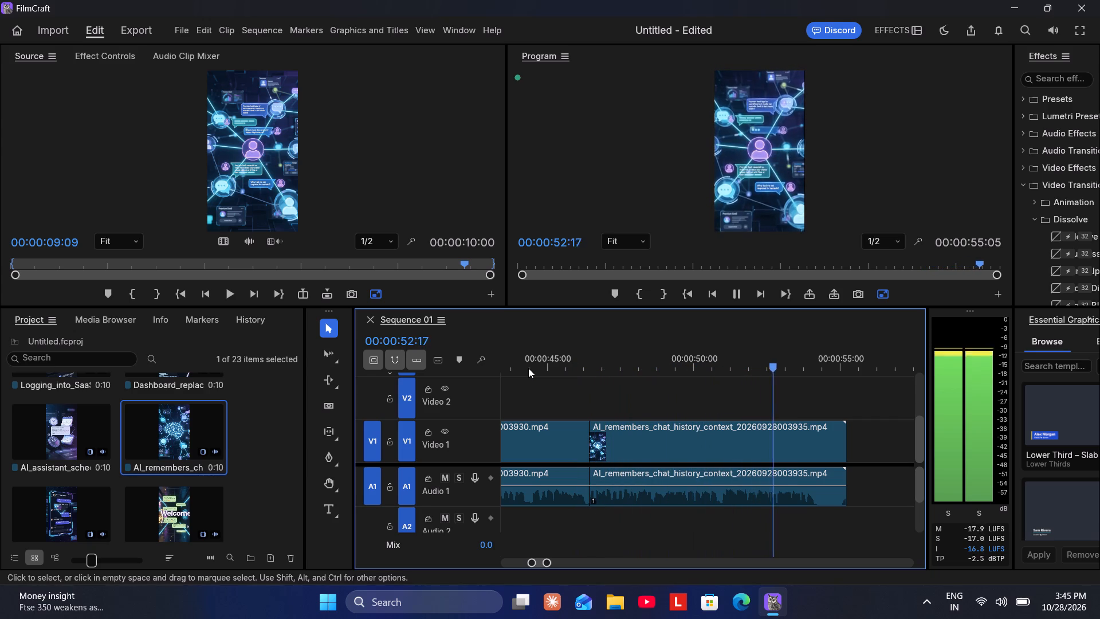
{"action": "key", "text": "space"}
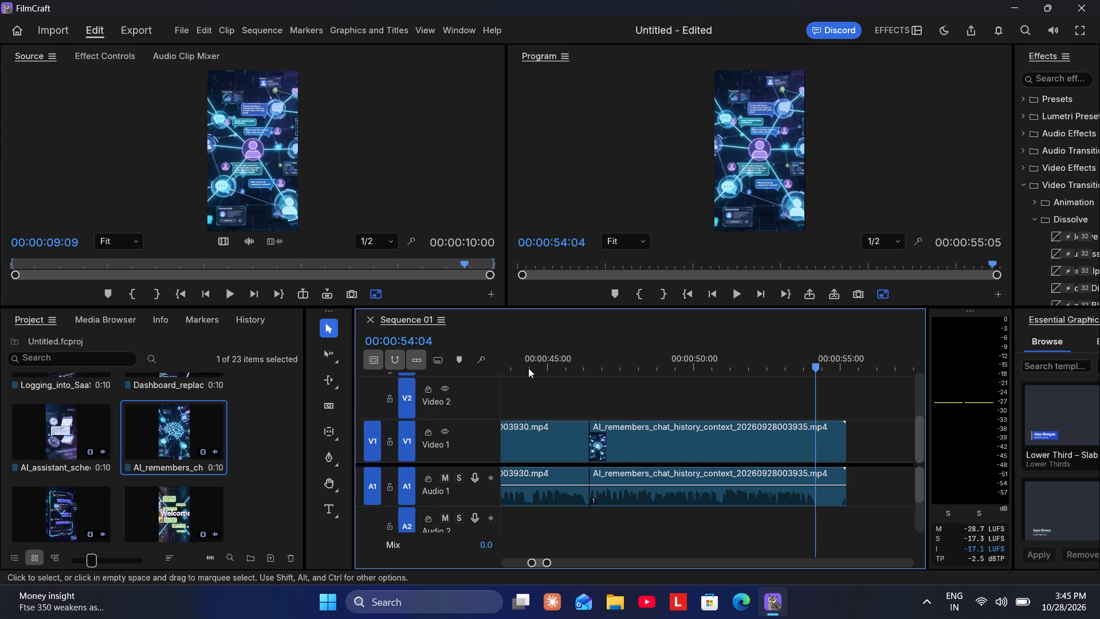
{"action": "key", "text": "shift+k"}
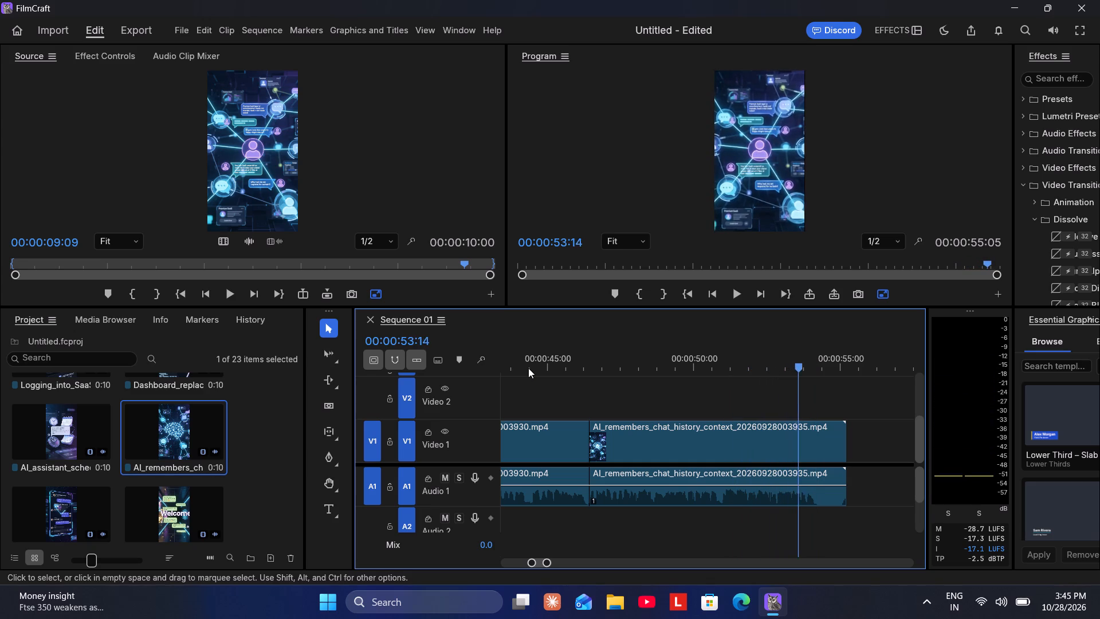
{"action": "key", "text": "space"}
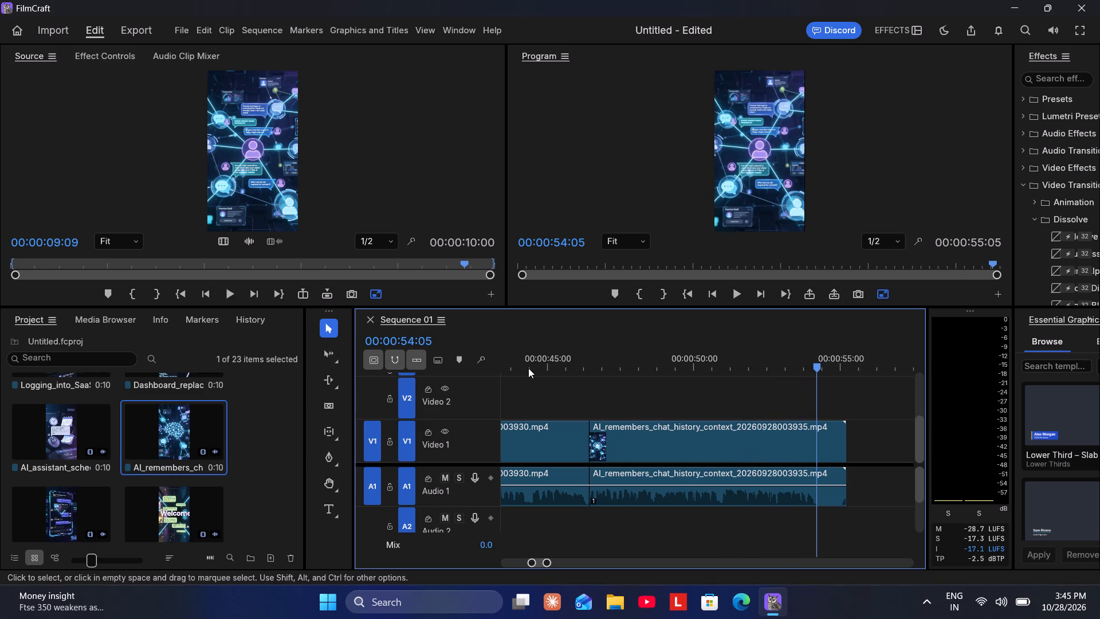
{"action": "key", "text": "ctrl+k"}
{"action": "left_click", "coordinate": [834, 429]}
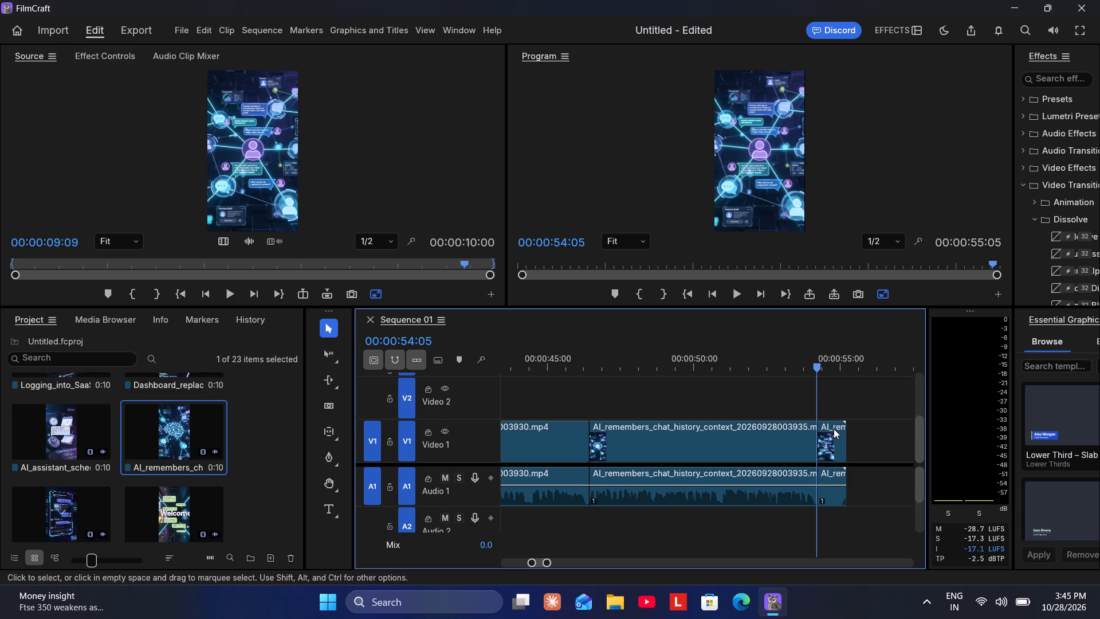
{"action": "key", "text": "Delete"}
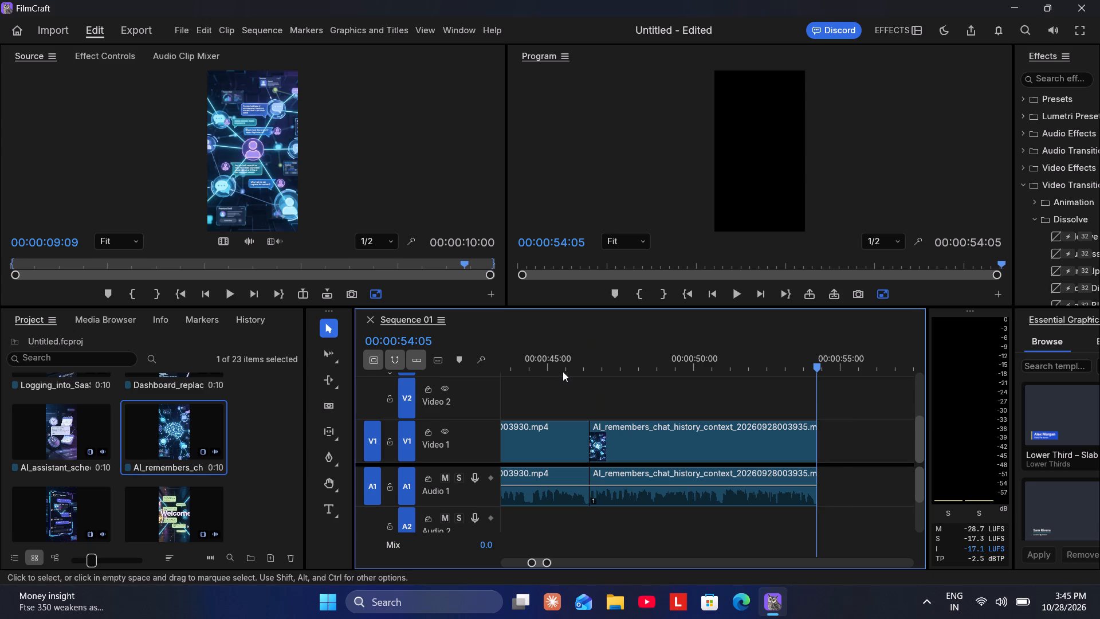
Replay the transition into the AI_remembers_chat_history_context clip and append the AI_assistant_scheduling clip on Video 1 at 00:00:54:05.
{"action": "left_click", "coordinate": [563, 370]}
{"action": "key", "text": "space"}
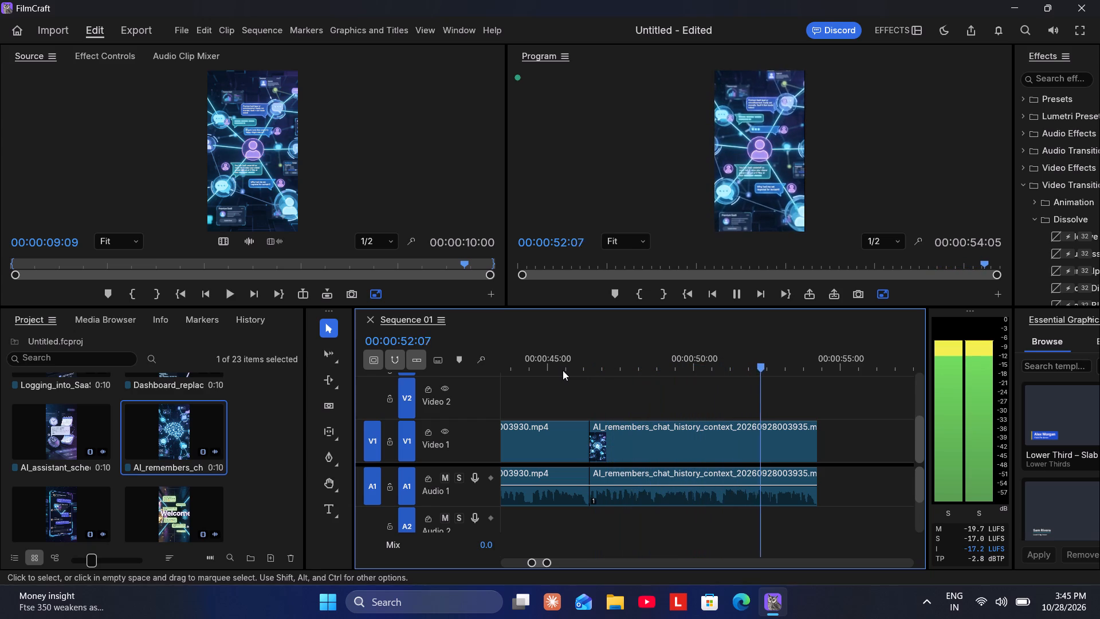
{"action": "left_click", "coordinate": [563, 370]}
{"action": "key", "text": "space"}
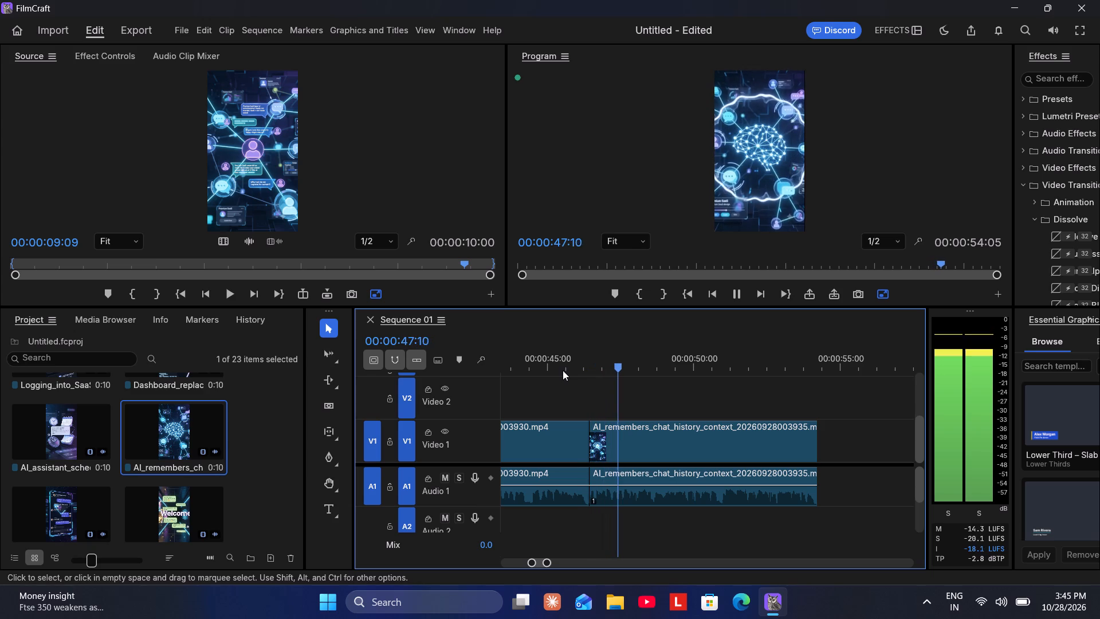
{"action": "key", "text": "space"}
{"action": "left_click_drag", "start_coordinate": [61, 421], "coordinate": [818, 439]}
Play back the AI_assistant_scheduling clip, split it at 00:00:59:00 and delete the part after the cut.
{"action": "key", "text": "space"}
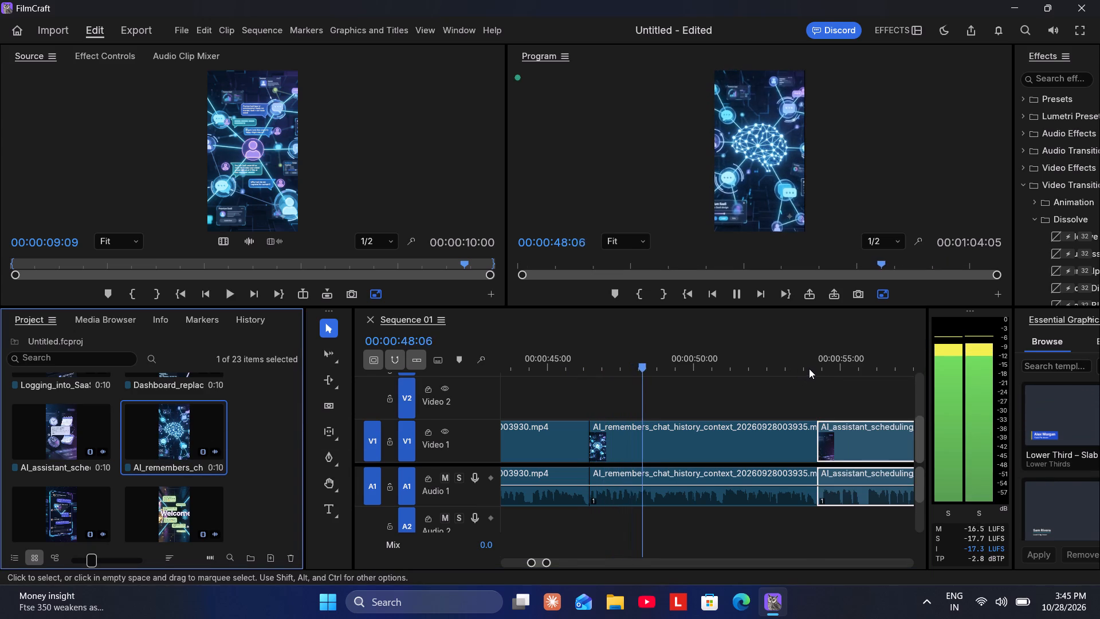
{"action": "double_click", "coordinate": [809, 369]}
{"action": "key", "text": "space"}
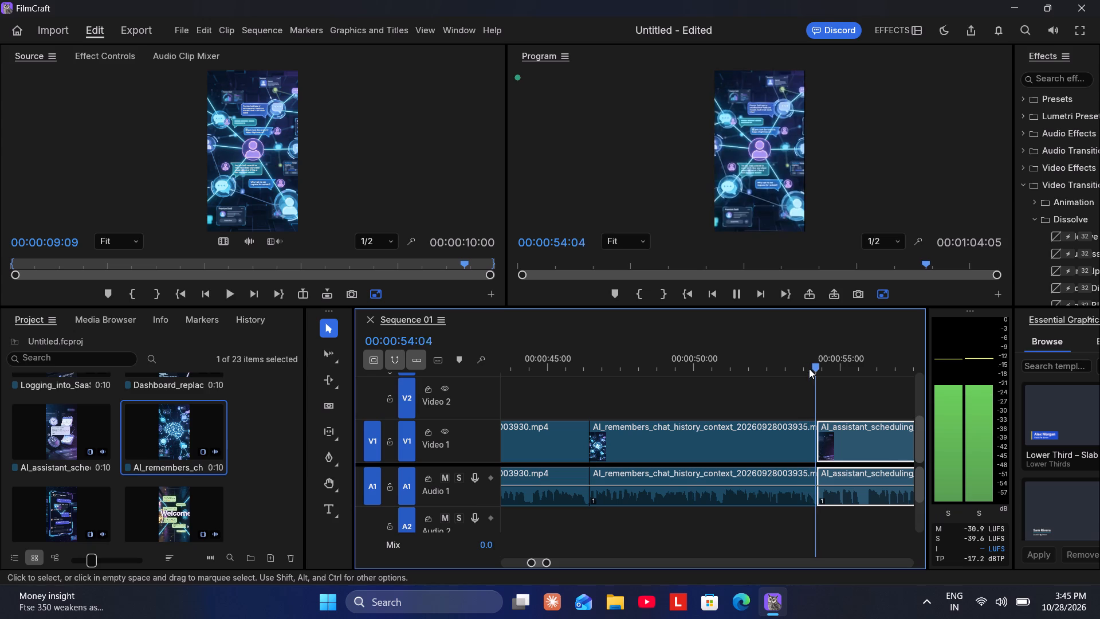
{"action": "scroll", "coordinate": [136, 443], "scroll_direction": "up", "scroll_amount": 2}
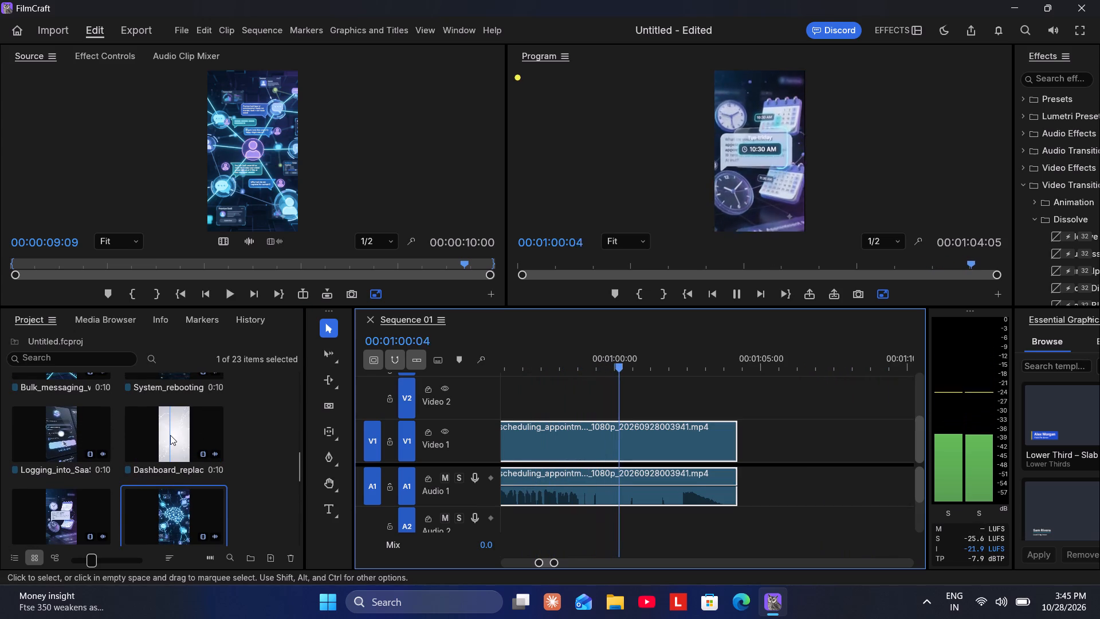
{"action": "key", "text": "space"}
{"action": "key", "text": "space"}
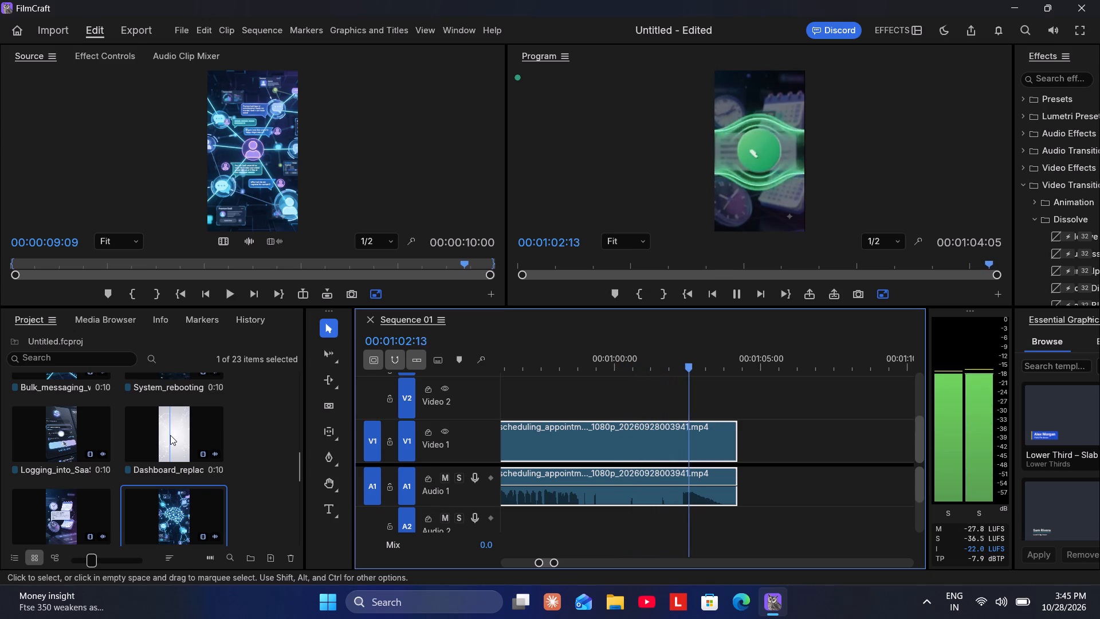
{"action": "key", "text": "space"}
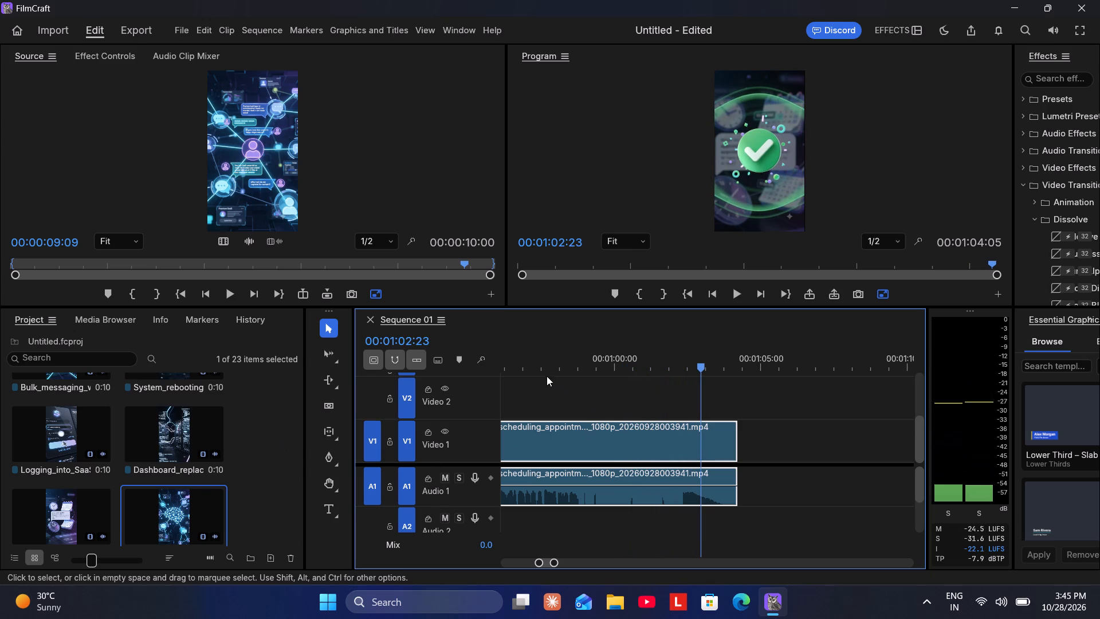
{"action": "double_click", "coordinate": [537, 370]}
{"action": "key", "text": "space"}
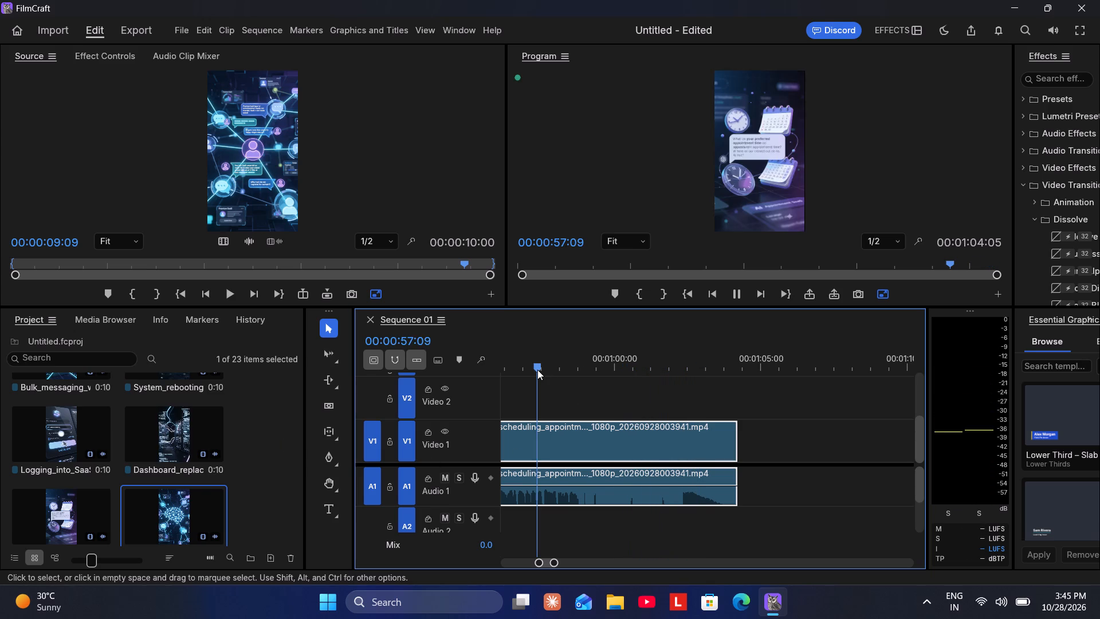
{"action": "key", "text": "space"}
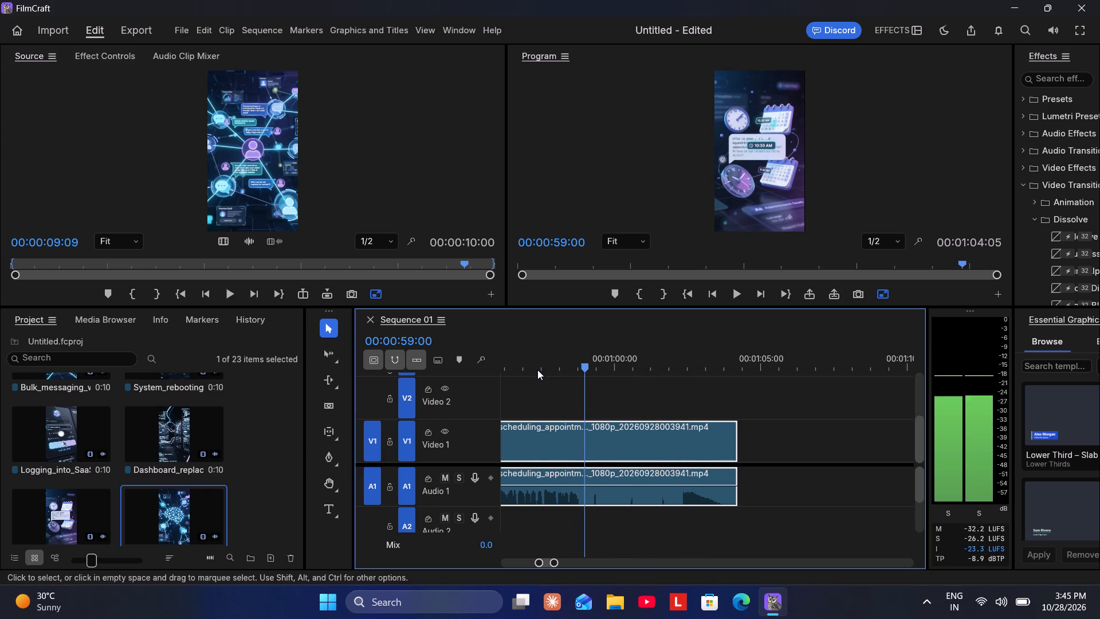
{"action": "key", "text": "ctrl+k"}
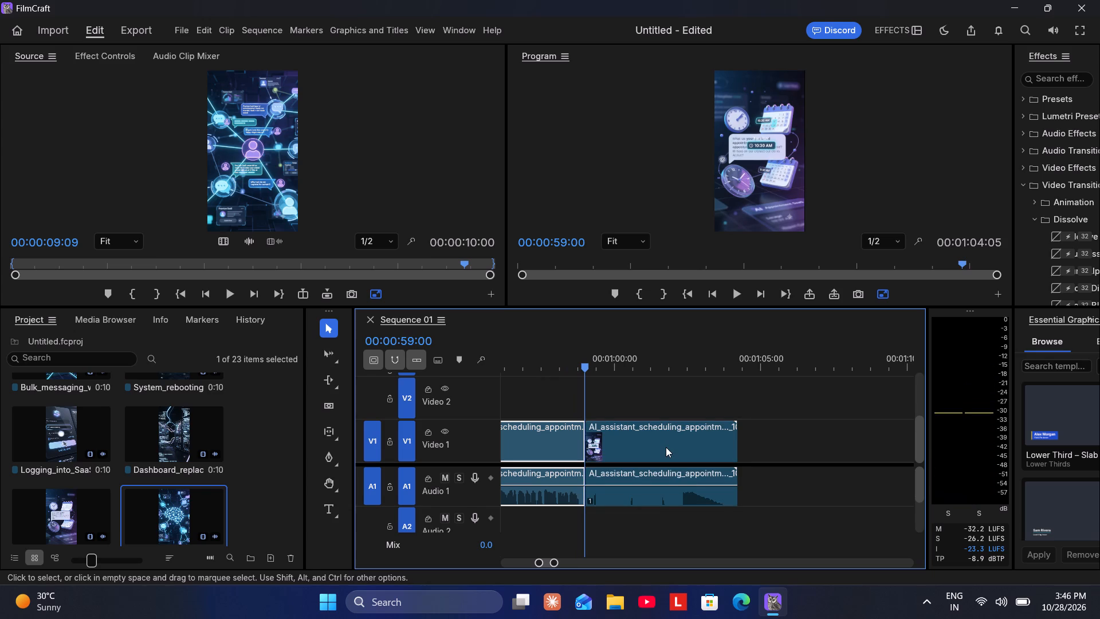
{"action": "left_click", "coordinate": [691, 445]}
{"action": "key", "text": "Delete"}
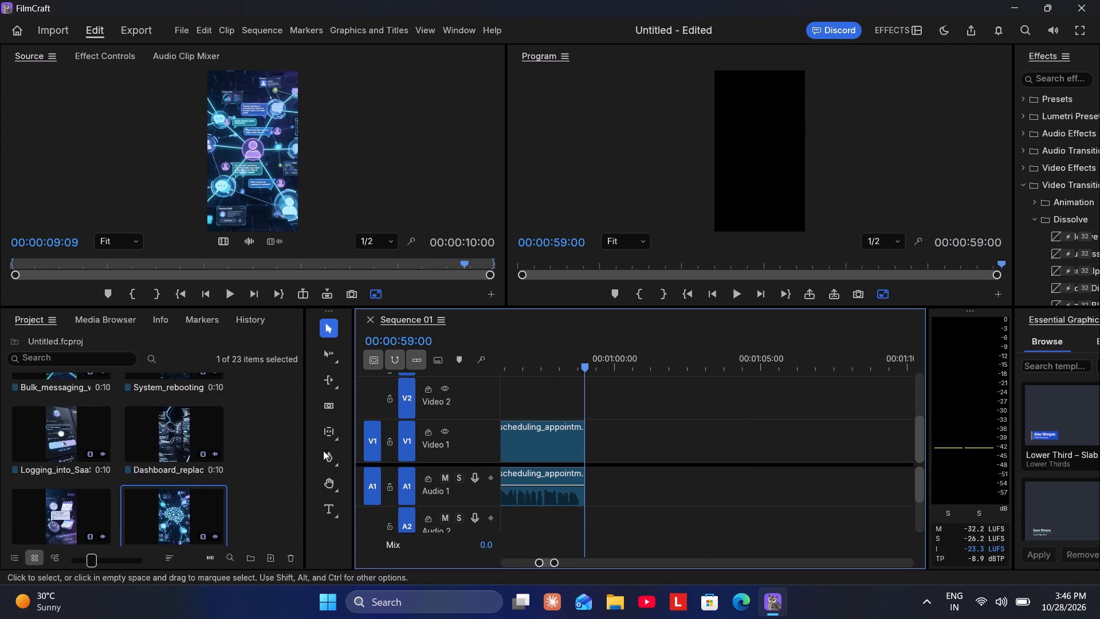
Preview the AI_assistant_scheduling and Dashboard_replac source clips.
{"action": "double_click", "coordinate": [78, 508]}
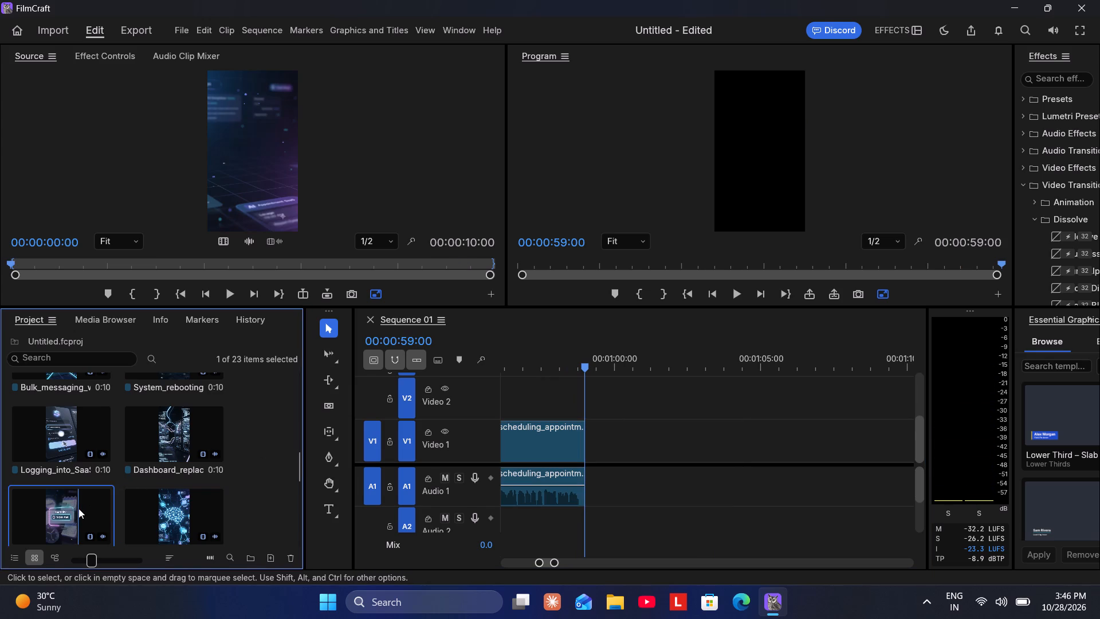
{"action": "left_click", "coordinate": [226, 291]}
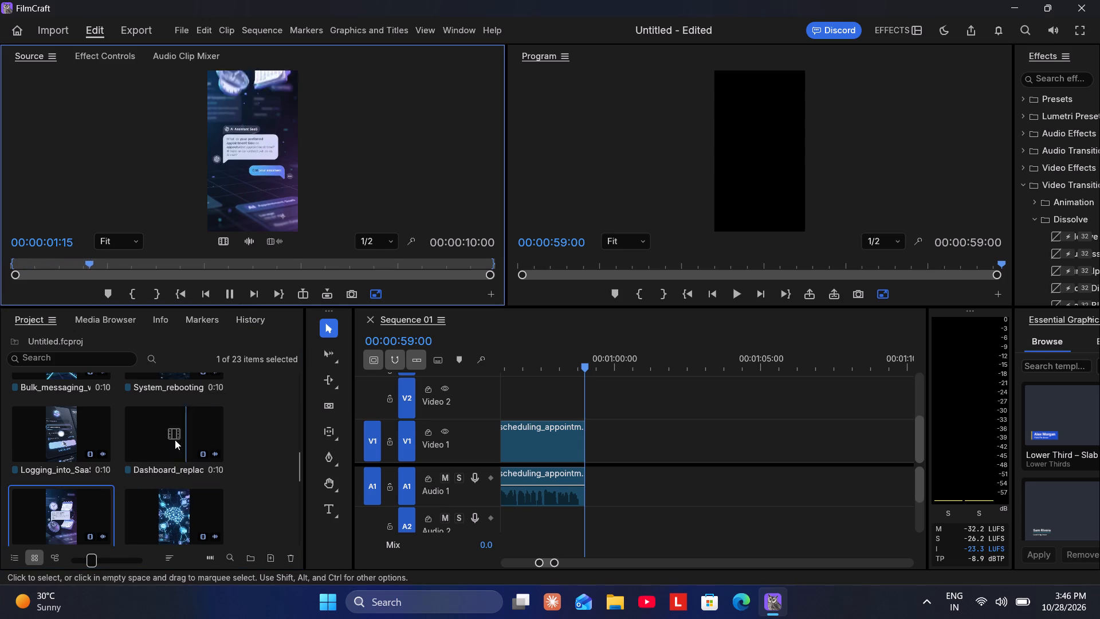
{"action": "double_click", "coordinate": [168, 440]}
{"action": "left_click", "coordinate": [230, 288]}
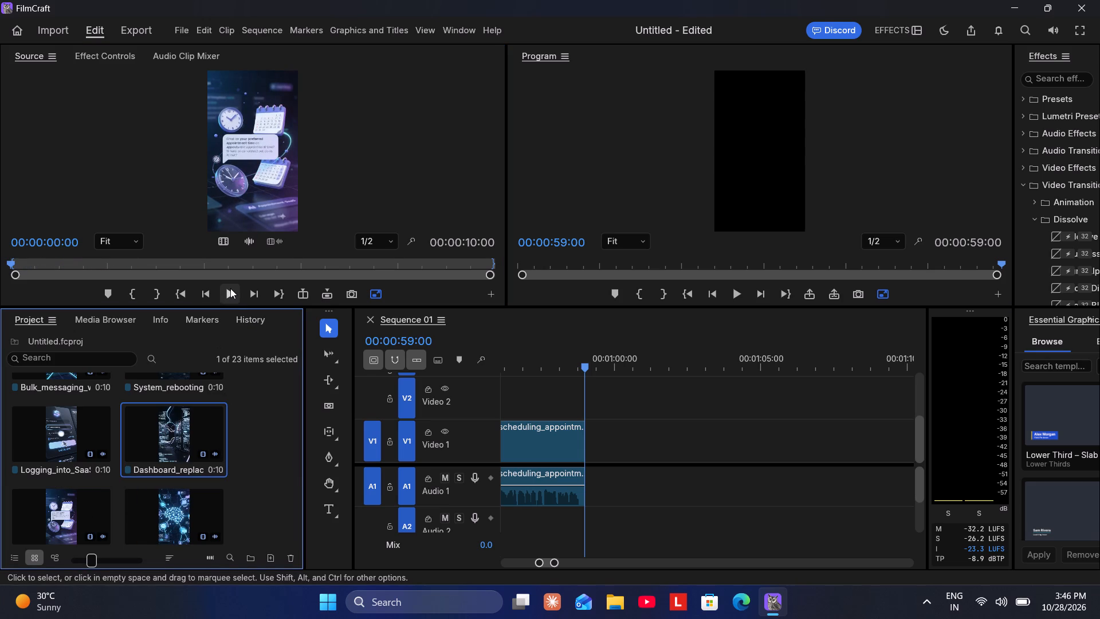
{"action": "left_click", "coordinate": [230, 288]}
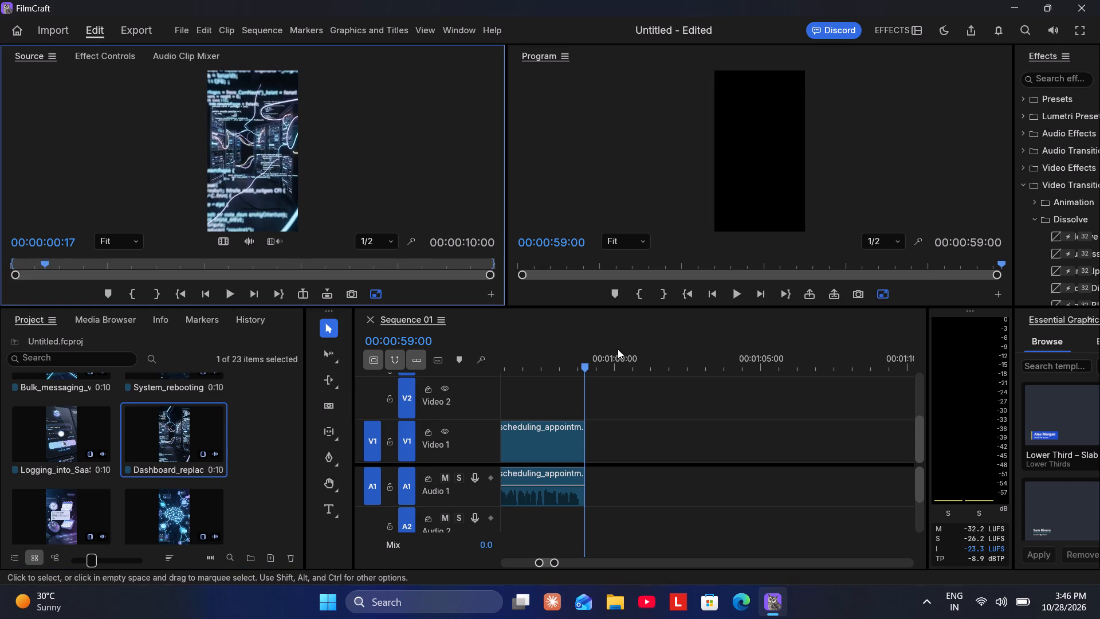
Play back the Split_screen_chat_paths_merging clip, split it at 00:00:35:11 and delete the part after the cut, leaving the gap open.
{"action": "left_click_drag", "start_coordinate": [585, 369], "coordinate": [748, 357]}
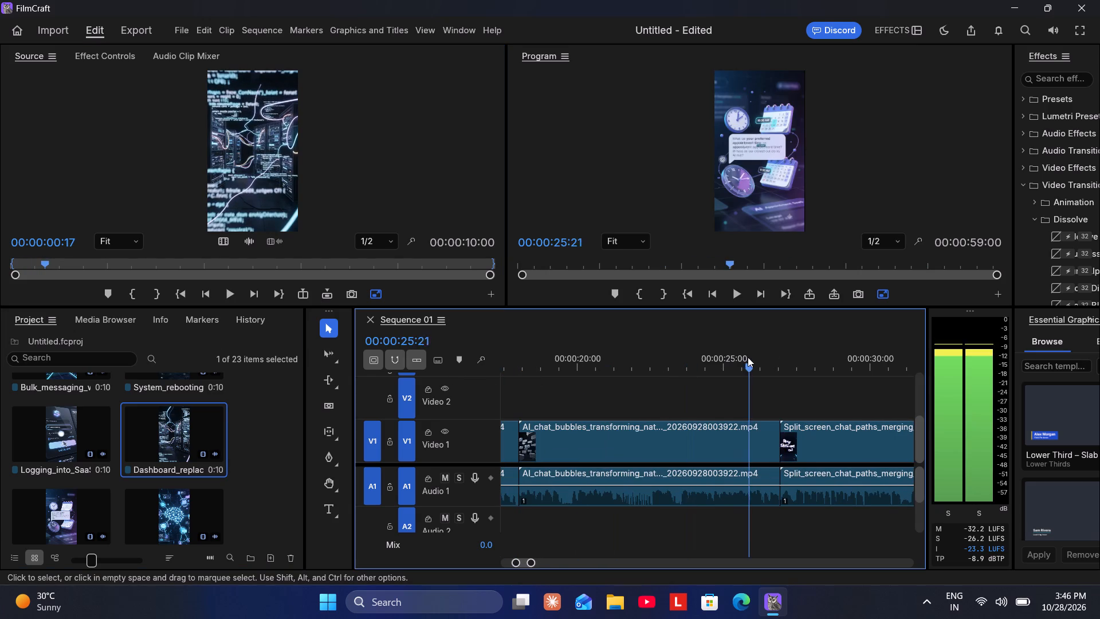
{"action": "left_click_drag", "start_coordinate": [748, 357], "coordinate": [780, 355]}
{"action": "key", "text": "space"}
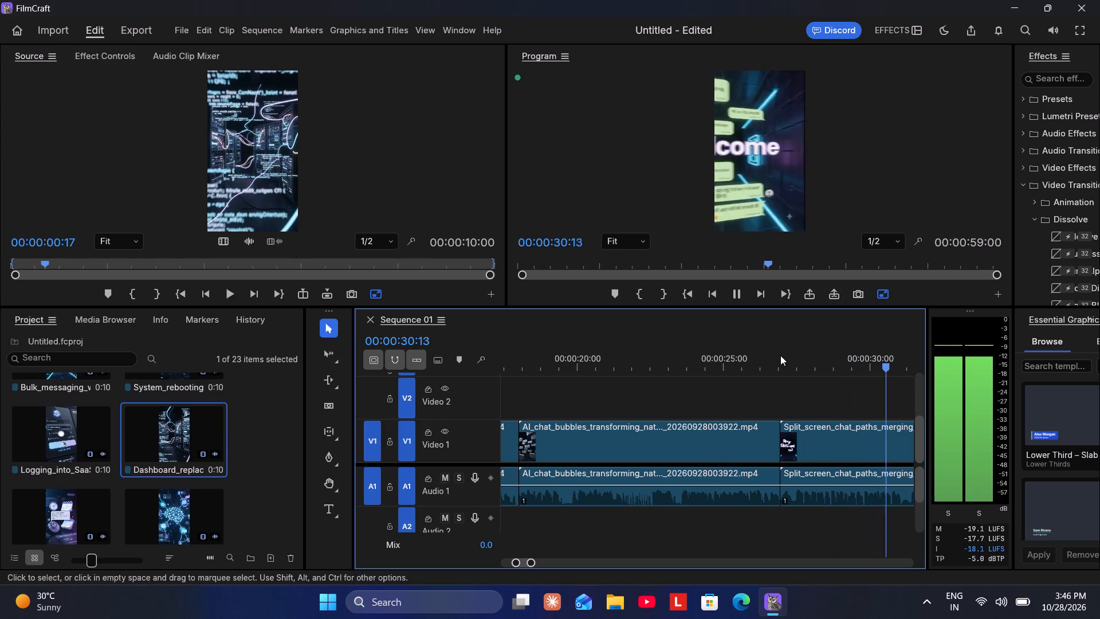
{"action": "scroll", "coordinate": [759, 429], "scroll_direction": "left", "scroll_amount": 1}
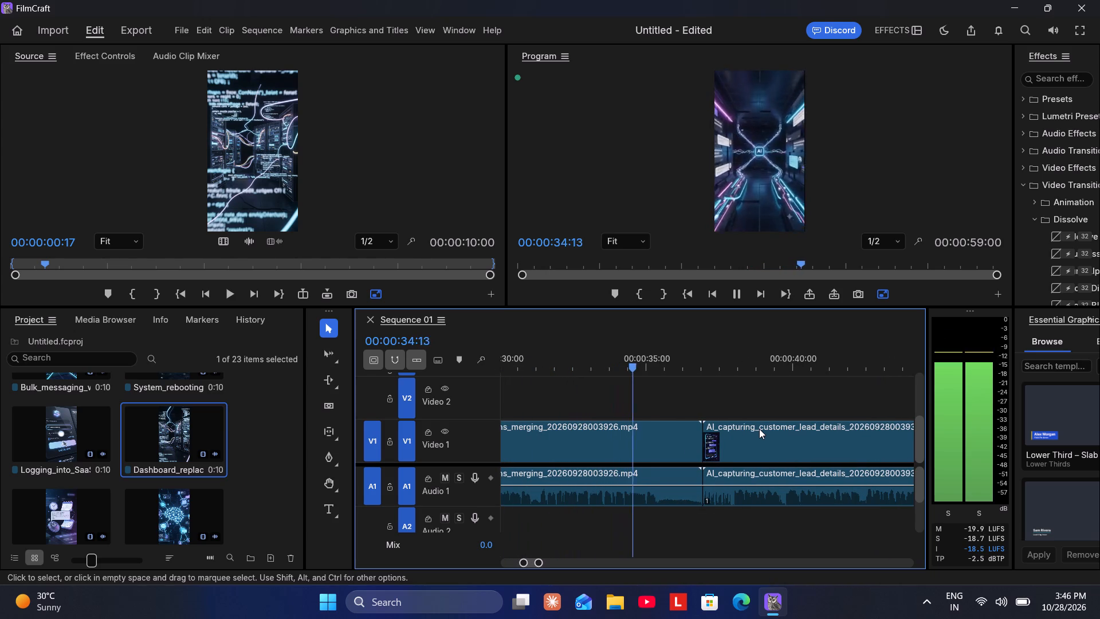
{"action": "key", "text": "space"}
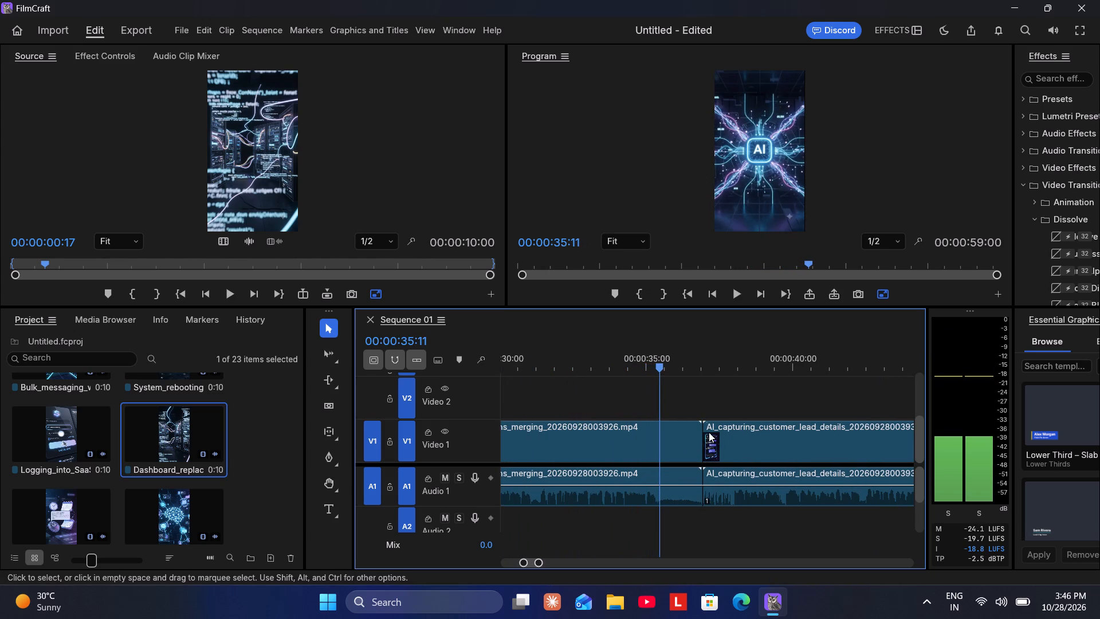
{"action": "key", "text": "space"}
{"action": "key", "text": "space"}
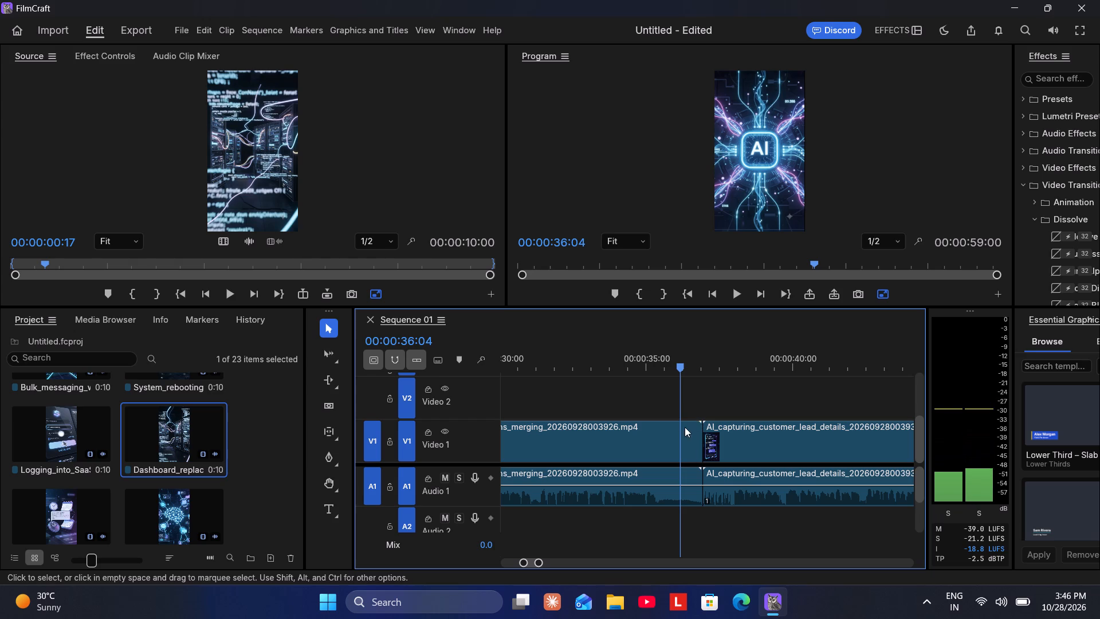
{"action": "left_click", "coordinate": [631, 365]}
{"action": "key", "text": "space"}
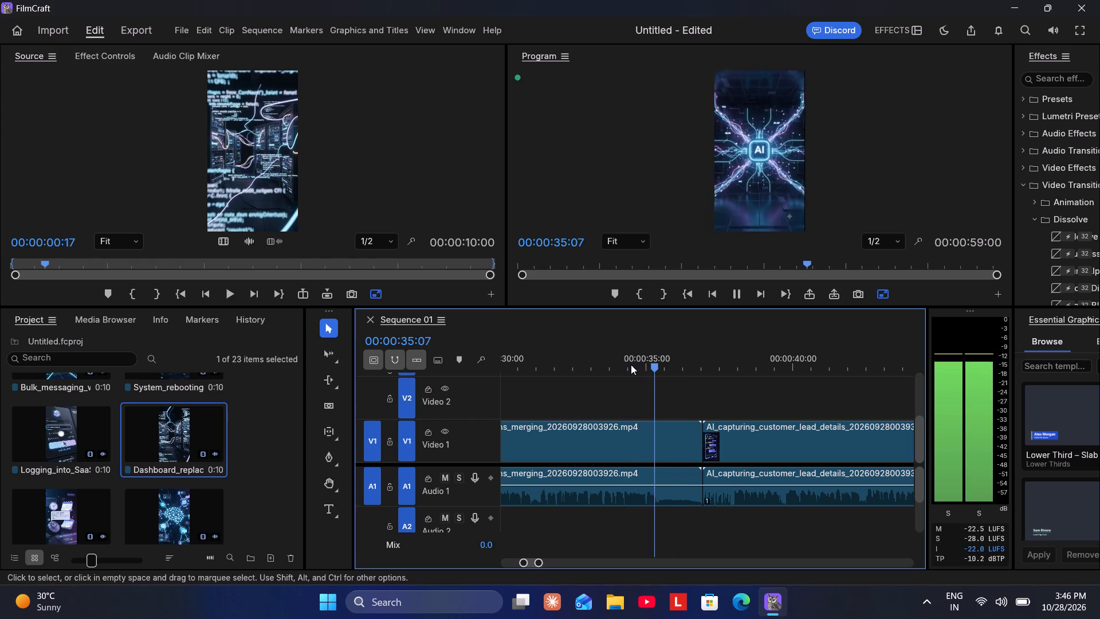
{"action": "key", "text": "space"}
{"action": "left_click", "coordinate": [666, 426]}
{"action": "key", "text": "ctrl+k"}
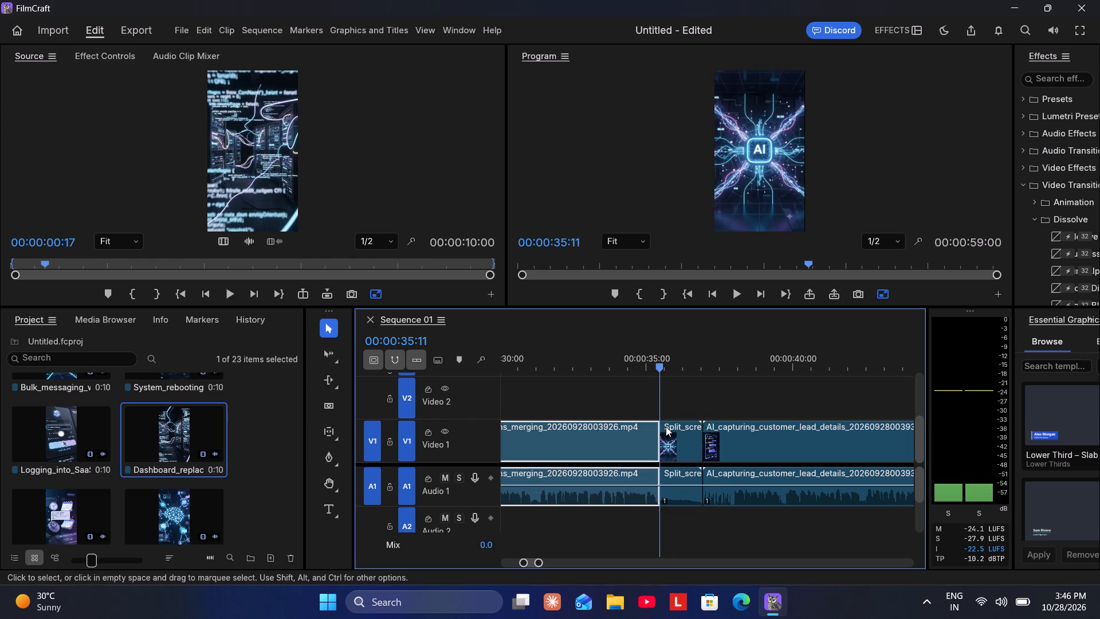
{"action": "left_click_drag", "start_coordinate": [672, 390], "coordinate": [685, 507]}
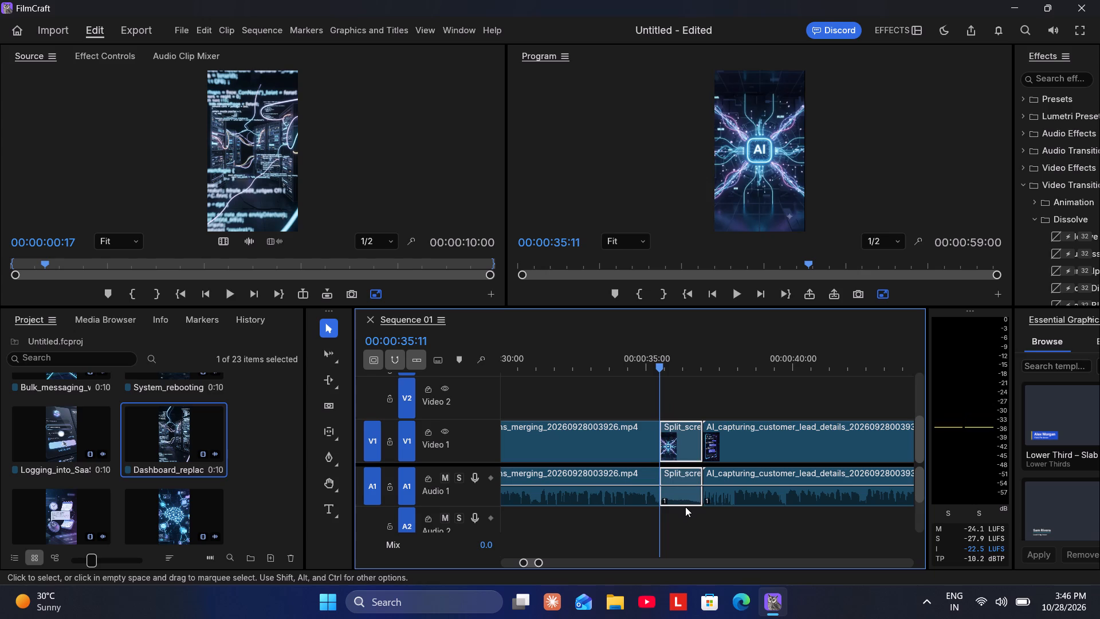
{"action": "key", "text": "Delete"}
Play back the AI_capturing_customer_lead_details and AI_remembers_chat_history_context clips in Sequence 01.
{"action": "key", "text": "space"}
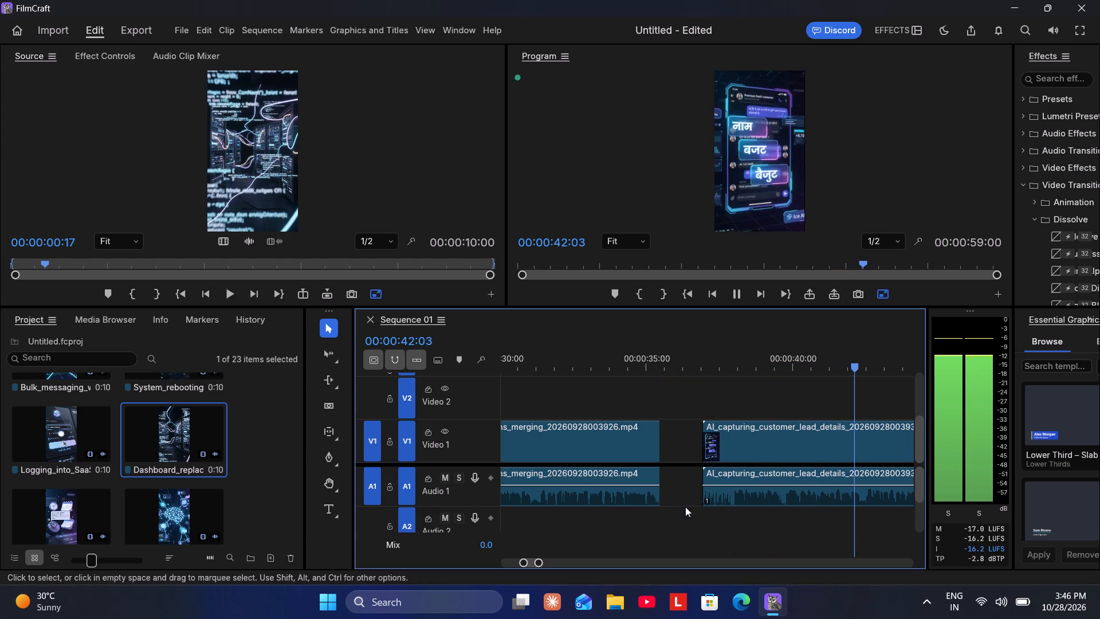
{"action": "key", "text": "space"}
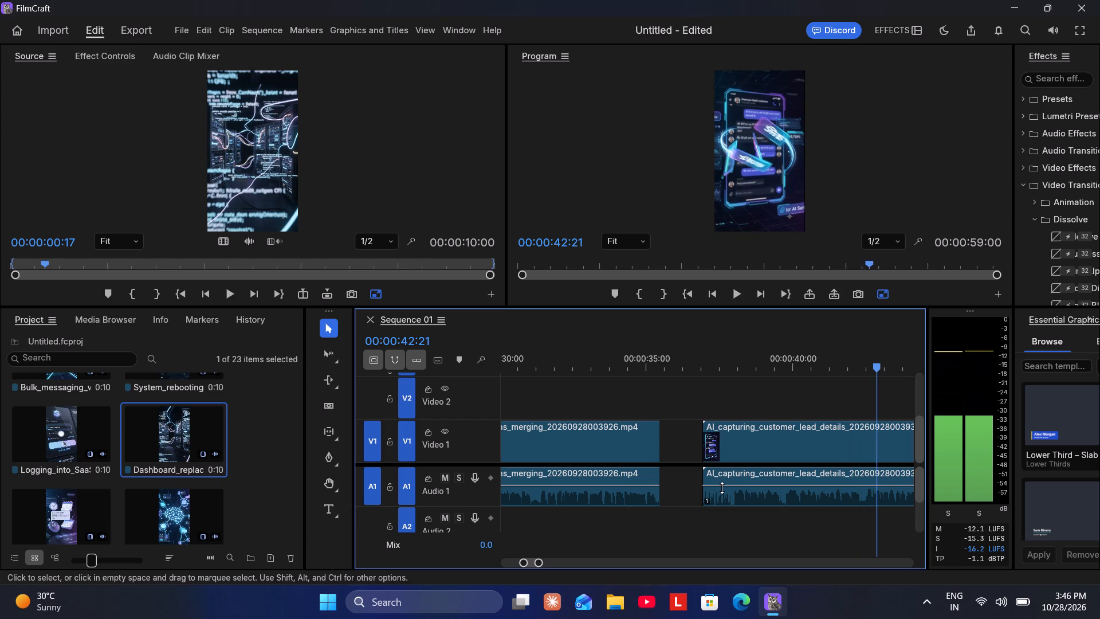
{"action": "key", "text": "space"}
{"action": "key", "text": "space"}
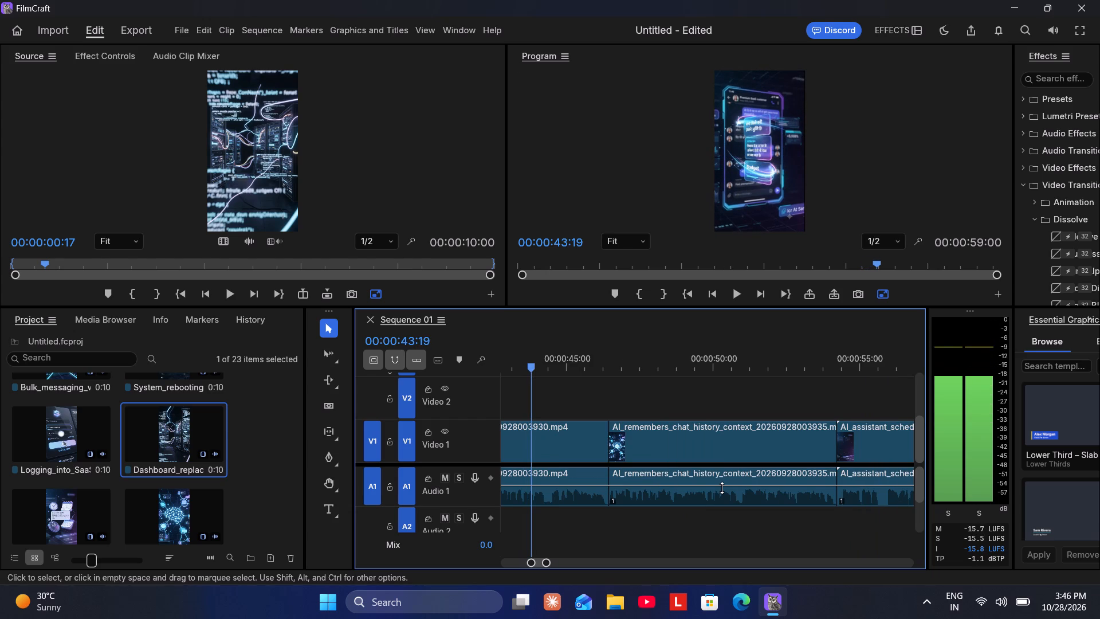
{"action": "double_click", "coordinate": [654, 425]}
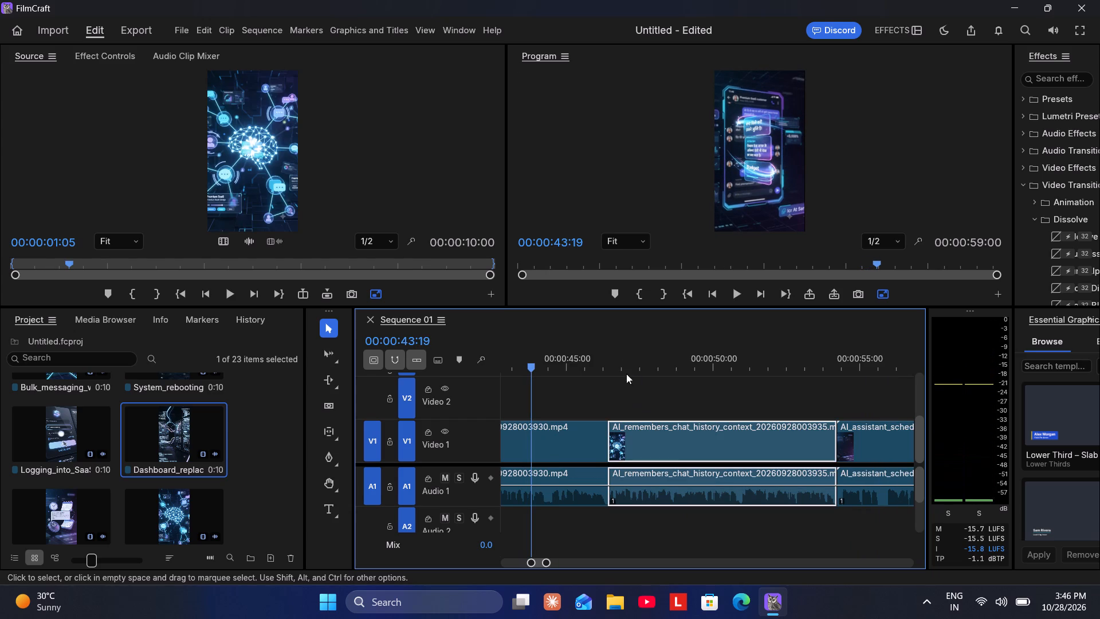
{"action": "double_click", "coordinate": [612, 367]}
{"action": "key", "text": "space"}
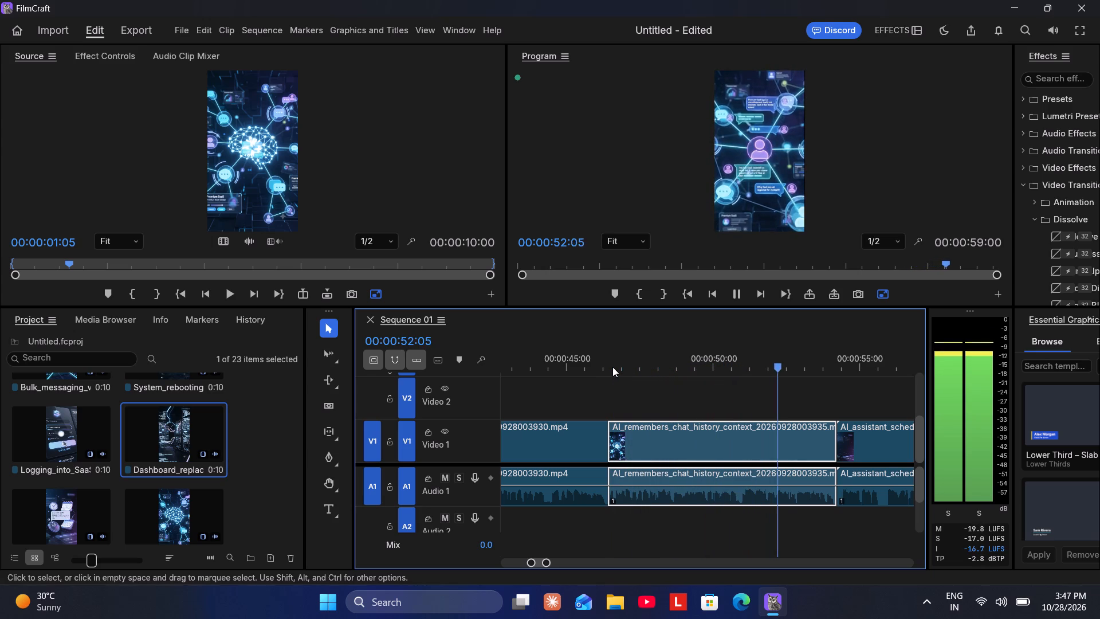
{"action": "key", "text": "space"}
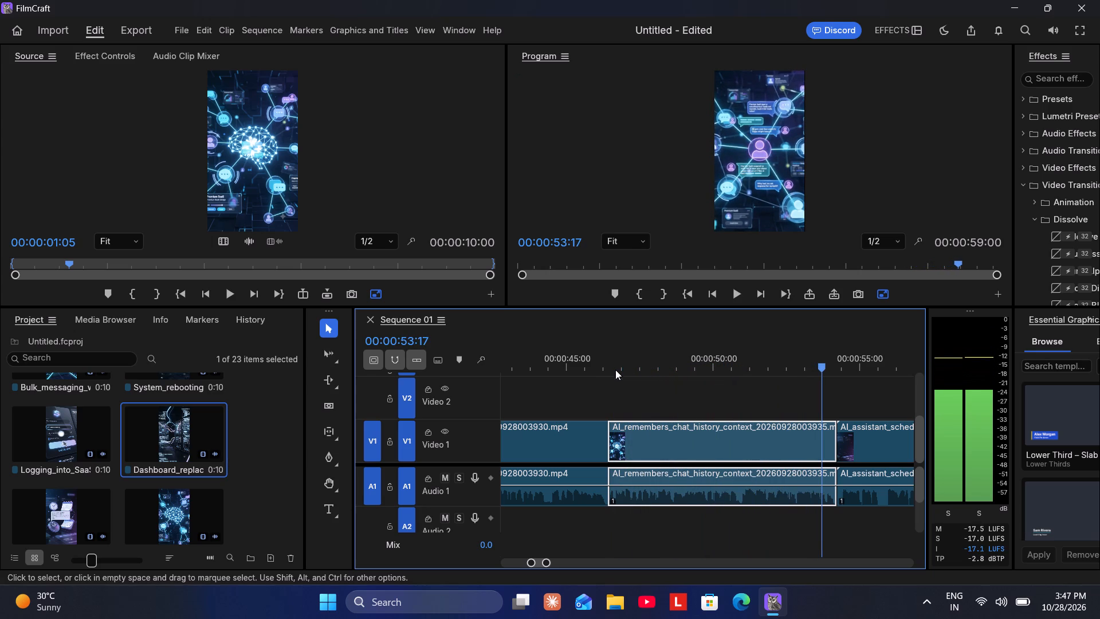
Move the AI_remembers_chat_history_context clip directly after the Split_screen_chat_paths_merging clip, at 00:00:35:11, overwriting the start of the AI_capturing_customer_lead_details clip.
{"action": "left_click_drag", "start_coordinate": [653, 439], "coordinate": [478, 449]}
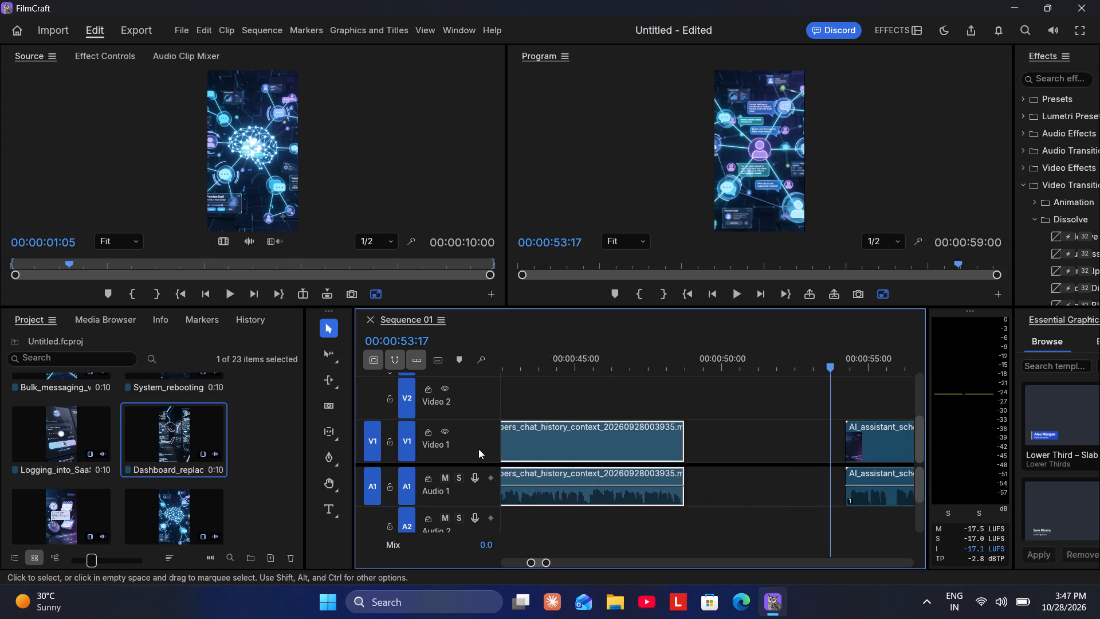
{"action": "left_click_drag", "start_coordinate": [478, 449], "coordinate": [817, 445]}
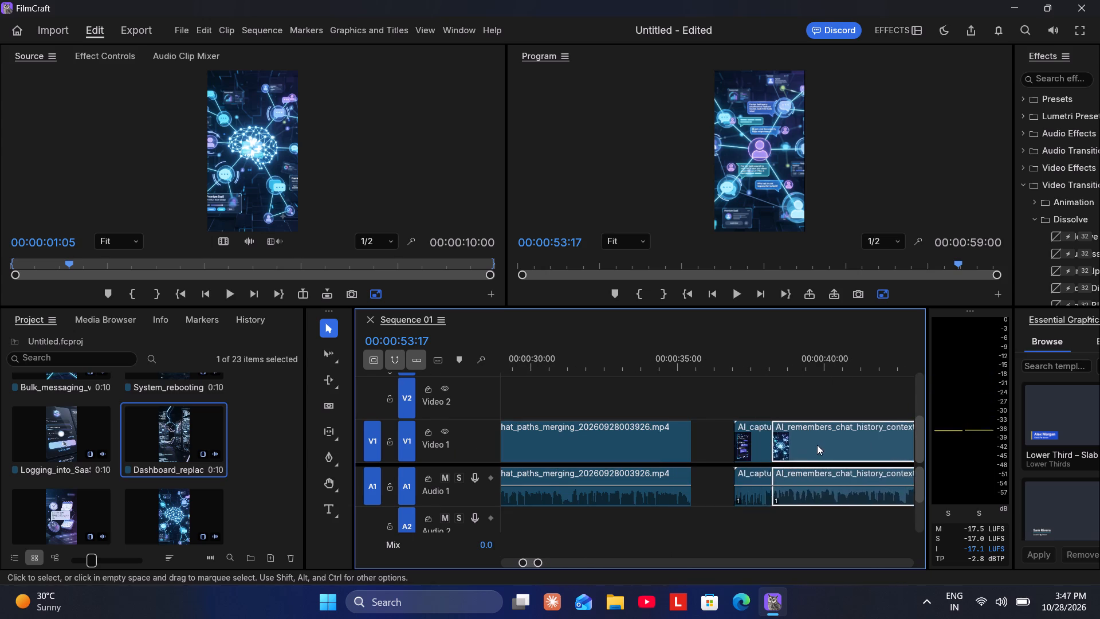
{"action": "left_click_drag", "start_coordinate": [817, 445], "coordinate": [739, 445]}
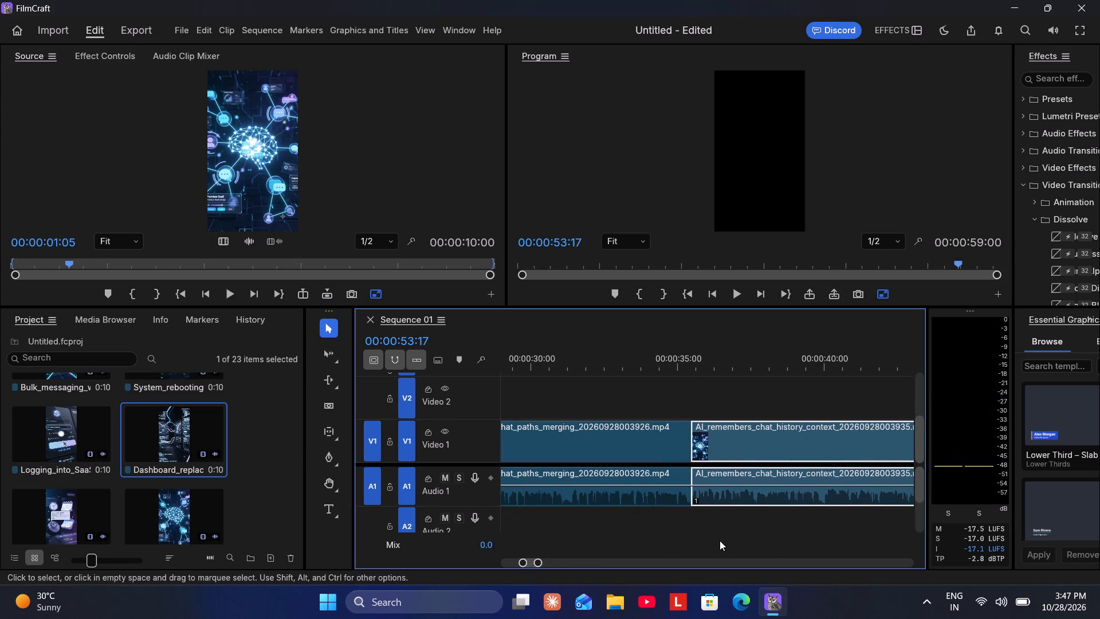
Move the remaining AI_capturing_customer_lead_details part about 2.5 seconds later, leaving a gap after the AI_remembers_chat_history_context clip.
{"action": "scroll", "coordinate": [720, 540], "scroll_direction": "left", "scroll_amount": 3}
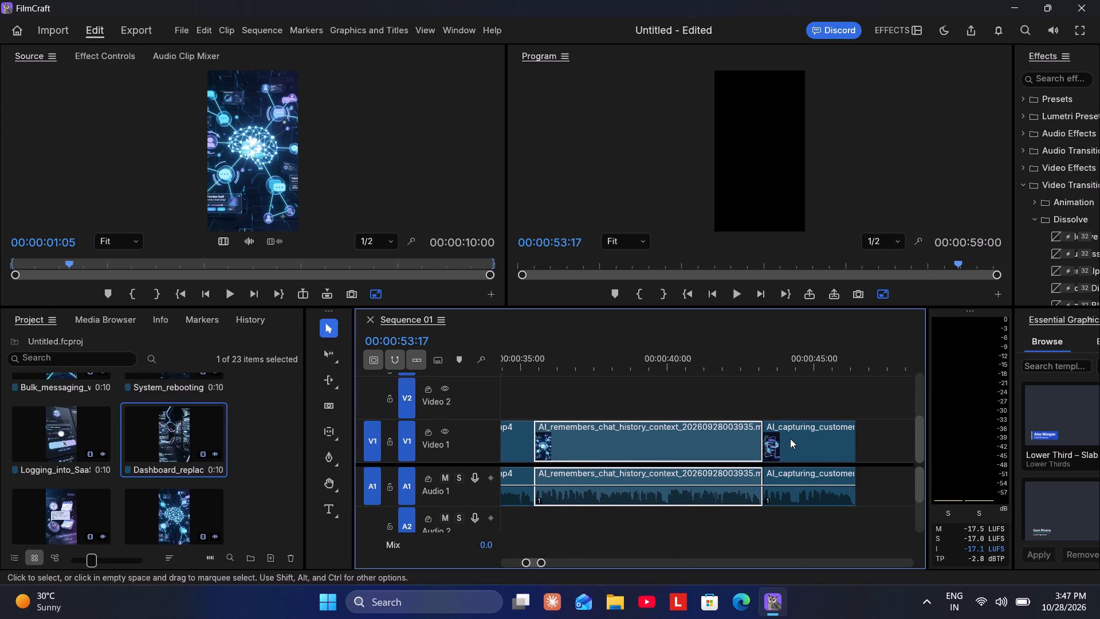
{"action": "left_click", "coordinate": [790, 438]}
{"action": "left_click_drag", "start_coordinate": [790, 438], "coordinate": [862, 434]}
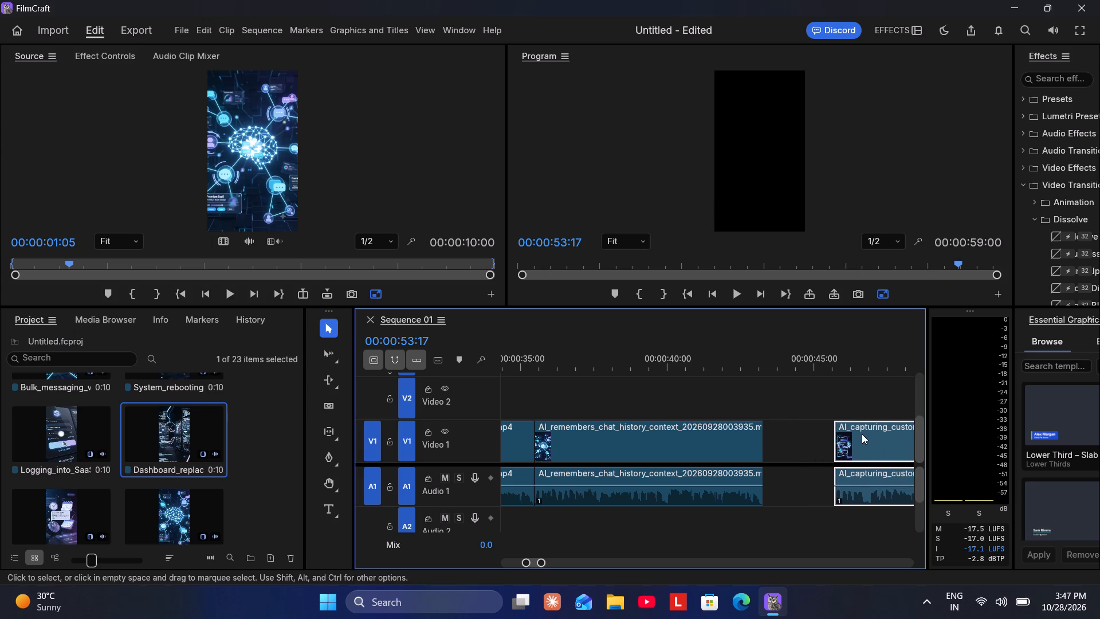
{"action": "scroll", "coordinate": [862, 434], "scroll_direction": "left", "scroll_amount": 2}
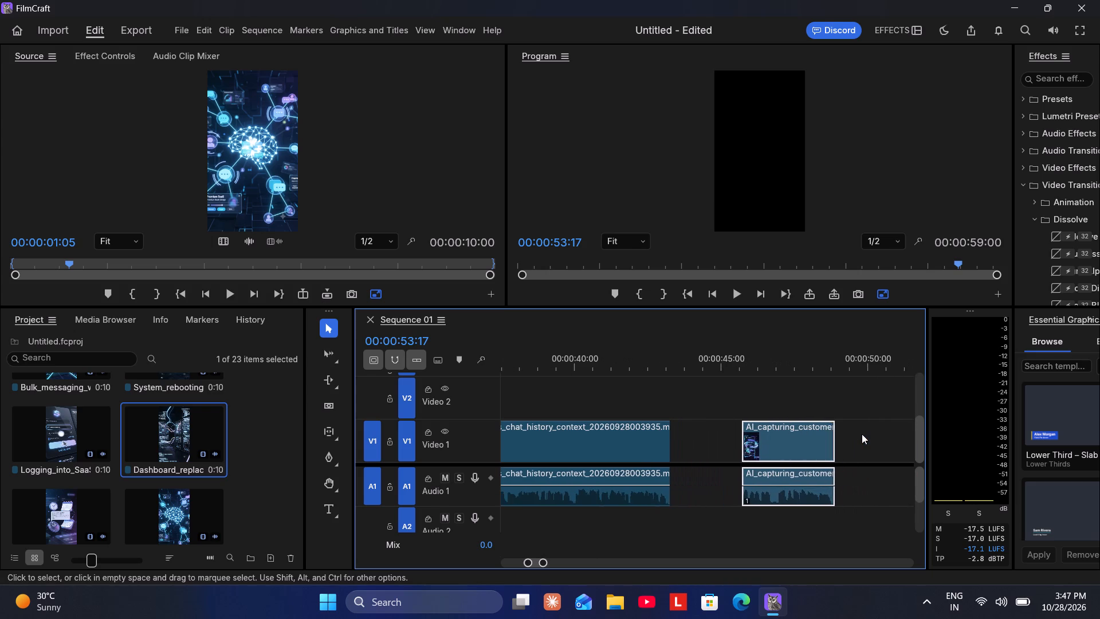
{"action": "scroll", "coordinate": [862, 434], "scroll_direction": "left", "scroll_amount": 4}
Move the AI_assistant_scheduling clip later on Video 1, starting at about 00:01:00:00, and play back its opening.
{"action": "key", "text": "space"}
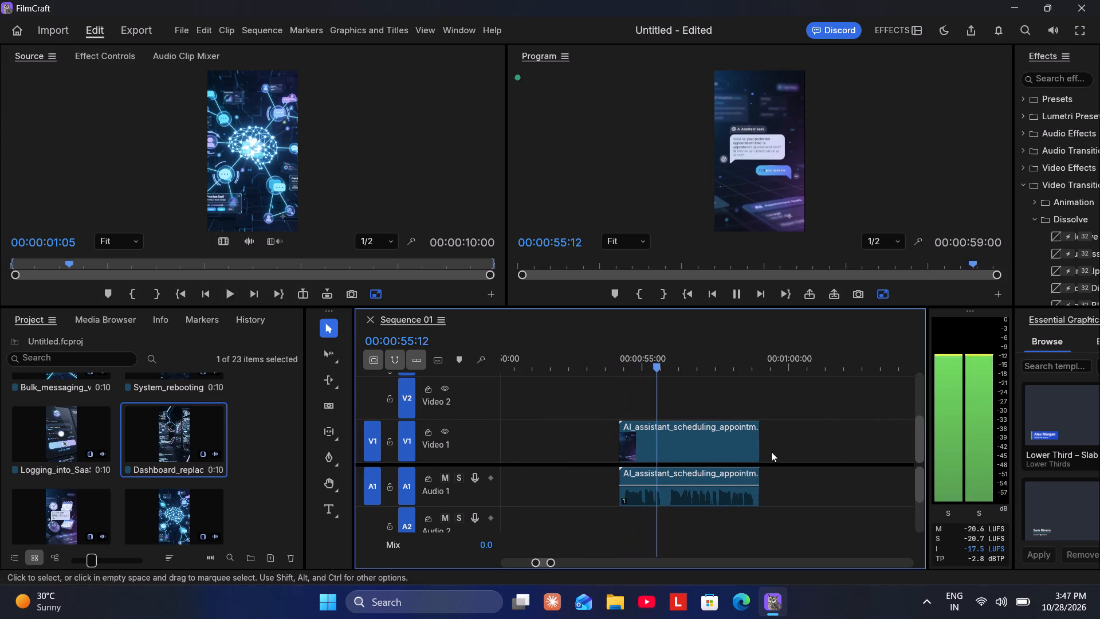
{"action": "left_click_drag", "start_coordinate": [668, 433], "coordinate": [832, 438]}
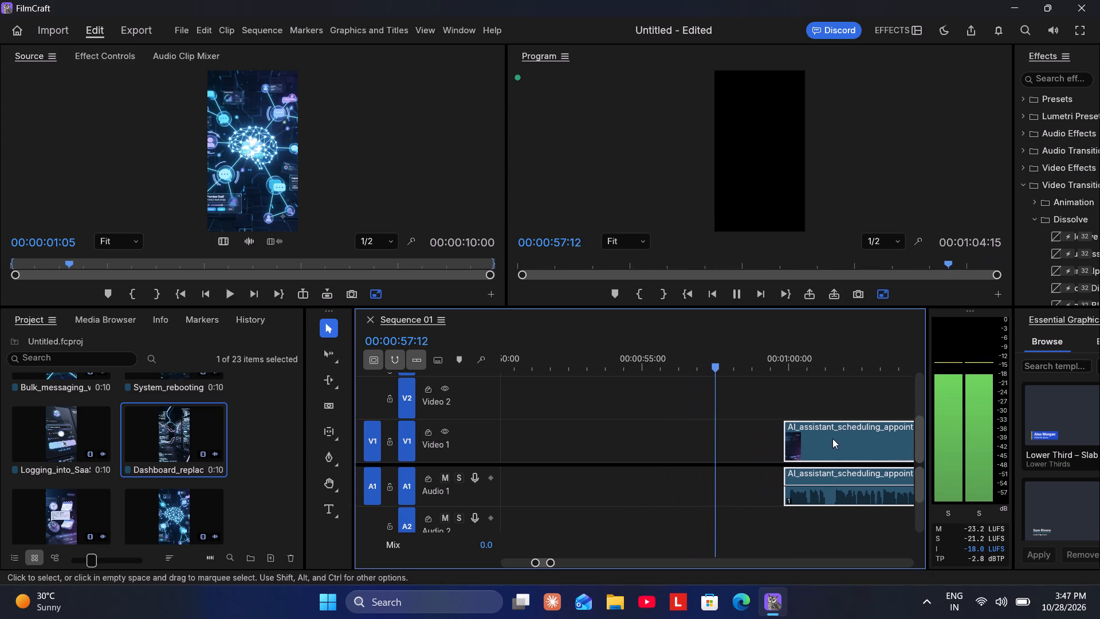
{"action": "scroll", "coordinate": [634, 407], "scroll_direction": "right", "scroll_amount": 5}
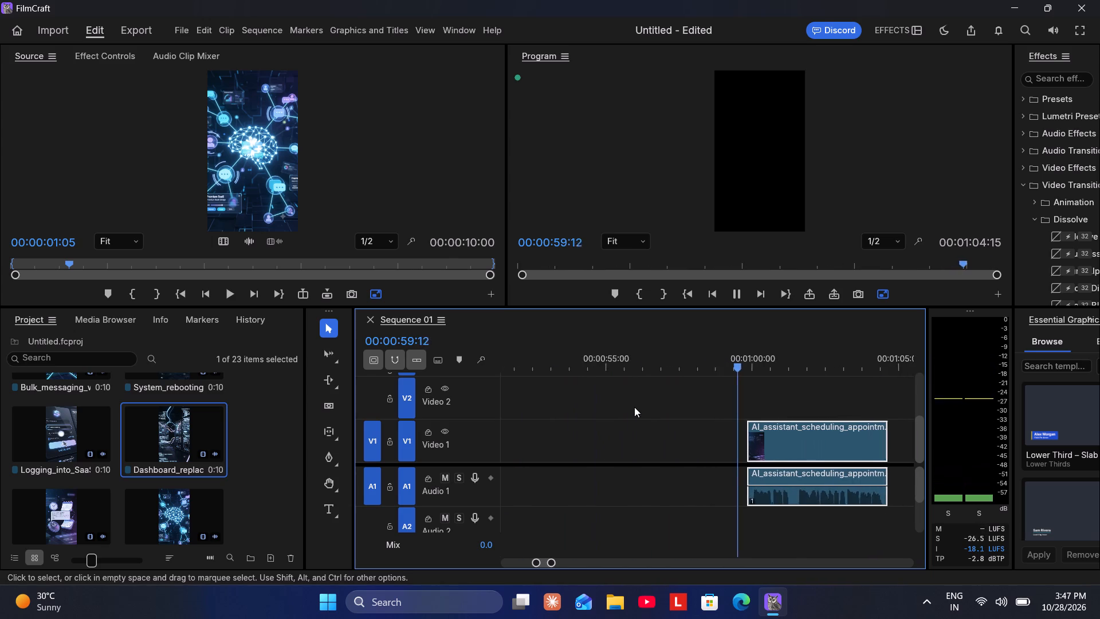
{"action": "scroll", "coordinate": [634, 407], "scroll_direction": "right", "scroll_amount": 4}
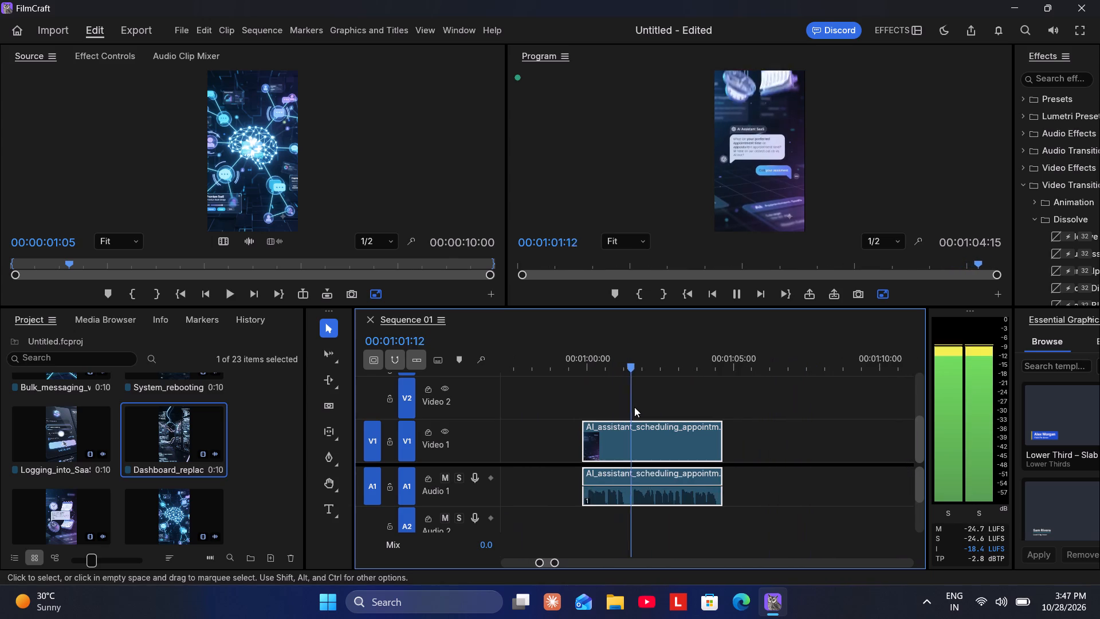
{"action": "scroll", "coordinate": [634, 407], "scroll_direction": "right", "scroll_amount": 1}
{"action": "key", "text": "space"}
{"action": "scroll", "coordinate": [634, 407], "scroll_direction": "right", "scroll_amount": 4}
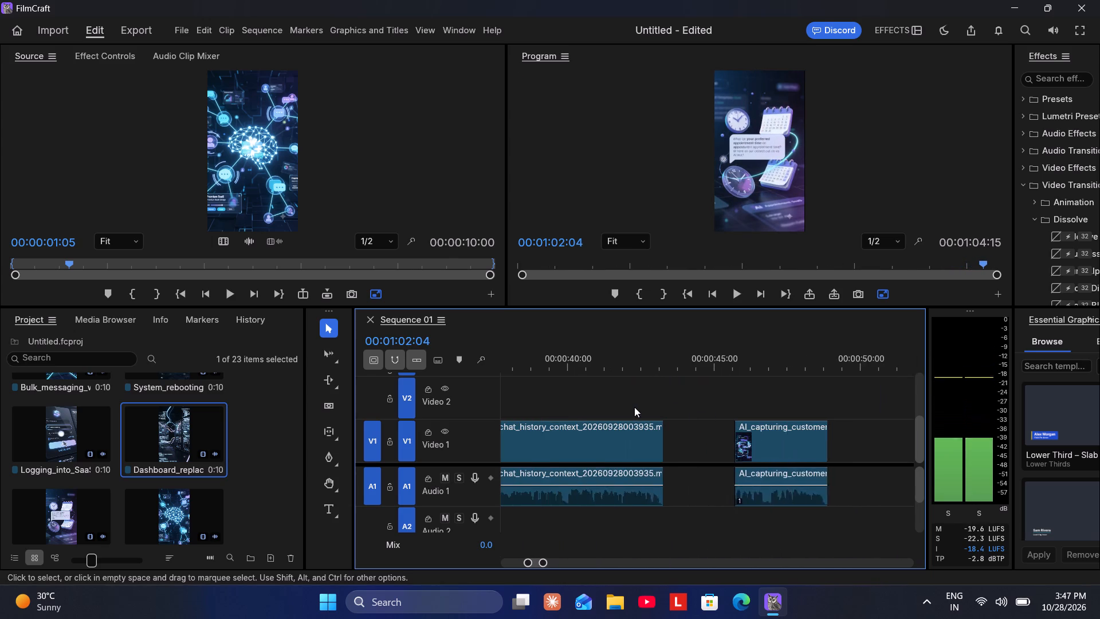
Restore the overwritten opening of the AI_capturing_customer_lead_details clip by moving it later and extending its start back to about 00:00:46:21.
{"action": "scroll", "coordinate": [634, 407], "scroll_direction": "right", "scroll_amount": 2}
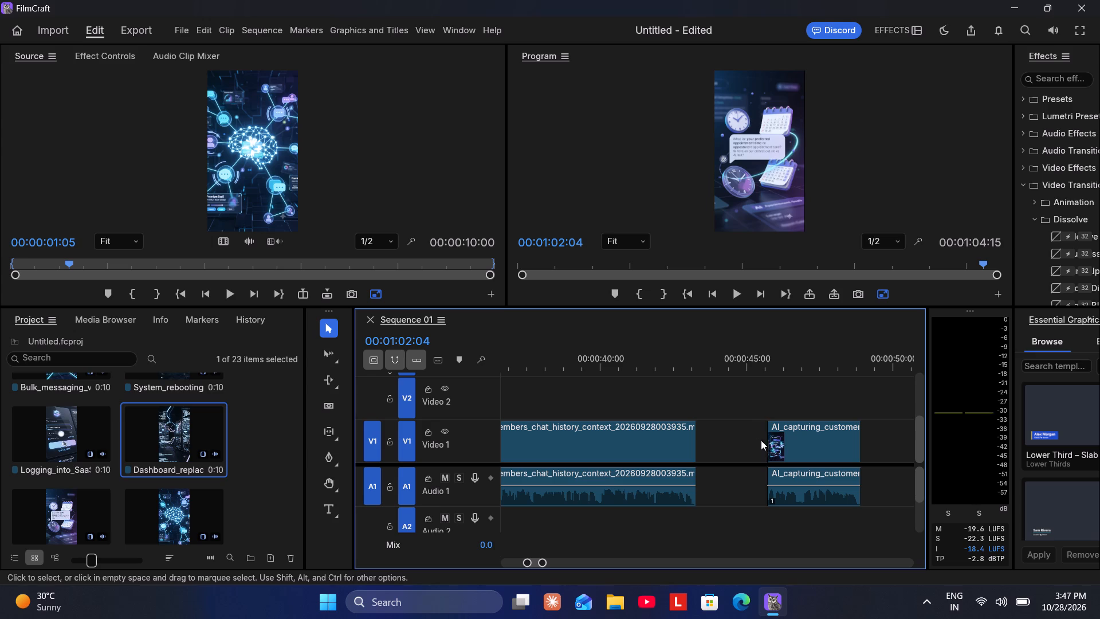
{"action": "left_click_drag", "start_coordinate": [770, 440], "coordinate": [694, 450]}
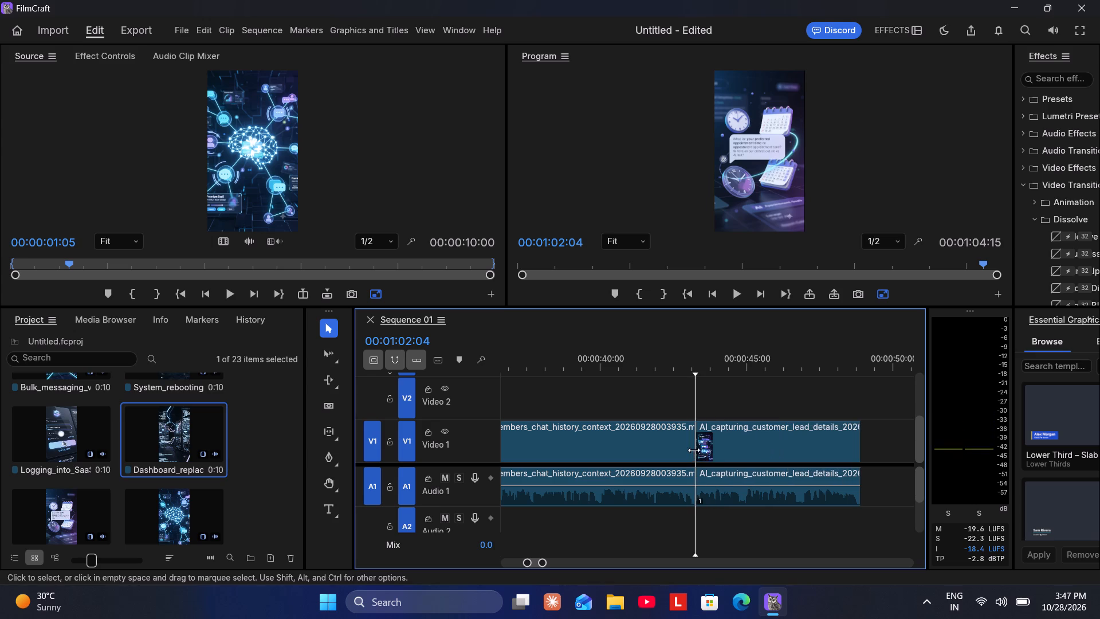
{"action": "left_click_drag", "start_coordinate": [732, 449], "coordinate": [936, 449]}
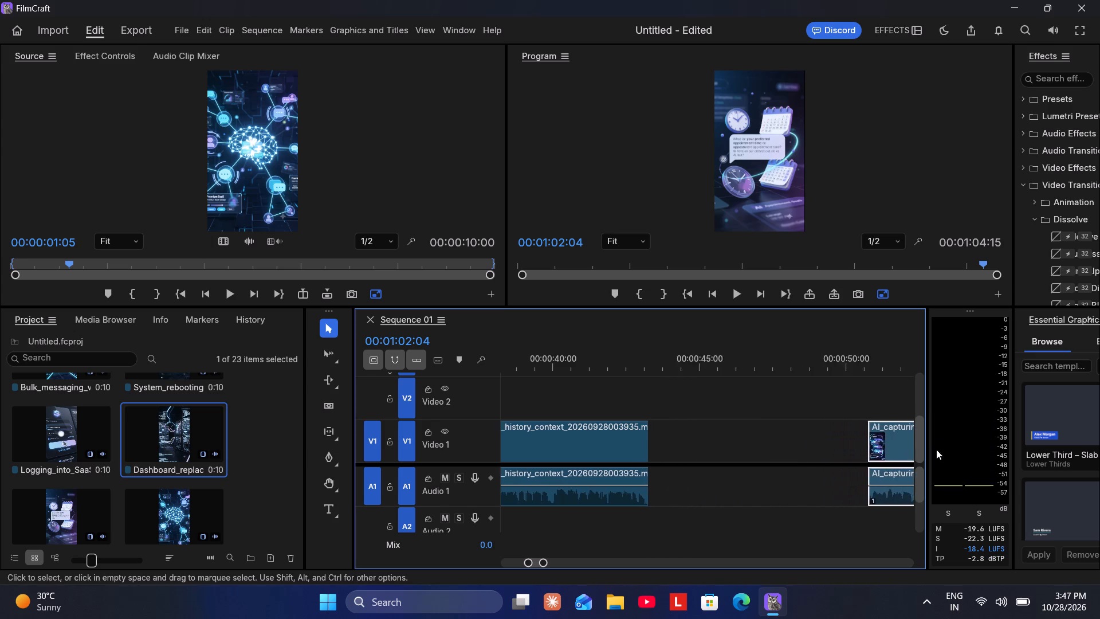
{"action": "left_click_drag", "start_coordinate": [936, 449], "coordinate": [776, 446]}
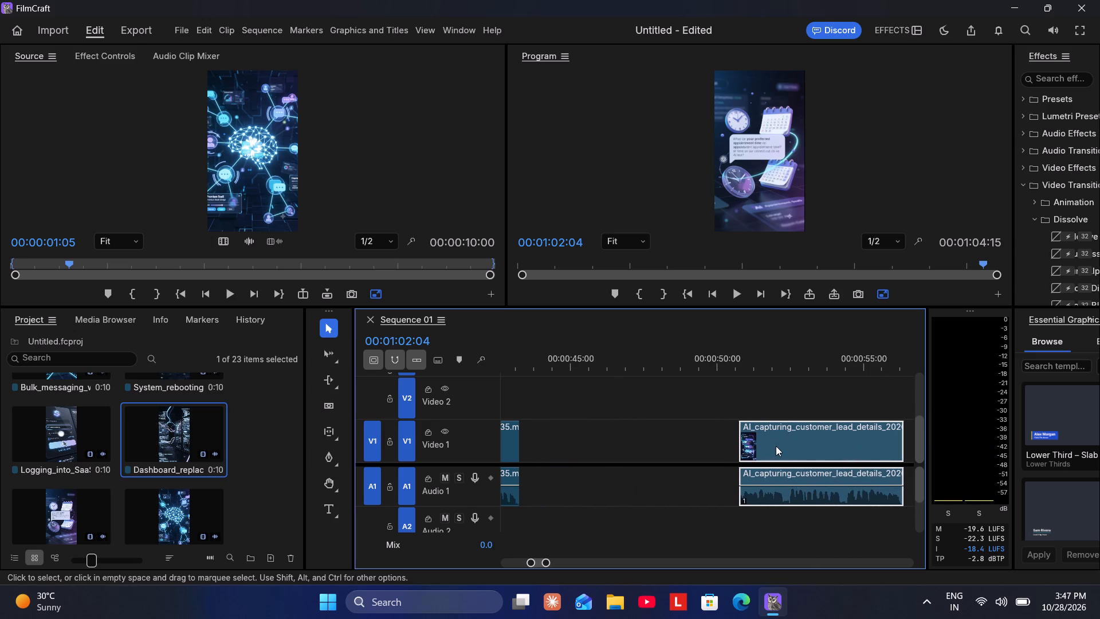
{"action": "left_click_drag", "start_coordinate": [742, 439], "coordinate": [591, 437]}
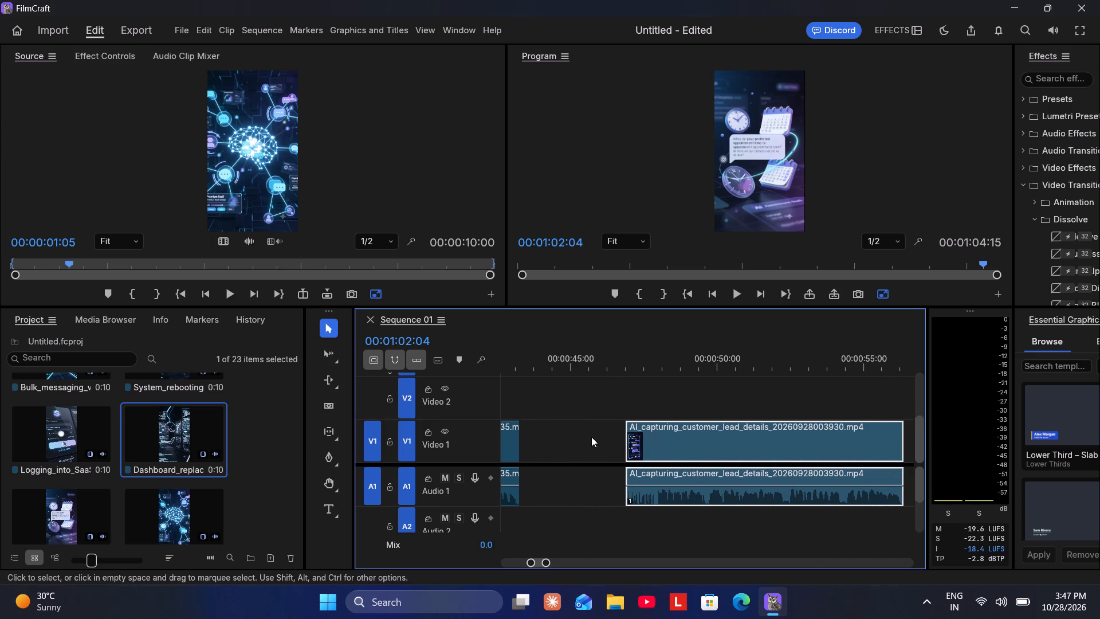
{"action": "left_click_drag", "start_coordinate": [591, 437], "coordinate": [555, 425]}
Play back the AI_capturing_customer_lead_details opening, trim about one second off its start and move it against the AI_remembers_chat_history_context clip.
{"action": "left_click", "coordinate": [623, 366]}
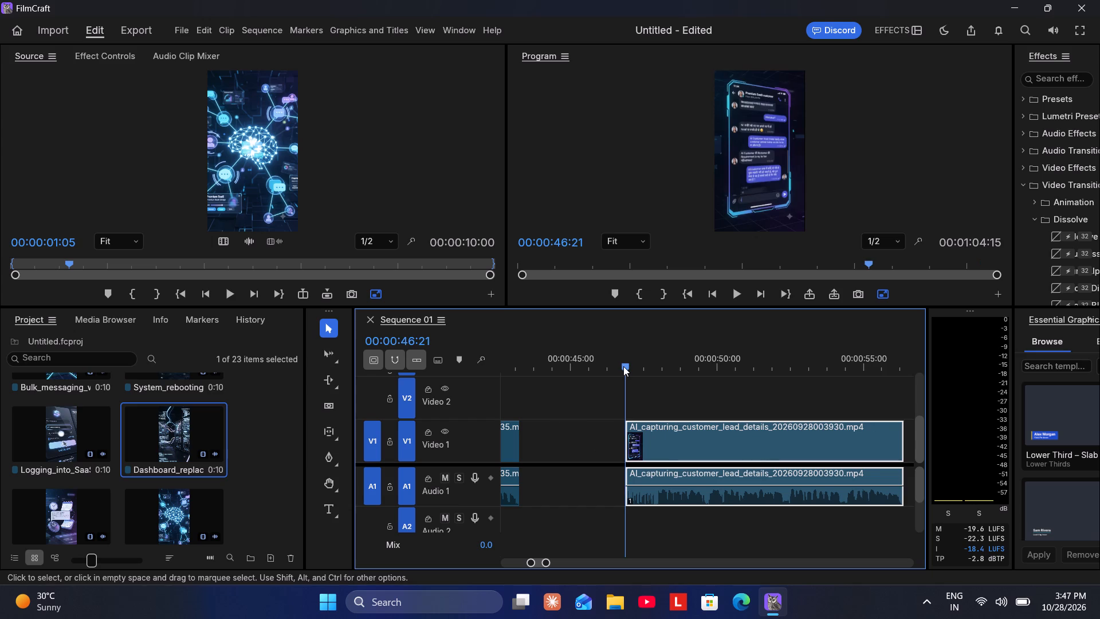
{"action": "left_click", "coordinate": [623, 366]}
{"action": "key", "text": "space"}
{"action": "key", "text": "space"}
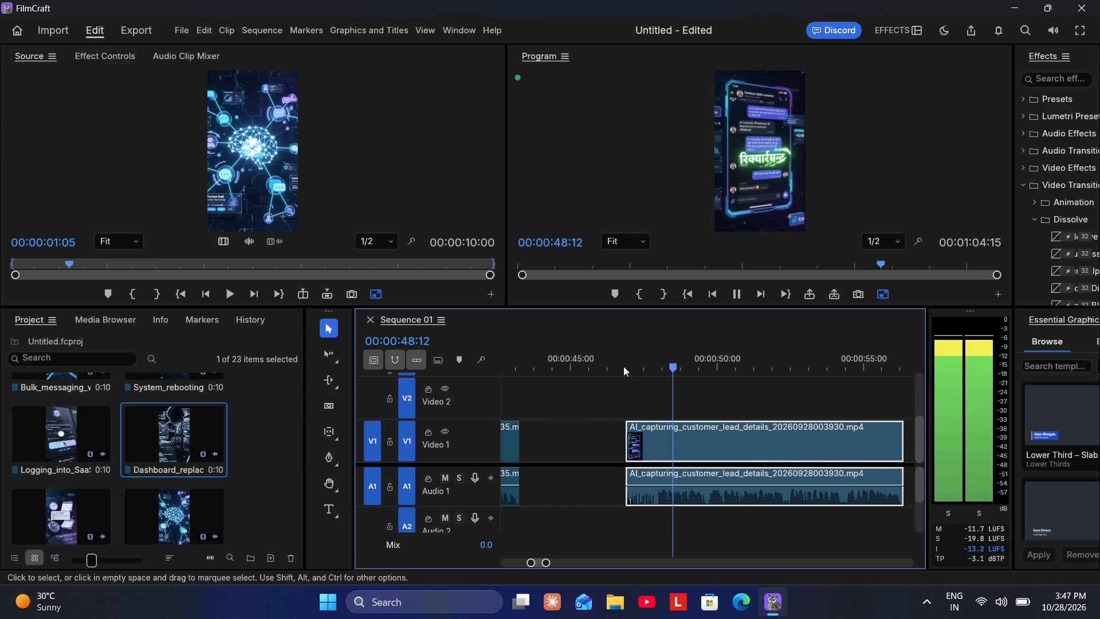
{"action": "key", "text": "space"}
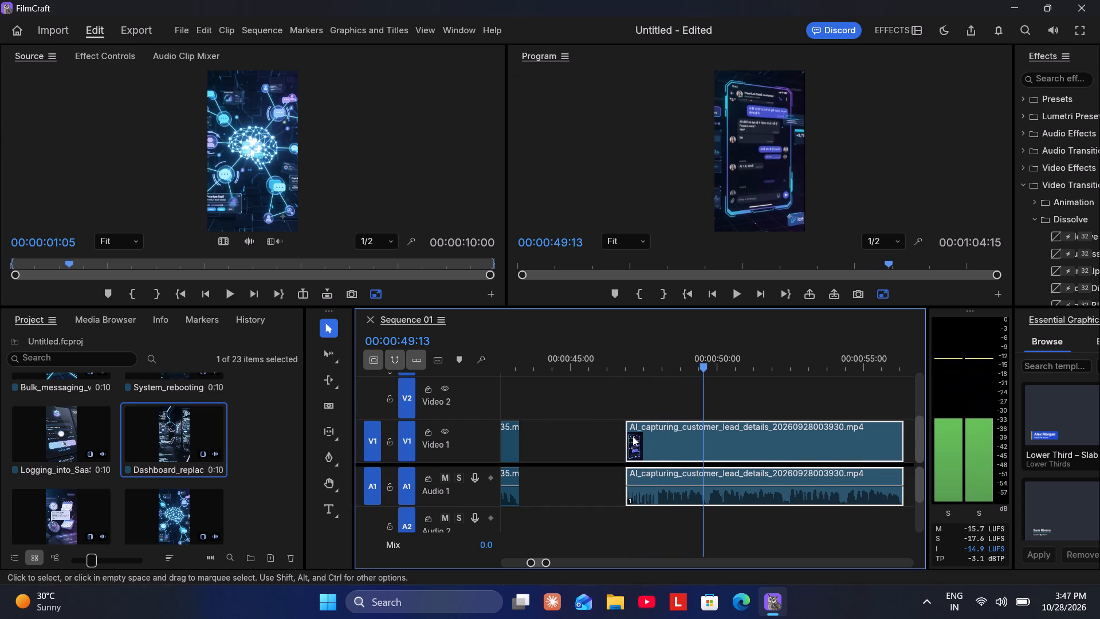
{"action": "left_click_drag", "start_coordinate": [626, 438], "coordinate": [654, 449]}
{"action": "left_click_drag", "start_coordinate": [709, 444], "coordinate": [575, 448]}
Close the gap after the AI_capturing_customer_lead_details clip by moving the AI_assistant_scheduling clip against its end, and play back both clips.
{"action": "left_click", "coordinate": [517, 371]}
{"action": "left_click_drag", "start_coordinate": [517, 371], "coordinate": [515, 371]}
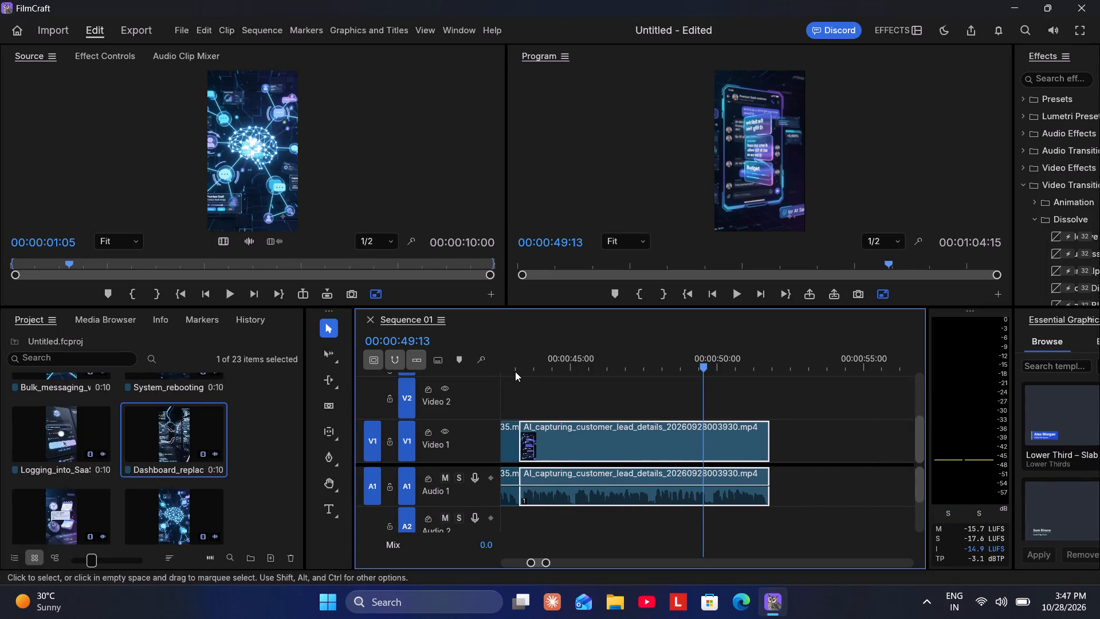
{"action": "left_click_drag", "start_coordinate": [515, 371], "coordinate": [504, 369]}
{"action": "key", "text": "space"}
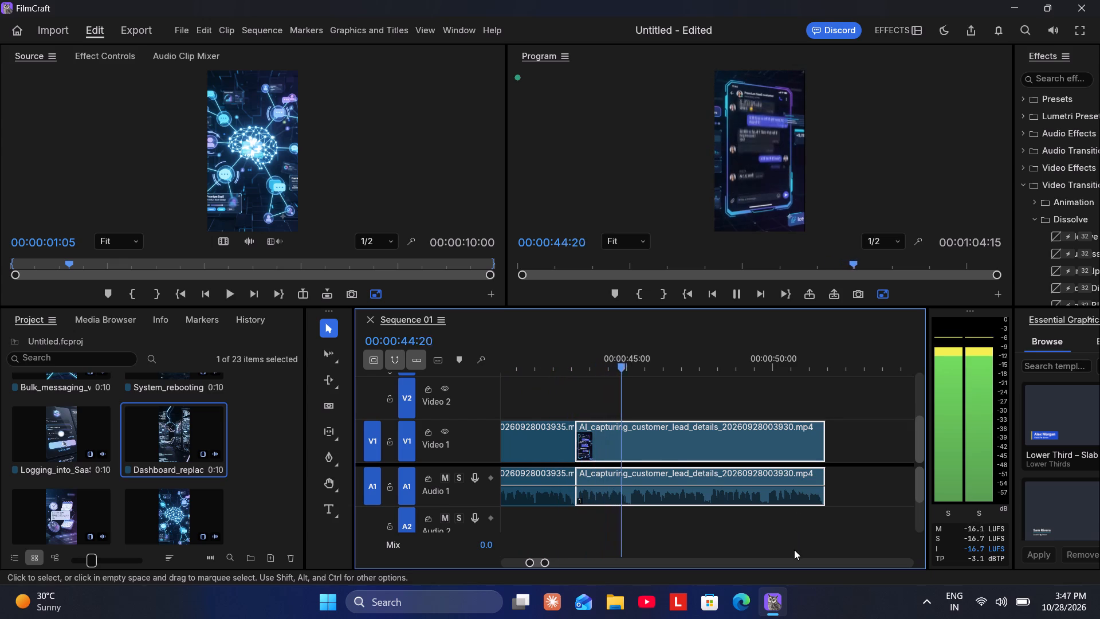
{"action": "scroll", "coordinate": [794, 550], "scroll_direction": "left", "scroll_amount": 5}
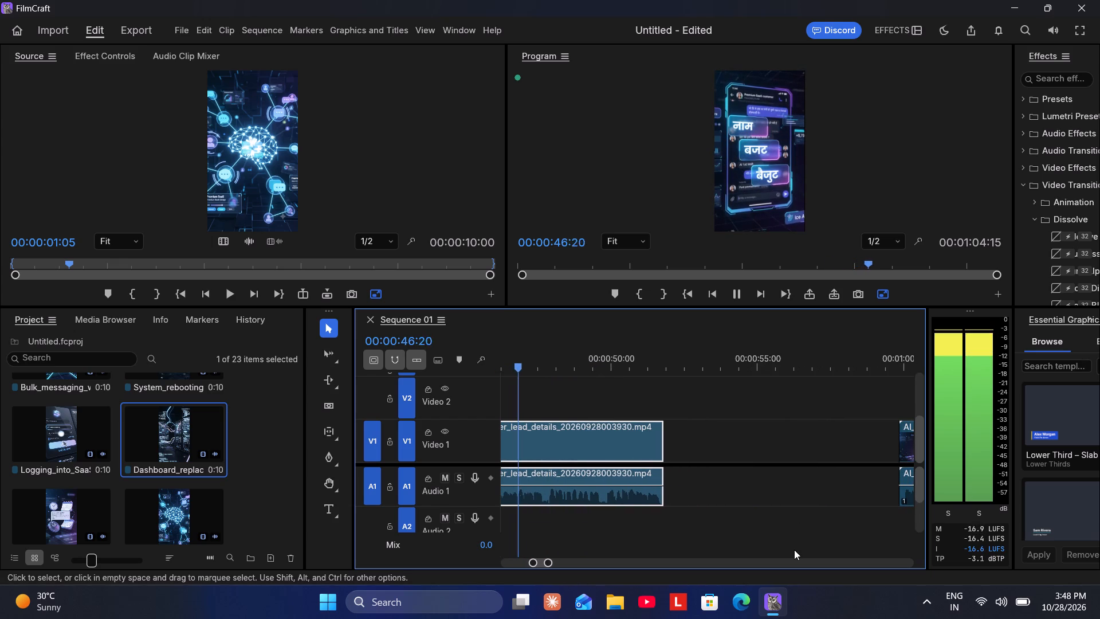
{"action": "double_click", "coordinate": [906, 447]}
{"action": "left_click_drag", "start_coordinate": [906, 447], "coordinate": [683, 461]}
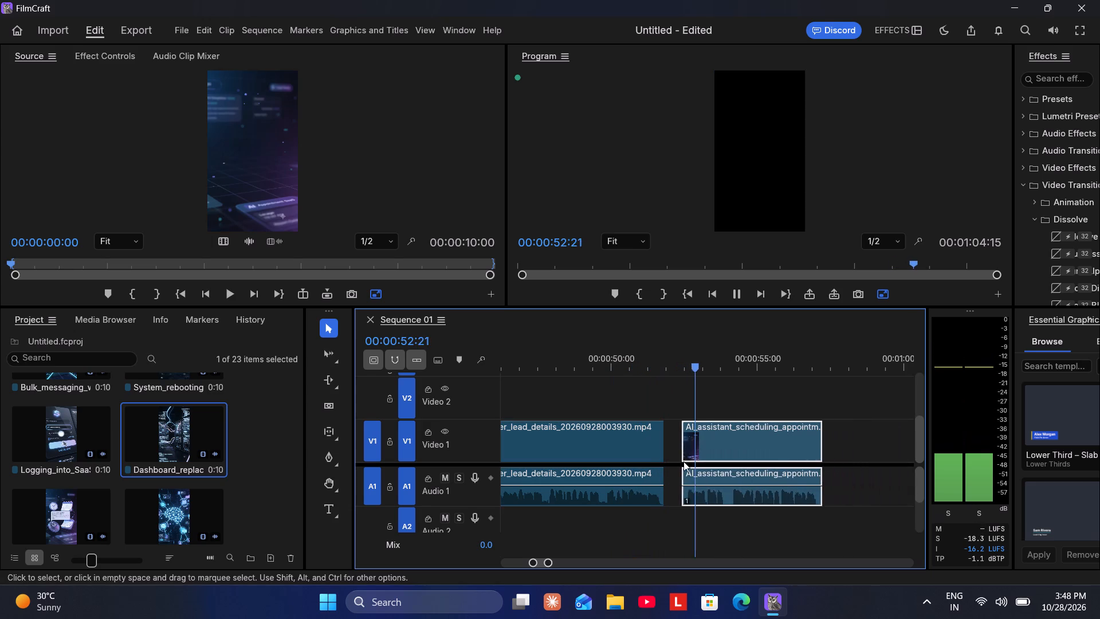
{"action": "left_click_drag", "start_coordinate": [683, 461], "coordinate": [675, 460]}
{"action": "double_click", "coordinate": [657, 365]}
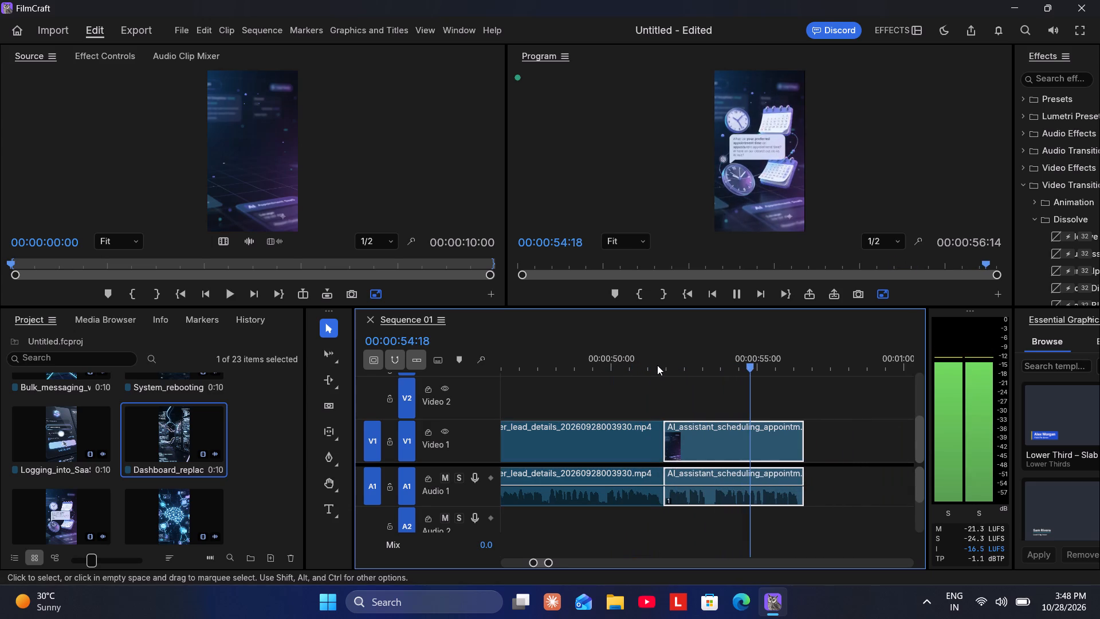
{"action": "key", "text": "space"}
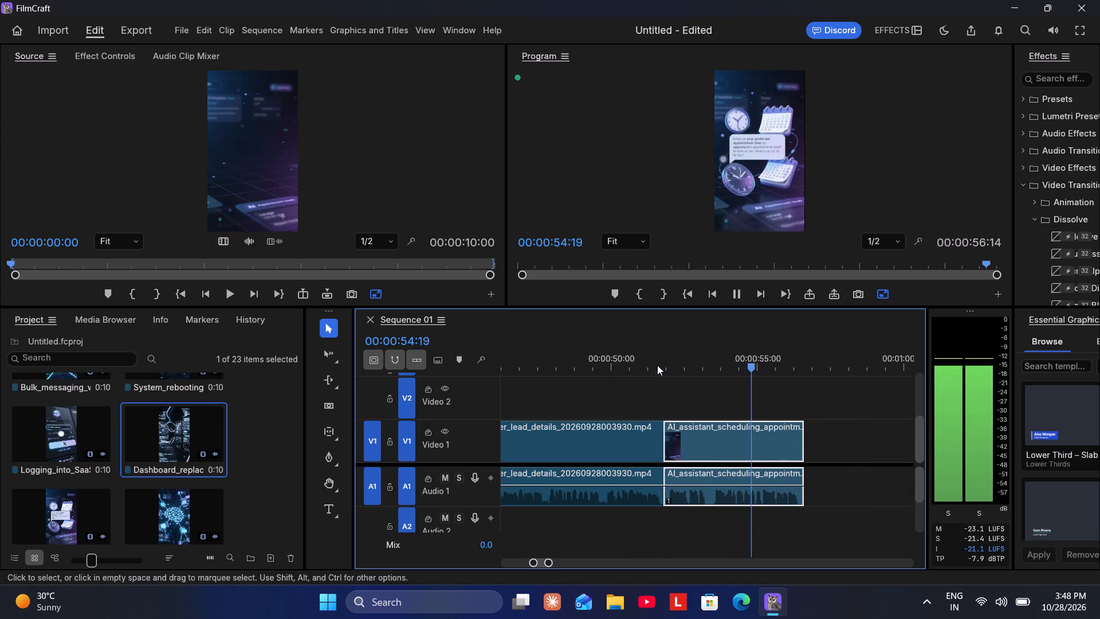
{"action": "key", "text": "space"}
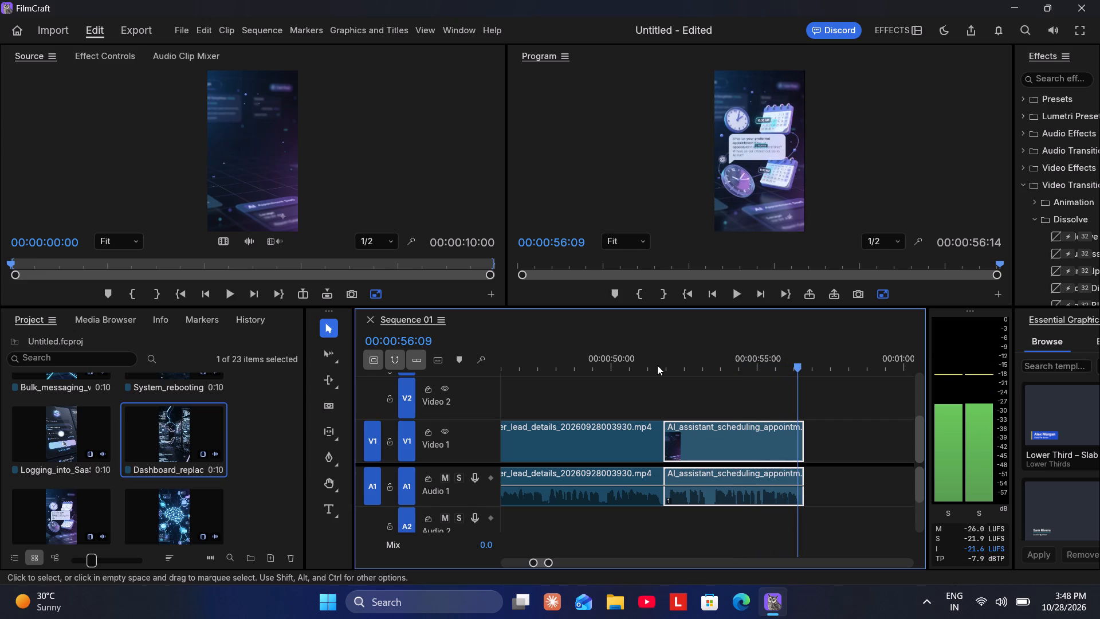
Preview the Logging_into_SaaS, Dashboard_replac and AI_assistant_scheduling source clips to look for the next shot.
{"action": "double_click", "coordinate": [66, 433]}
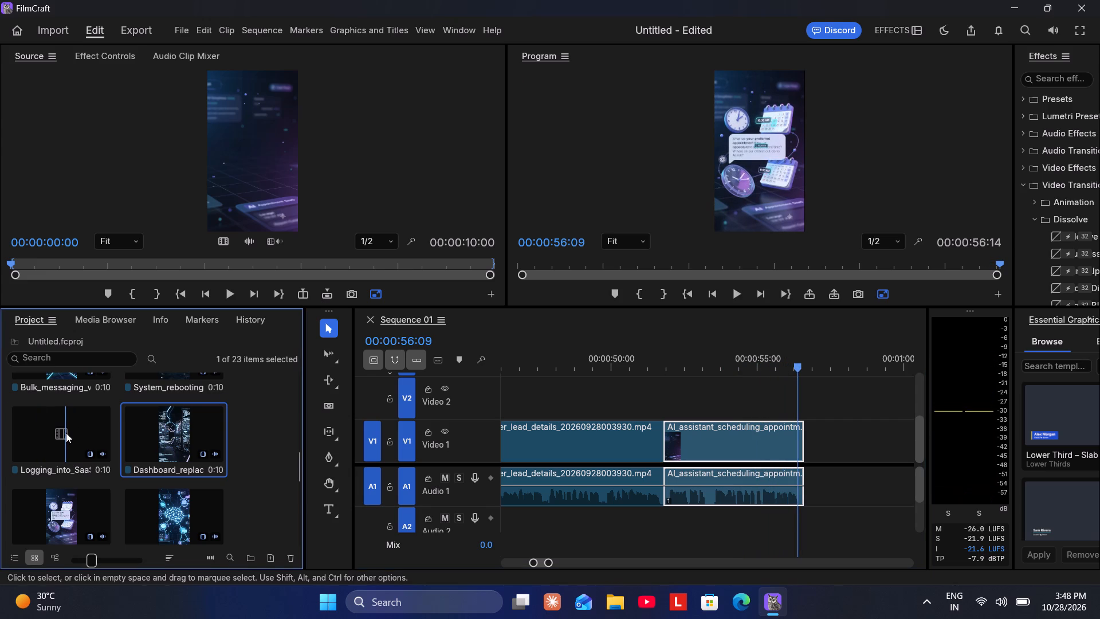
{"action": "left_click", "coordinate": [230, 293]}
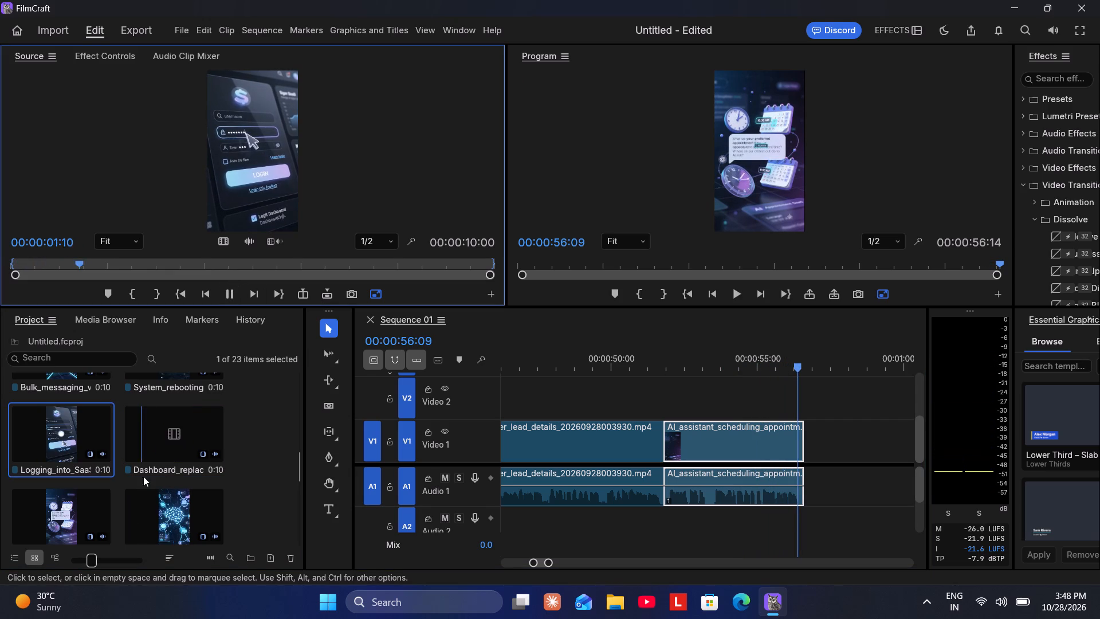
{"action": "double_click", "coordinate": [161, 454]}
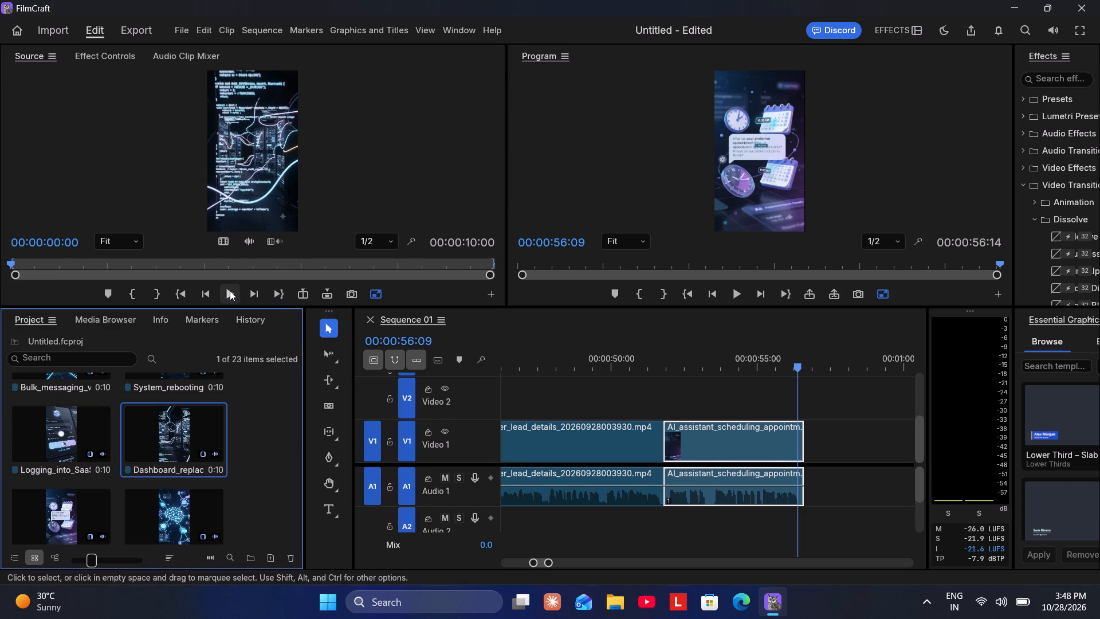
{"action": "left_click", "coordinate": [230, 291]}
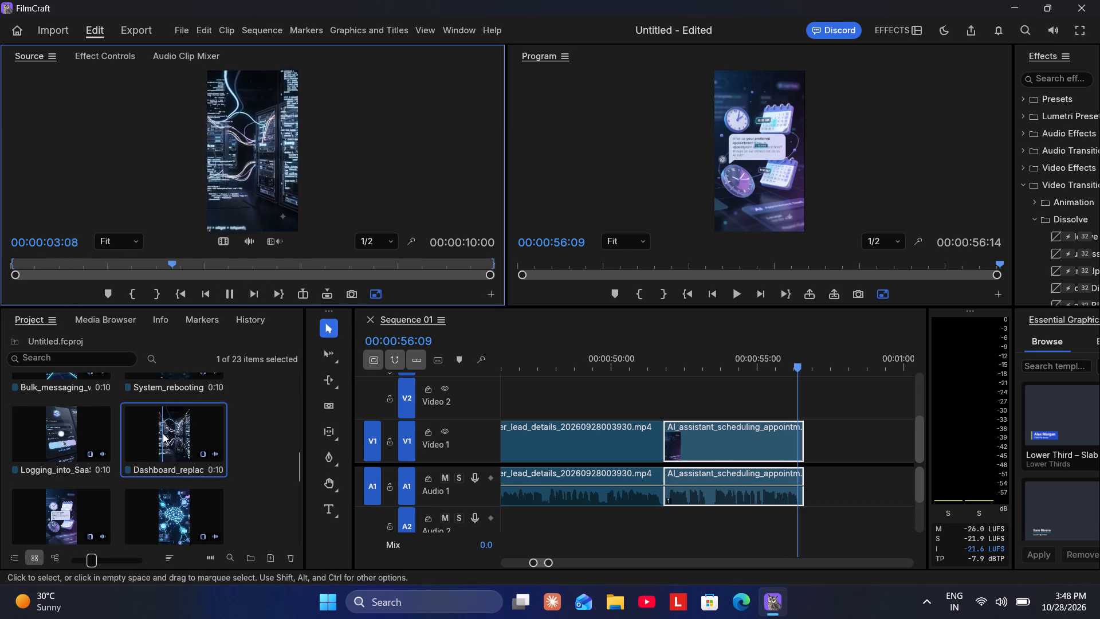
{"action": "scroll", "coordinate": [149, 456], "scroll_direction": "down", "scroll_amount": 1}
{"action": "double_click", "coordinate": [72, 476]}
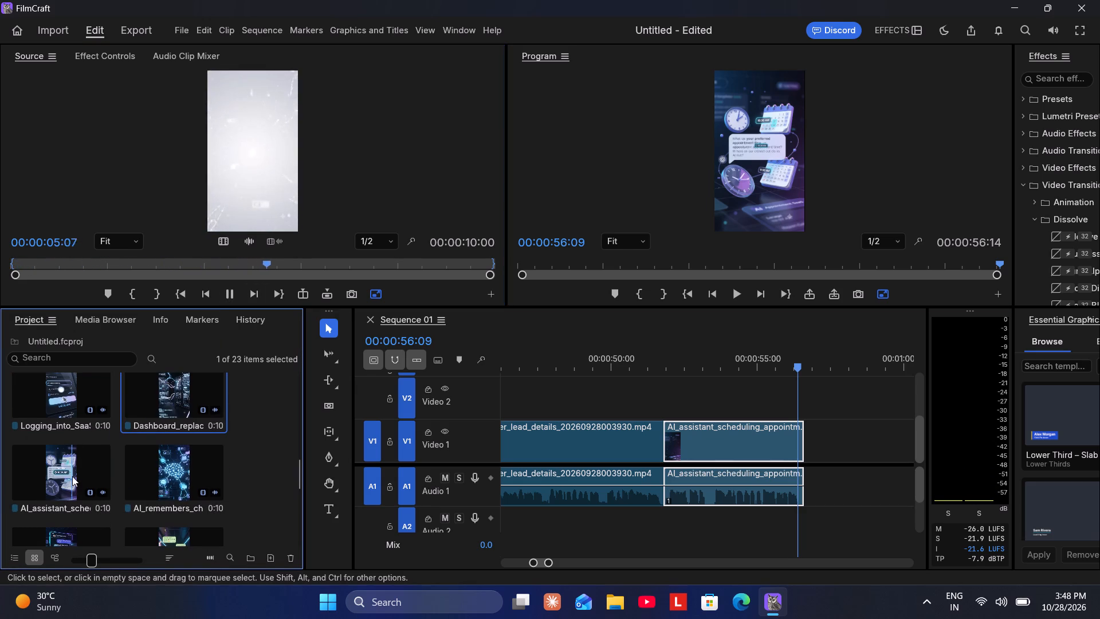
{"action": "left_click", "coordinate": [228, 296]}
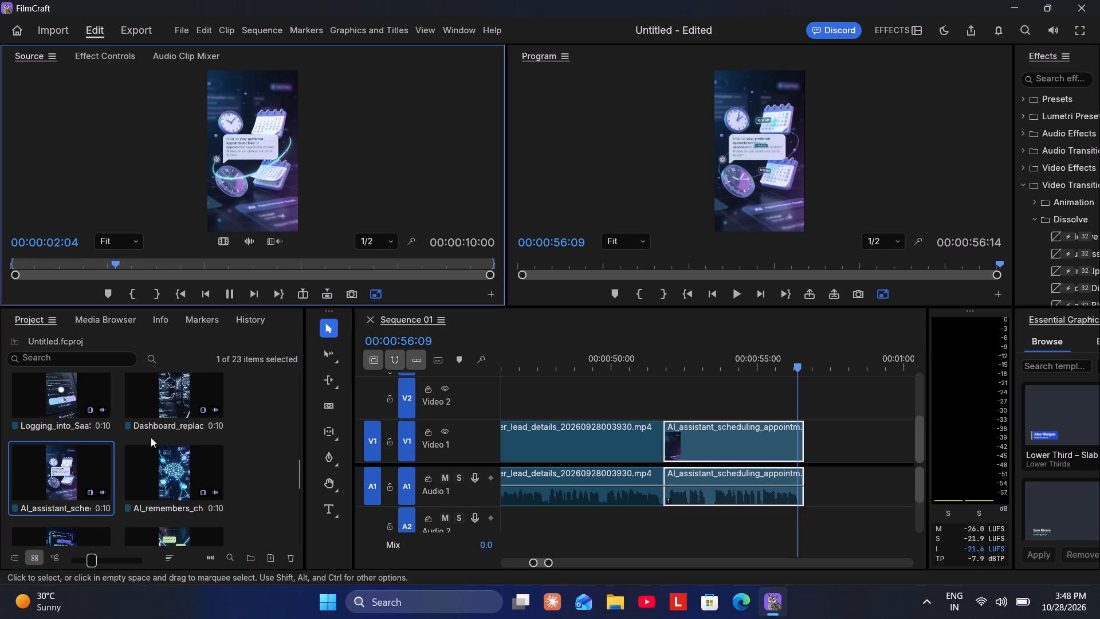
Preview the Logging_into_SaaS, System_rebooting, Bulk_messaging and Dashboard_setup source clips to look for the next shot.
{"action": "scroll", "coordinate": [151, 437], "scroll_direction": "up", "scroll_amount": 2}
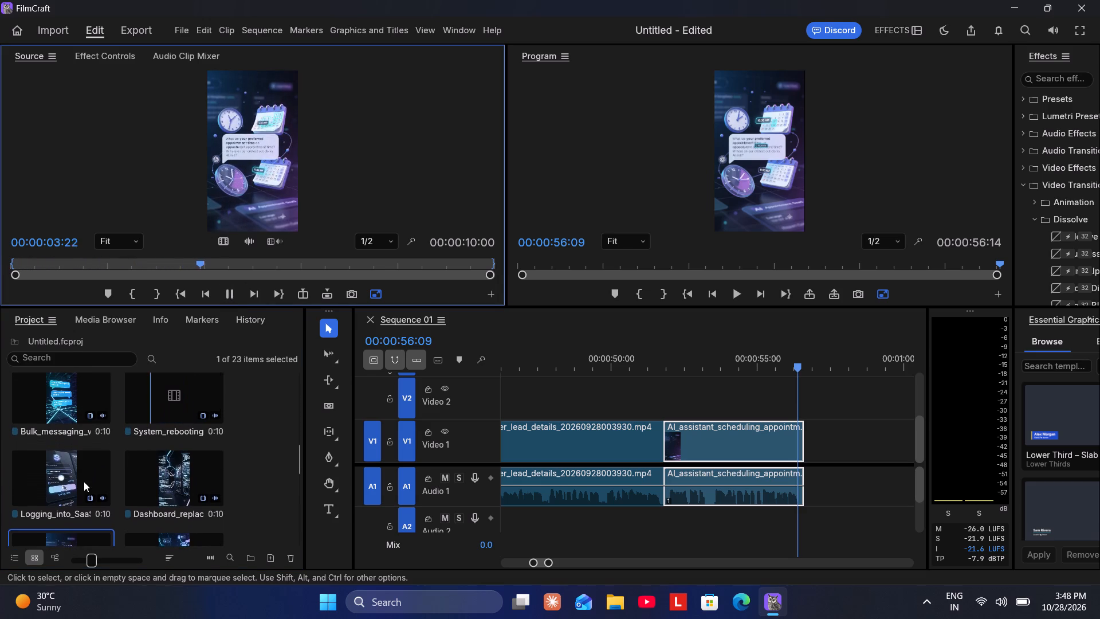
{"action": "double_click", "coordinate": [79, 476]}
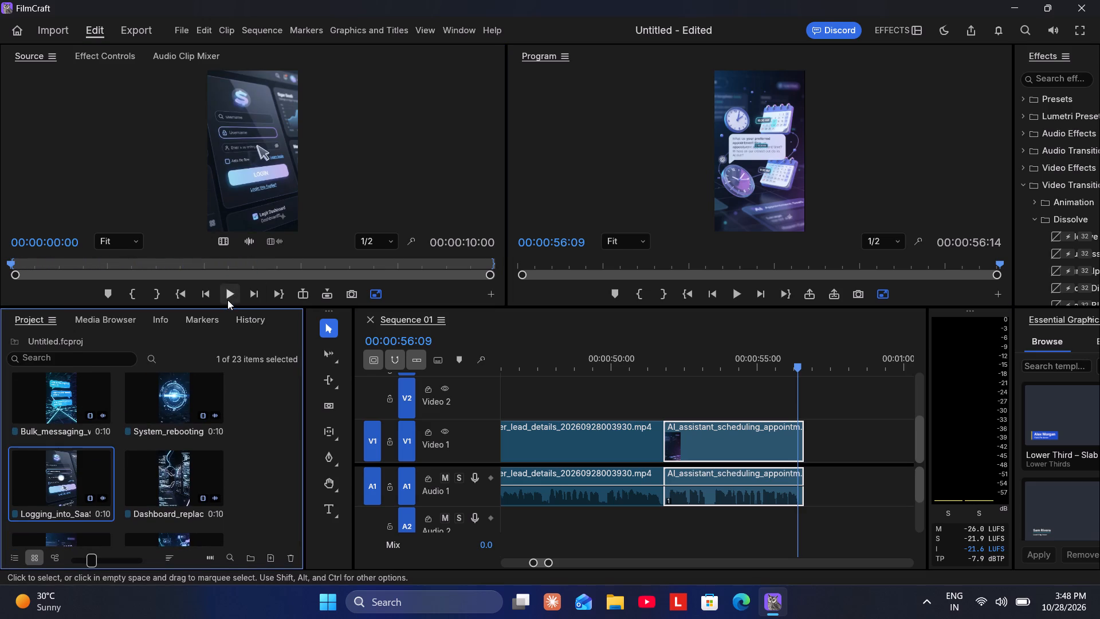
{"action": "left_click", "coordinate": [227, 300]}
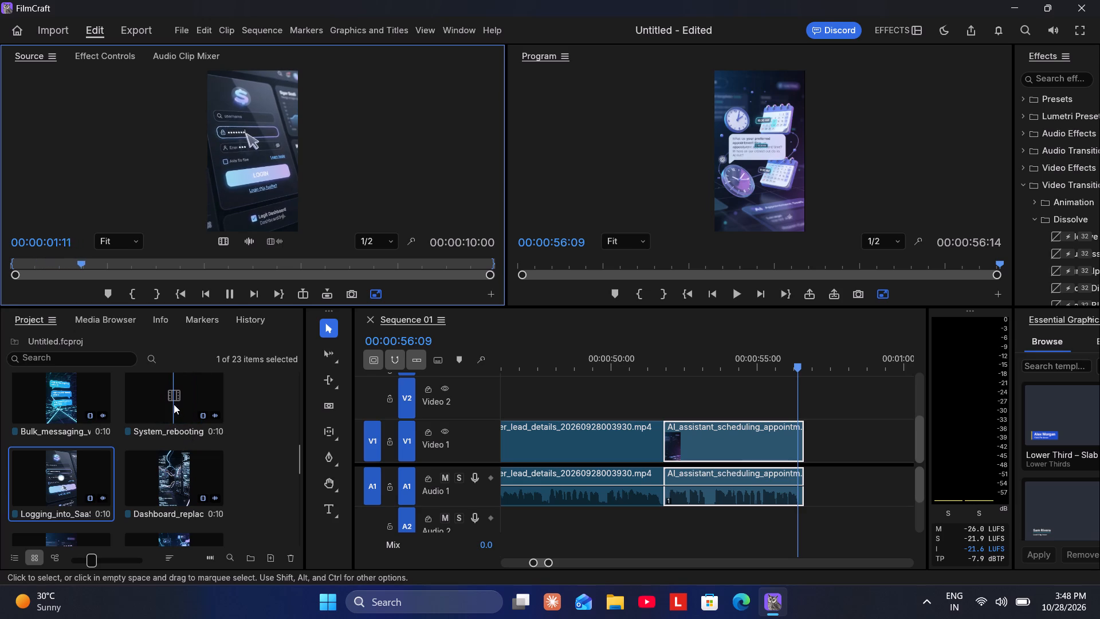
{"action": "double_click", "coordinate": [174, 404]}
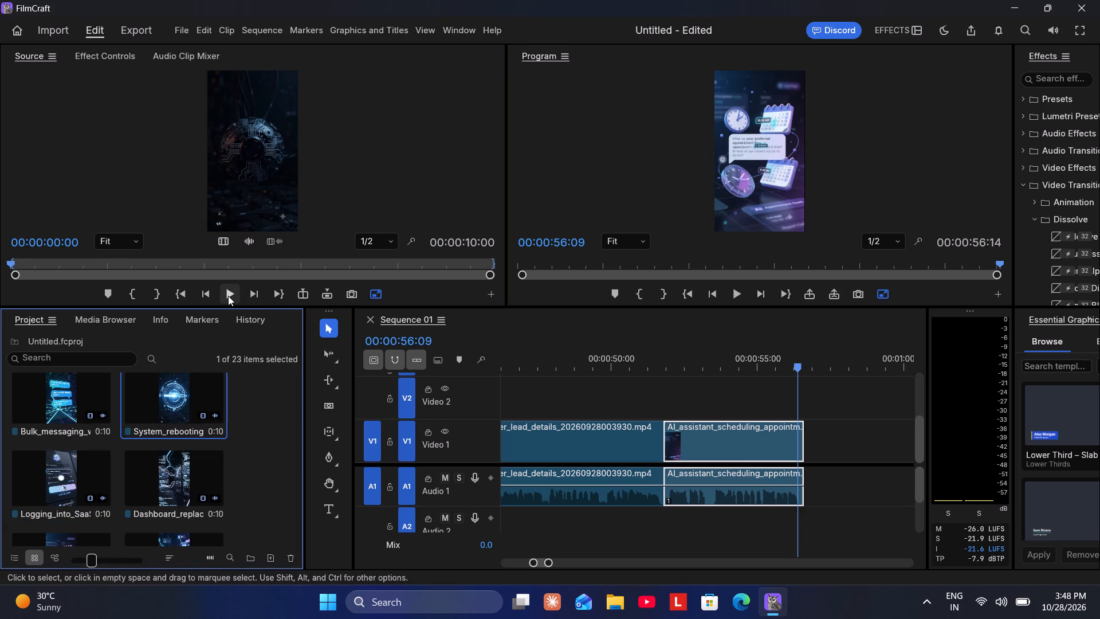
{"action": "left_click", "coordinate": [228, 296]}
{"action": "scroll", "coordinate": [156, 466], "scroll_direction": "up", "scroll_amount": 1}
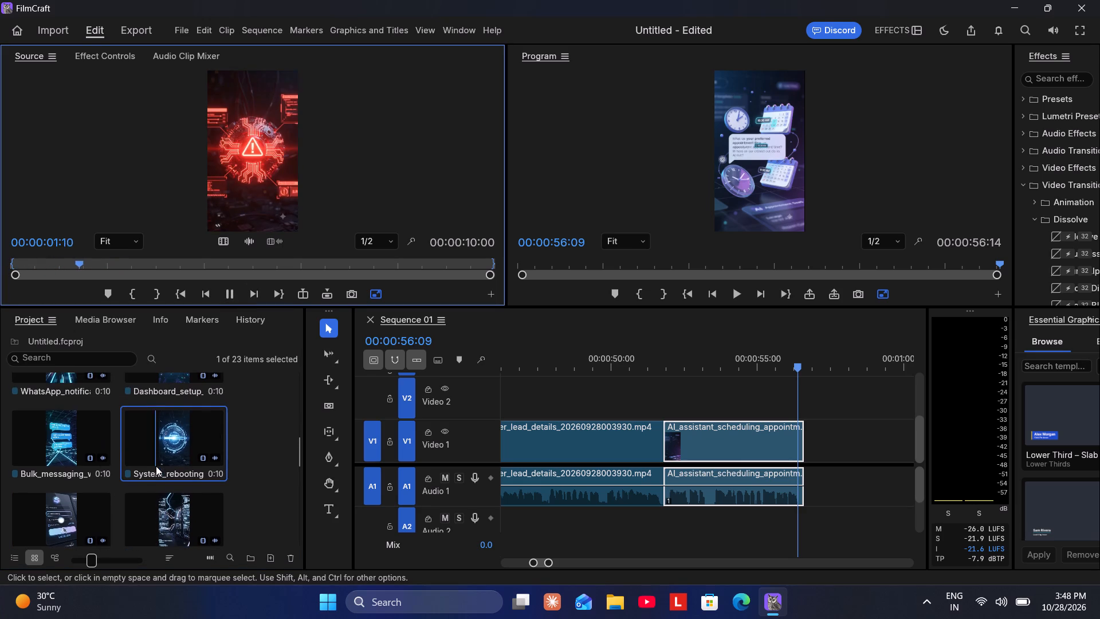
{"action": "double_click", "coordinate": [60, 446]}
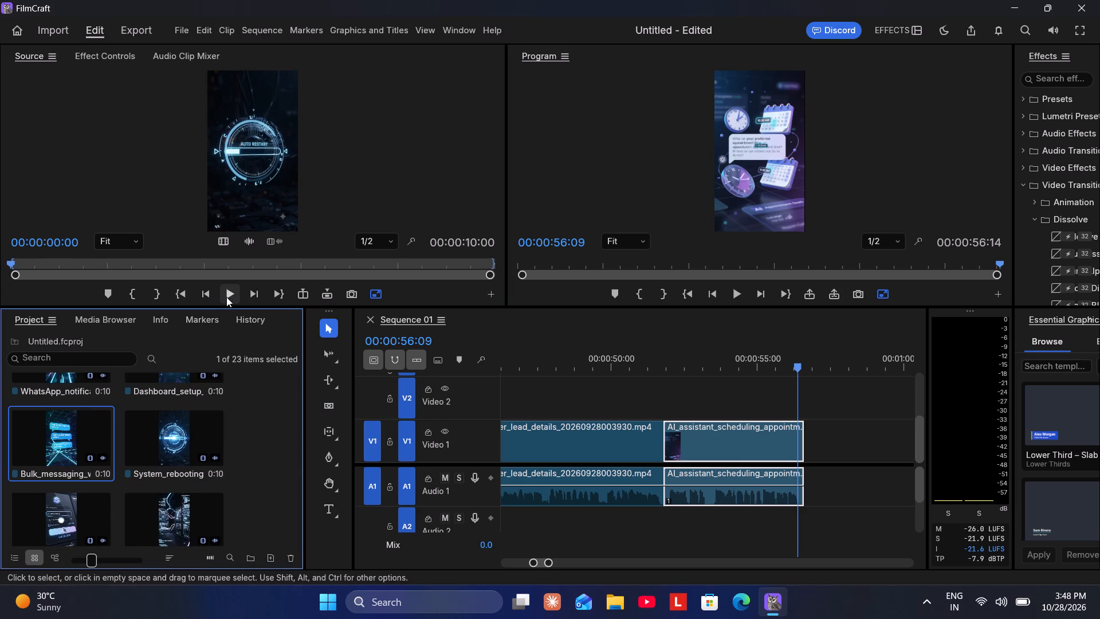
{"action": "left_click", "coordinate": [226, 297]}
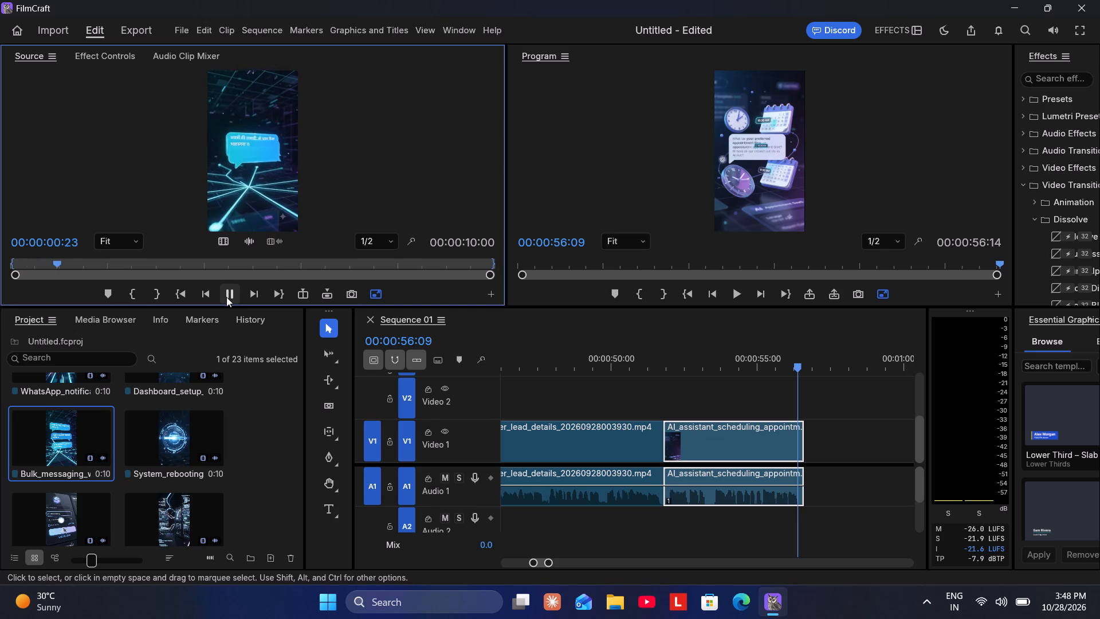
{"action": "scroll", "coordinate": [166, 422], "scroll_direction": "up", "scroll_amount": 1}
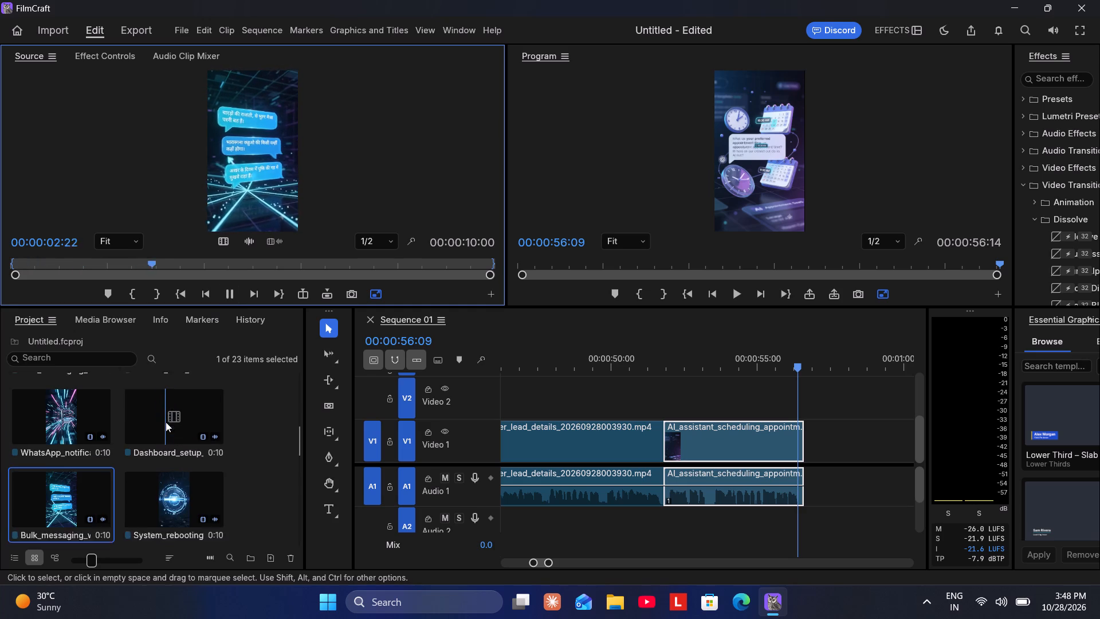
{"action": "scroll", "coordinate": [166, 422], "scroll_direction": "up", "scroll_amount": 1}
{"action": "double_click", "coordinate": [183, 453]}
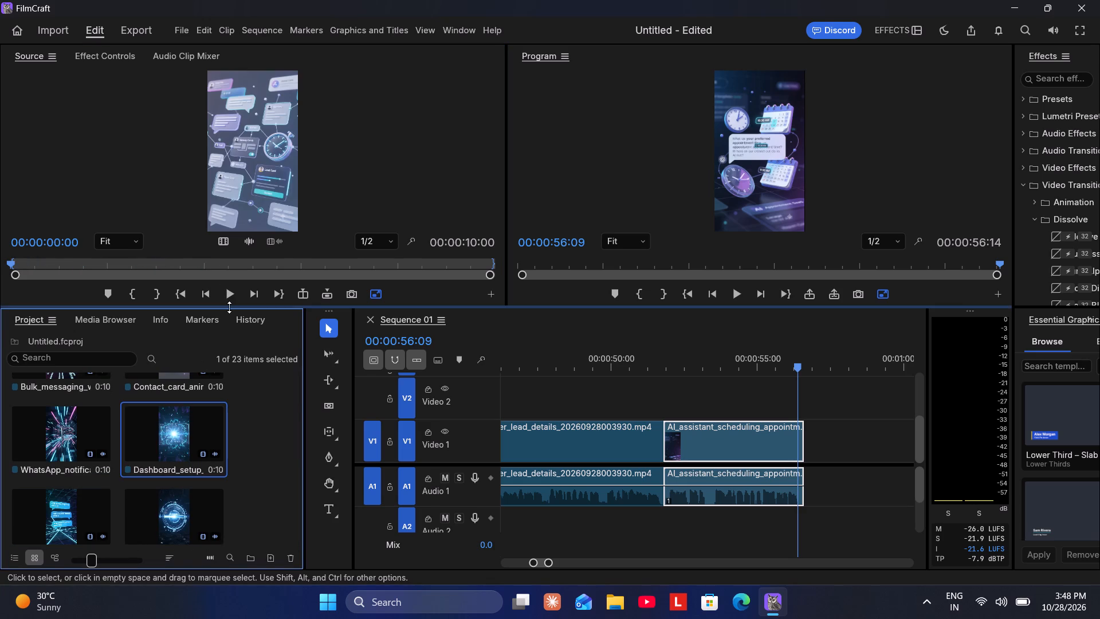
{"action": "left_click", "coordinate": [230, 299]}
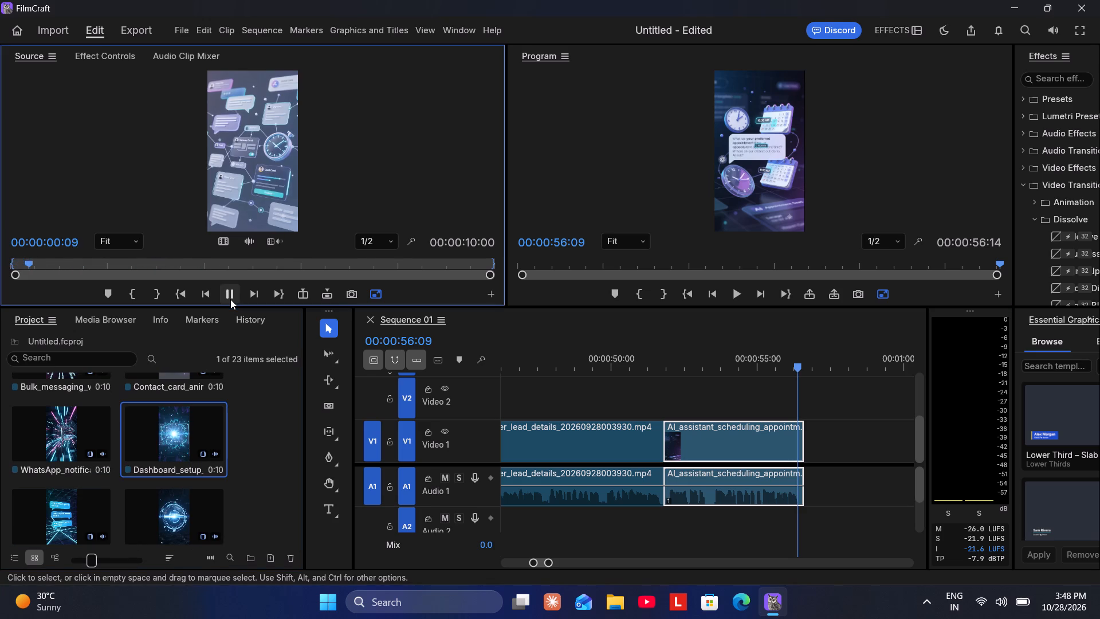
Preview the WhatsApp_notification_alerts clip and add it to Video 1 directly after the AI_assistant_scheduling clip.
{"action": "double_click", "coordinate": [68, 427]}
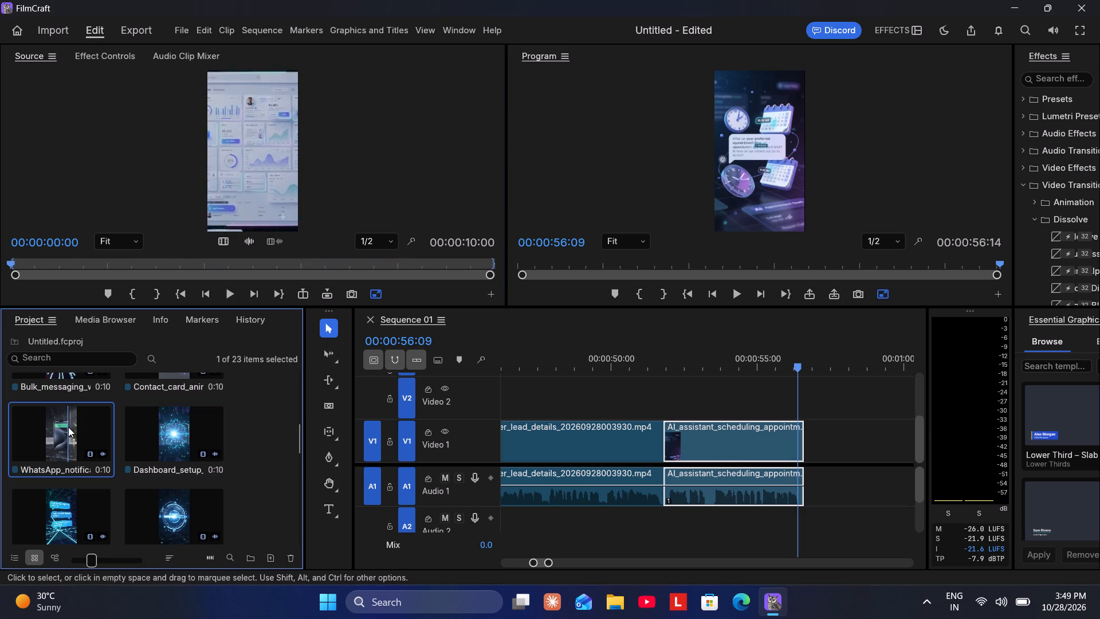
{"action": "left_click", "coordinate": [226, 290]}
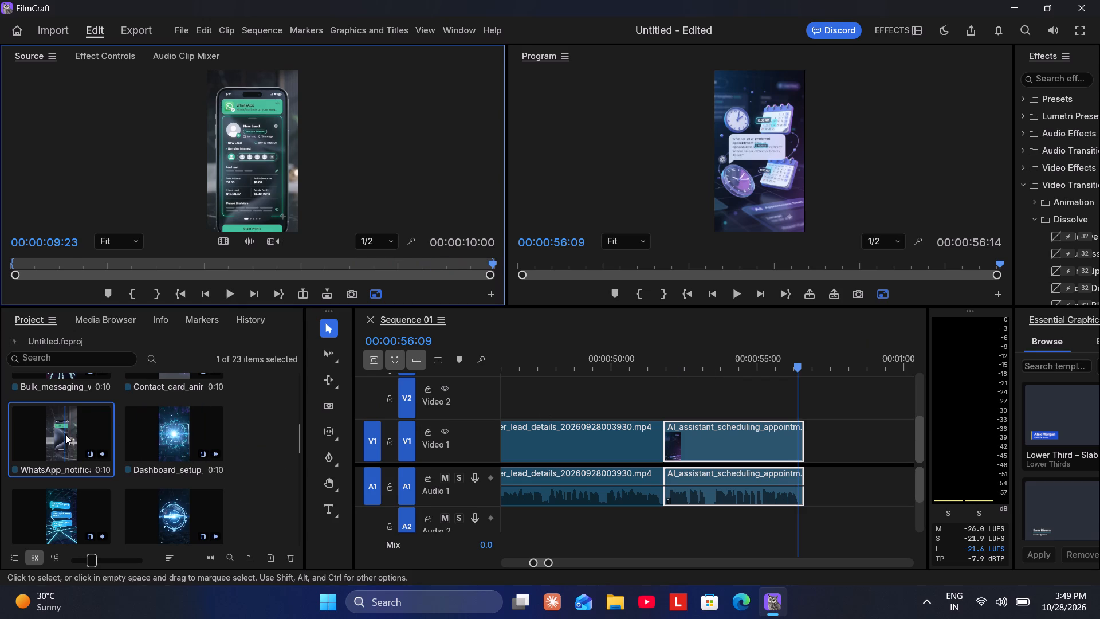
{"action": "left_click_drag", "start_coordinate": [65, 434], "coordinate": [569, 398]}
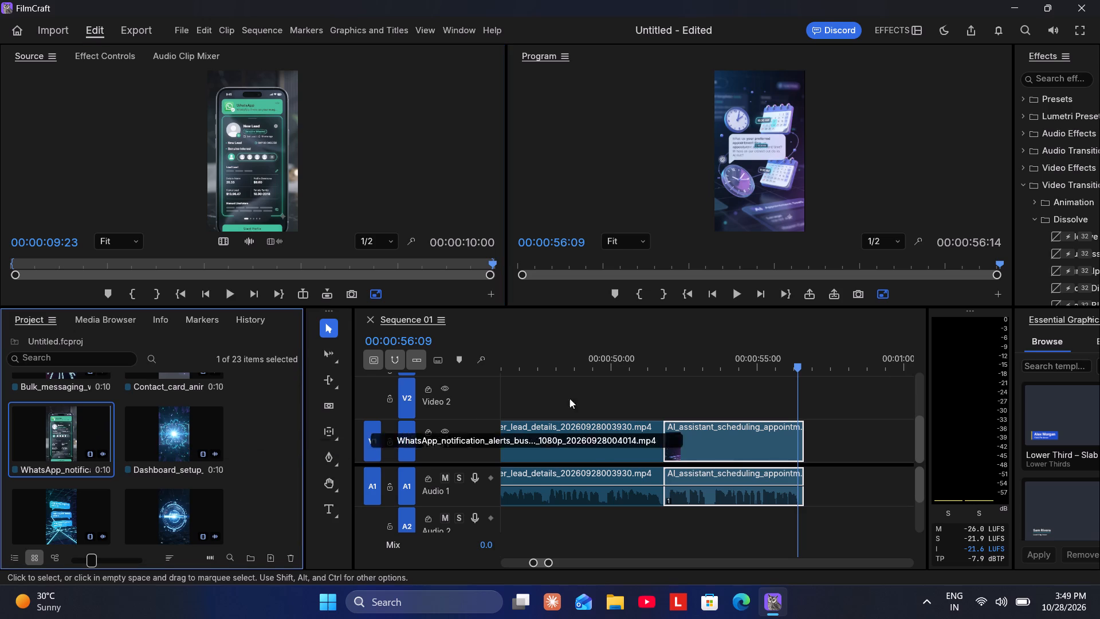
Place the WhatsApp_notification_alerts clip on Video 1 directly against the end of the AI_assistant_scheduling clip.
{"action": "left_click_drag", "start_coordinate": [569, 398], "coordinate": [804, 434]}
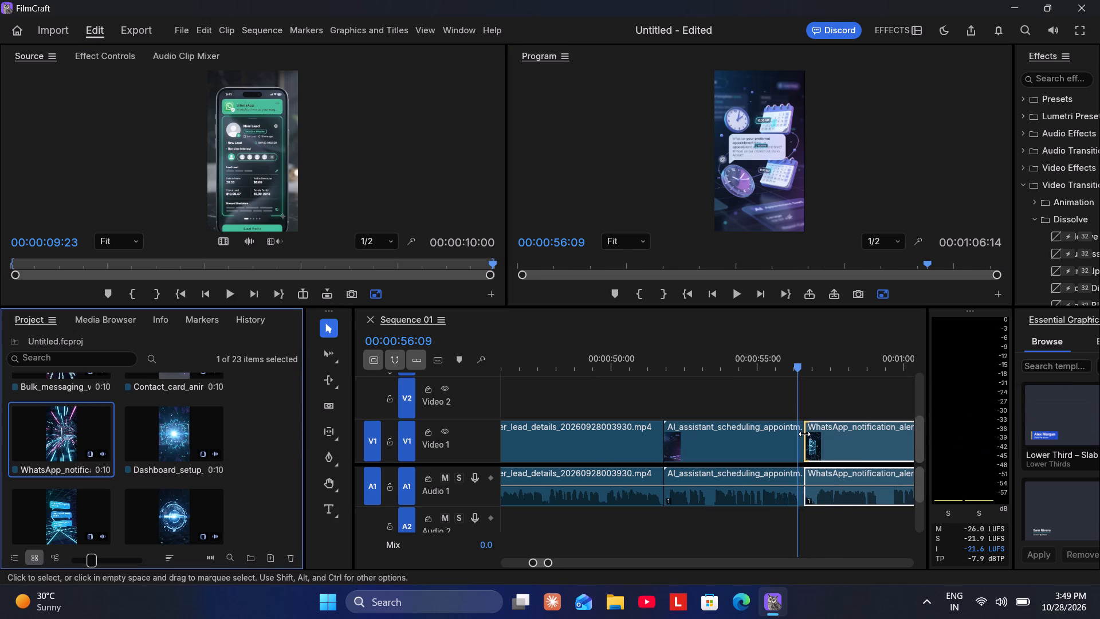
Play back the WhatsApp_notification_alerts clip in the sequence, split it at 00:01:03:19 and delete the part after the cut.
{"action": "left_click", "coordinate": [759, 373]}
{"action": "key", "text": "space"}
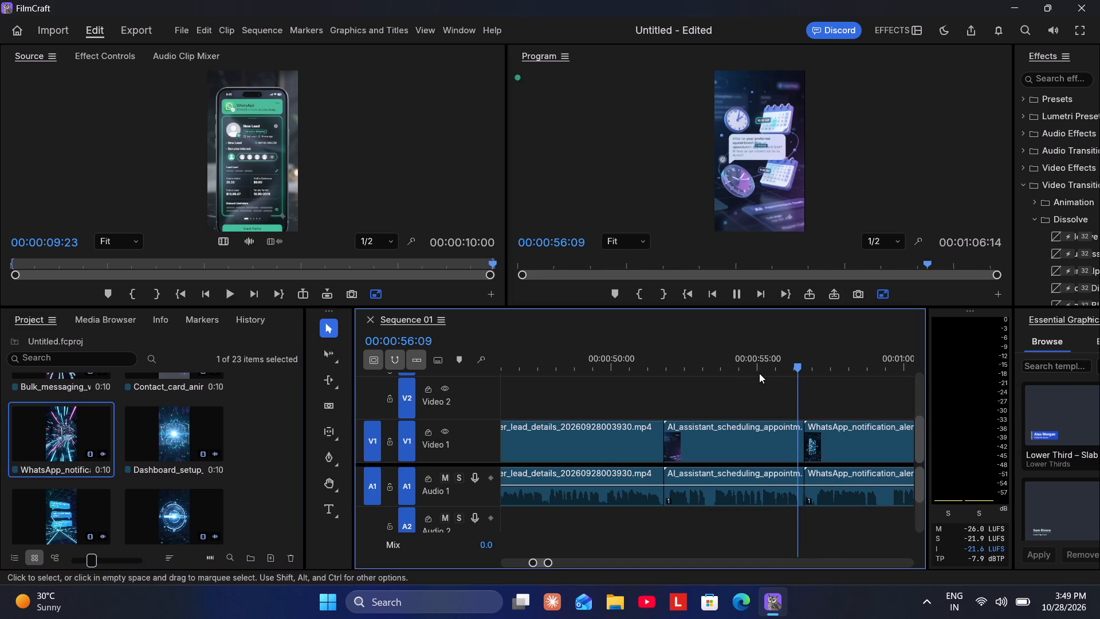
{"action": "double_click", "coordinate": [732, 369]}
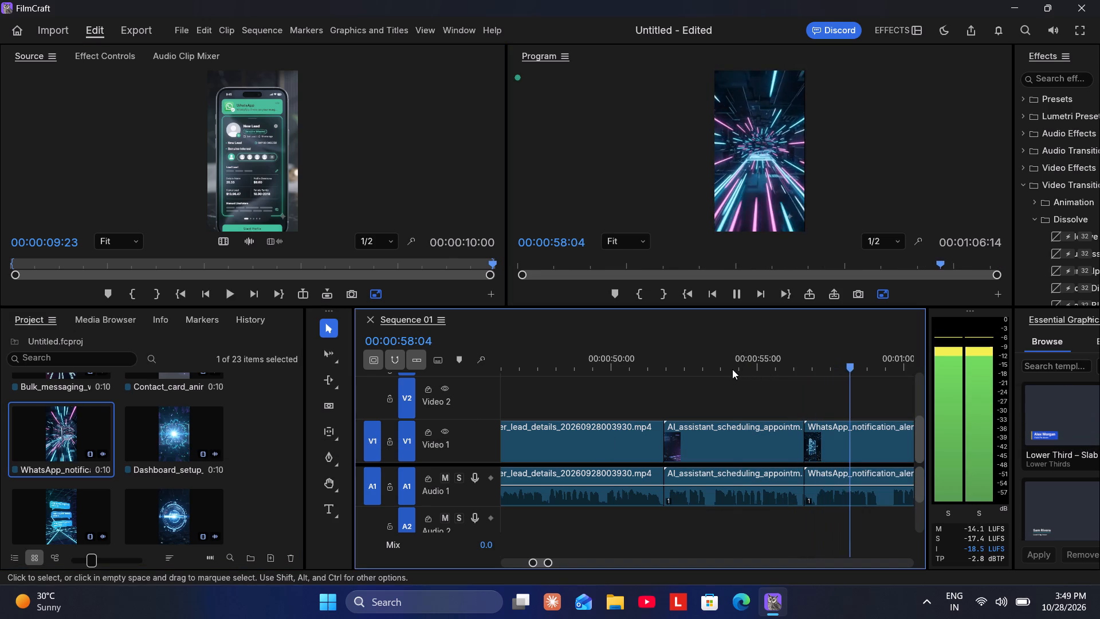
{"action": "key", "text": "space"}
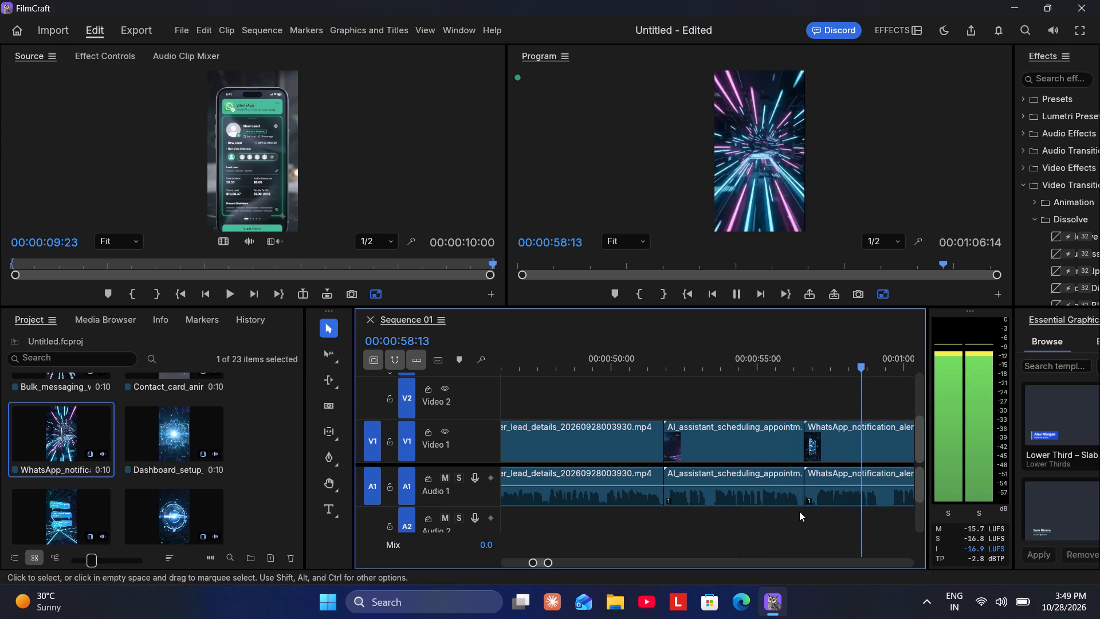
{"action": "scroll", "coordinate": [799, 511], "scroll_direction": "left", "scroll_amount": 4}
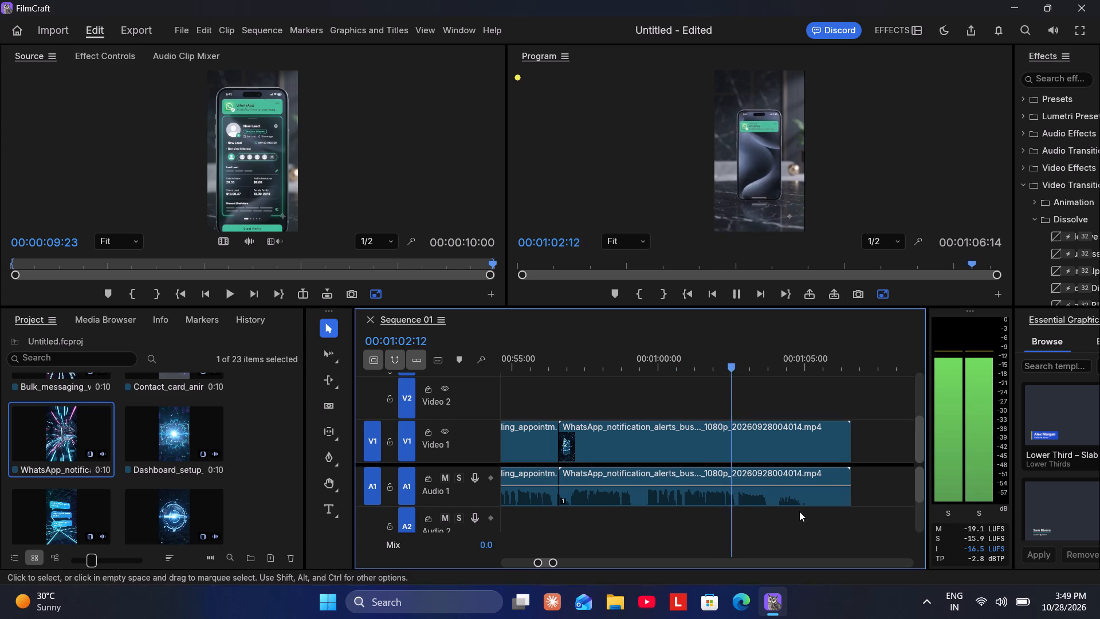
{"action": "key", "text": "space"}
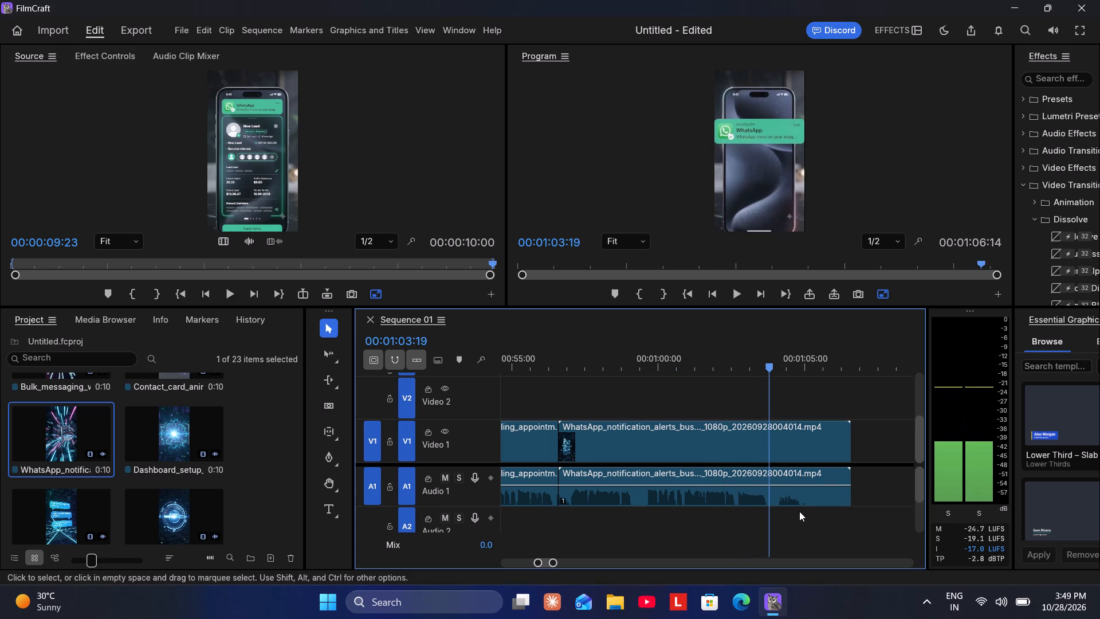
{"action": "key", "text": "ctrl+k"}
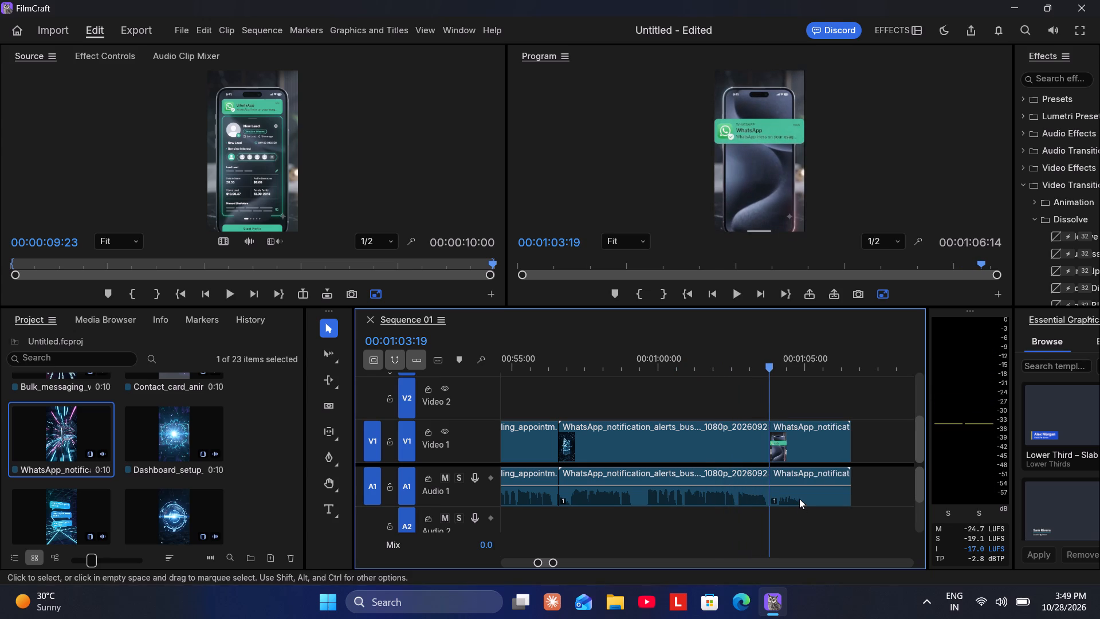
{"action": "left_click", "coordinate": [812, 440]}
{"action": "key", "text": "Delete"}
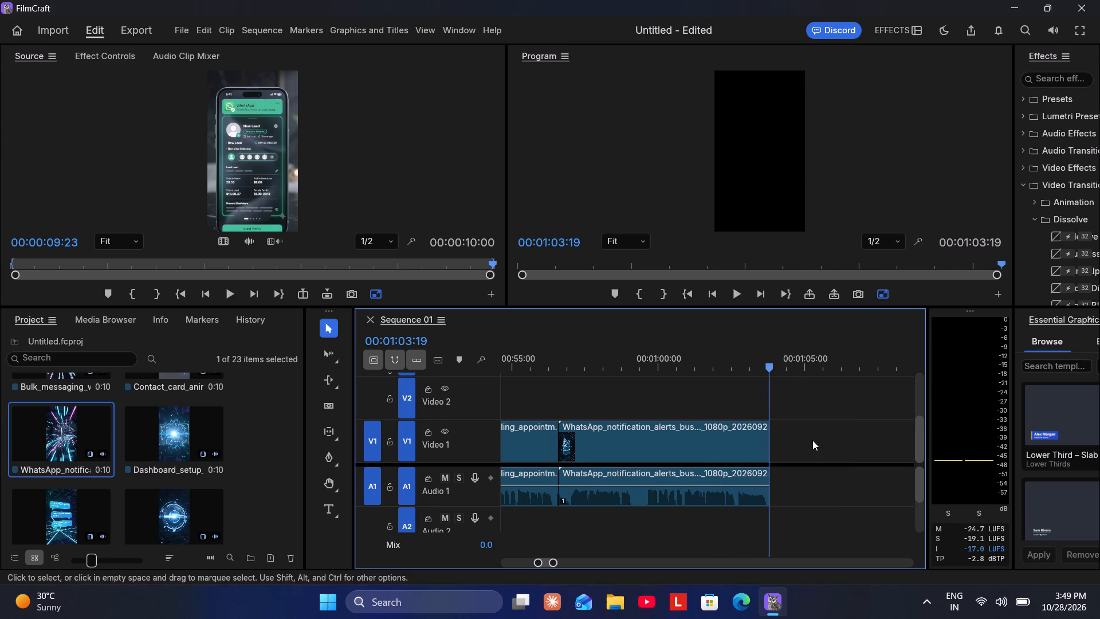
Preview the Dashboard_setup source clip to look for the next shot.
{"action": "double_click", "coordinate": [154, 427]}
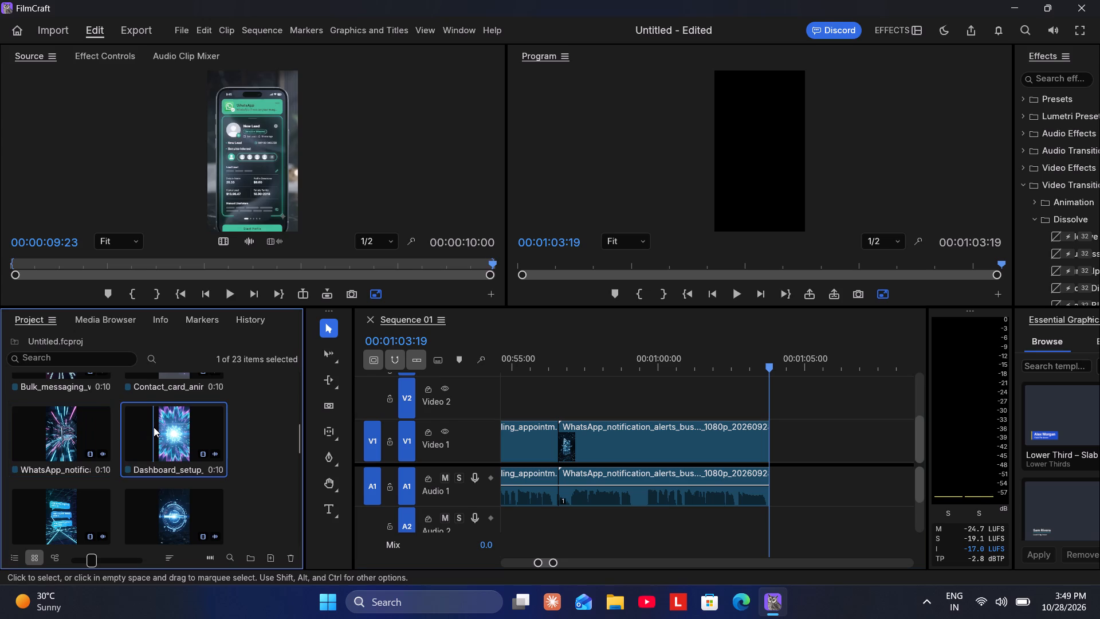
{"action": "left_click", "coordinate": [227, 284]}
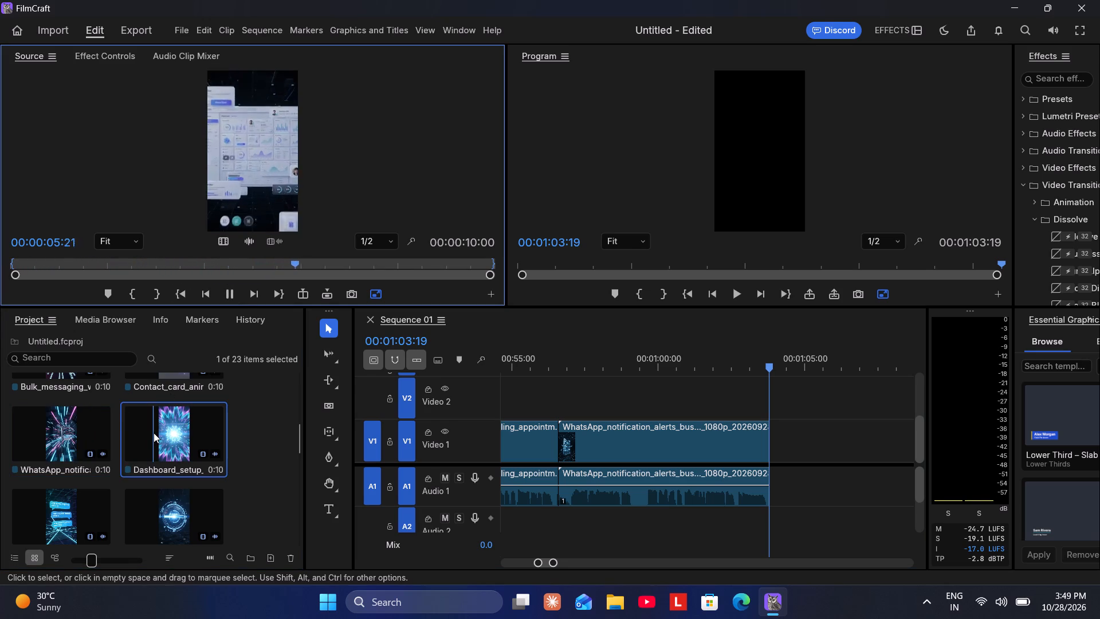
Add the Dashboard_setup_and_user_guide clip to Video 1 at 00:01:03:19, against the end of the WhatsApp_notification_alerts clip.
{"action": "left_click_drag", "start_coordinate": [154, 433], "coordinate": [772, 433]}
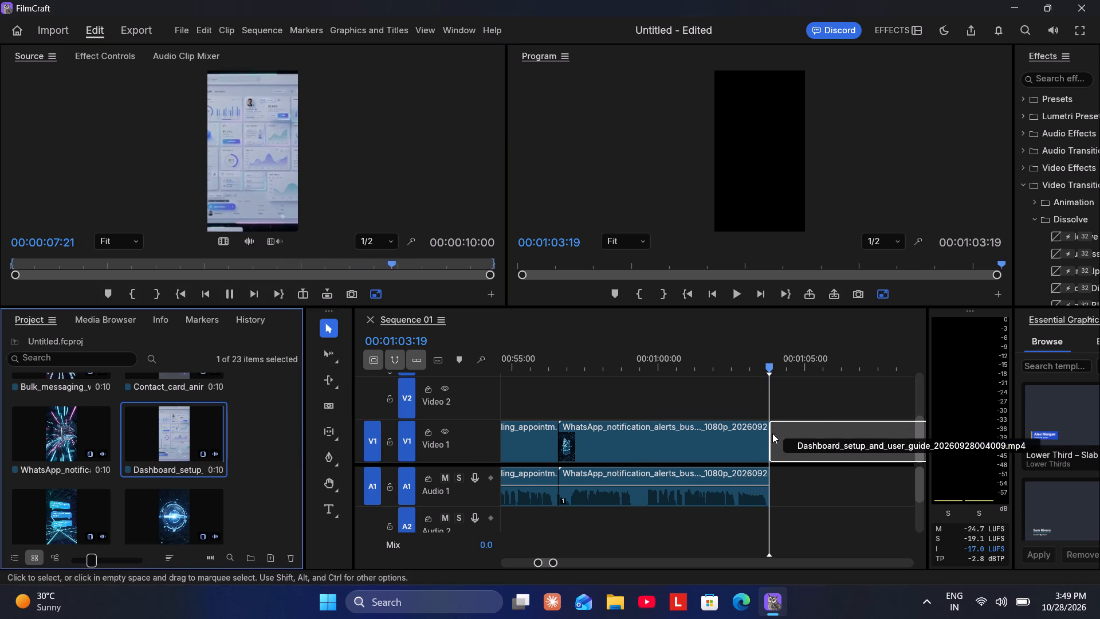
{"action": "left_click_drag", "start_coordinate": [772, 433], "coordinate": [771, 433]}
Play the Dashboard_setup_and_user_guide opening, split the clip at 00:01:04:18 and ripple delete the part before the cut.
{"action": "key", "text": "space"}
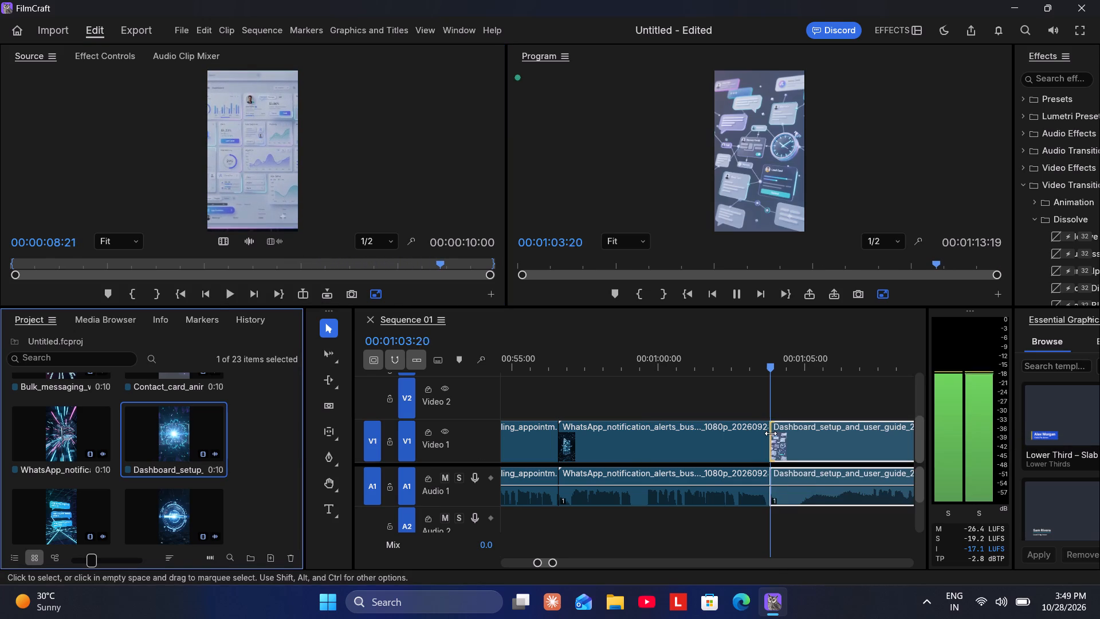
{"action": "key", "text": "space"}
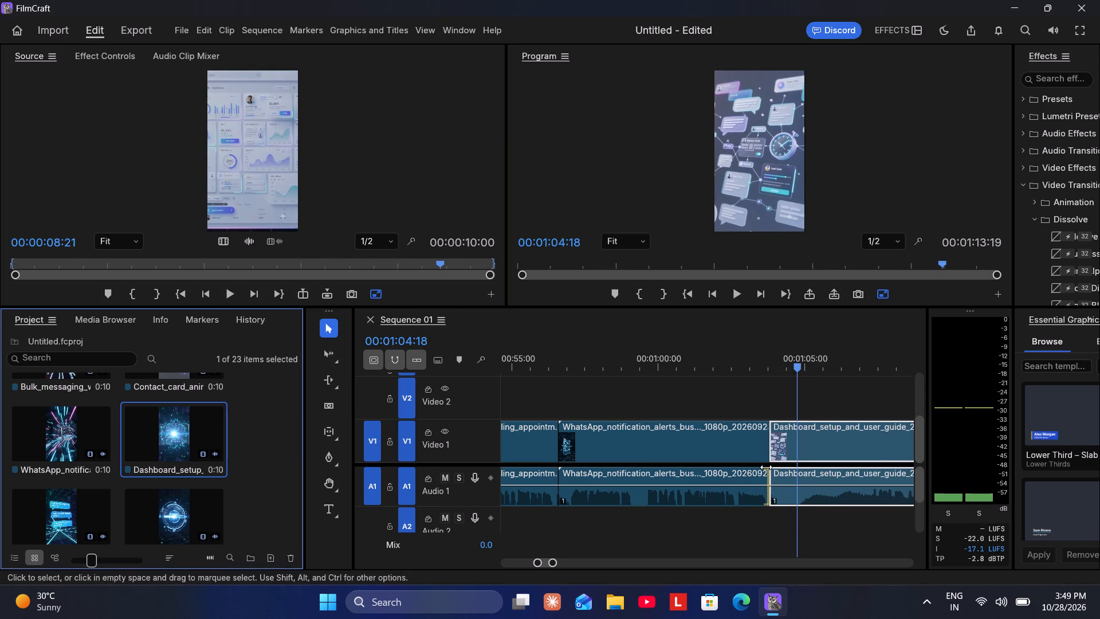
{"action": "key", "text": "ctrl+k"}
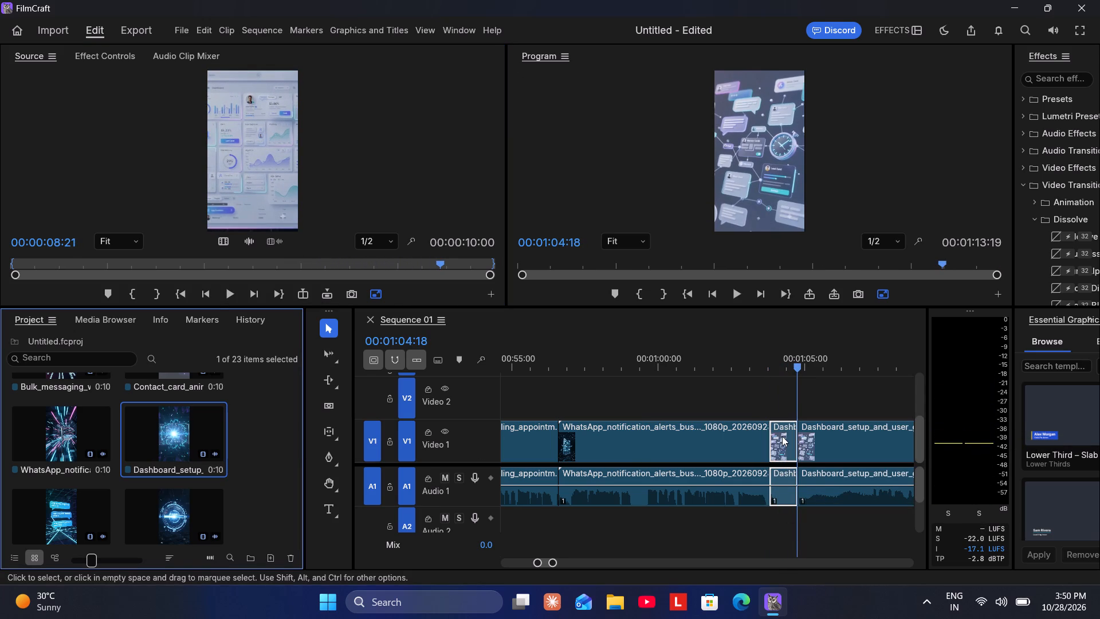
{"action": "key", "text": "shift+Delete"}
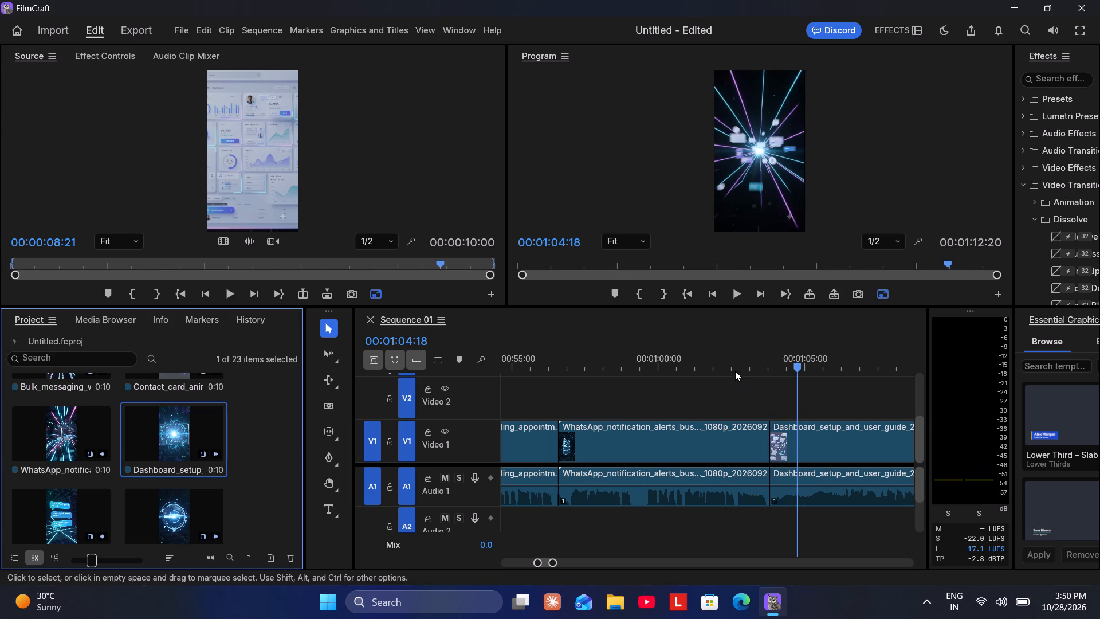
Play across the WhatsApp-to-Dashboard cut and trim the end of the Dashboard_setup_and_user_guide clip back to 00:01:10:21.
{"action": "left_click", "coordinate": [732, 365]}
{"action": "key", "text": "space"}
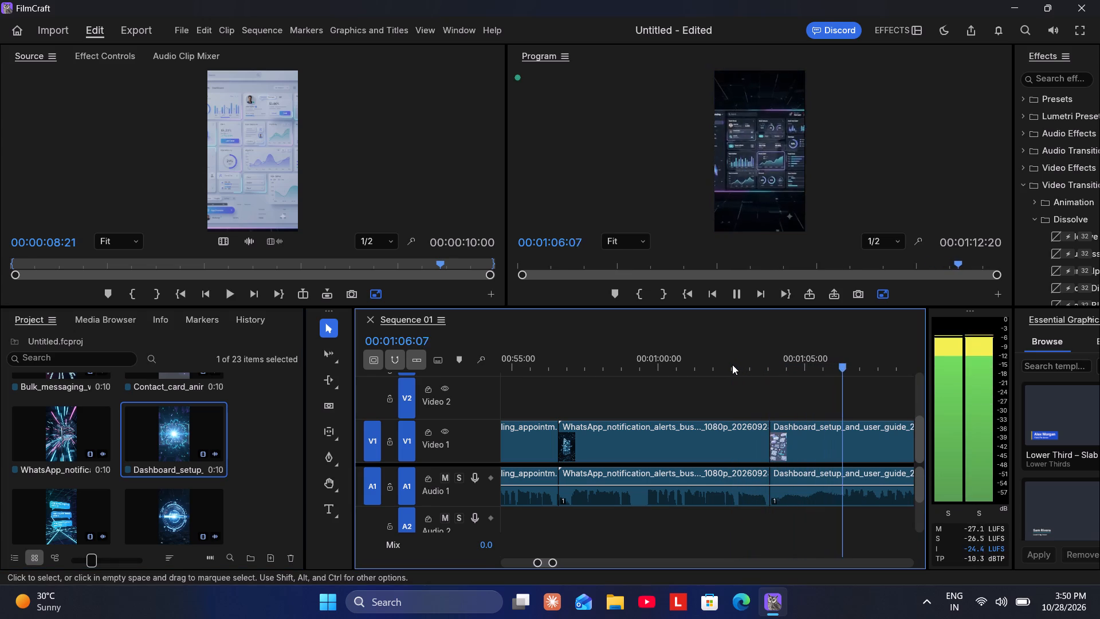
{"action": "key", "text": "space"}
{"action": "key", "text": "space"}
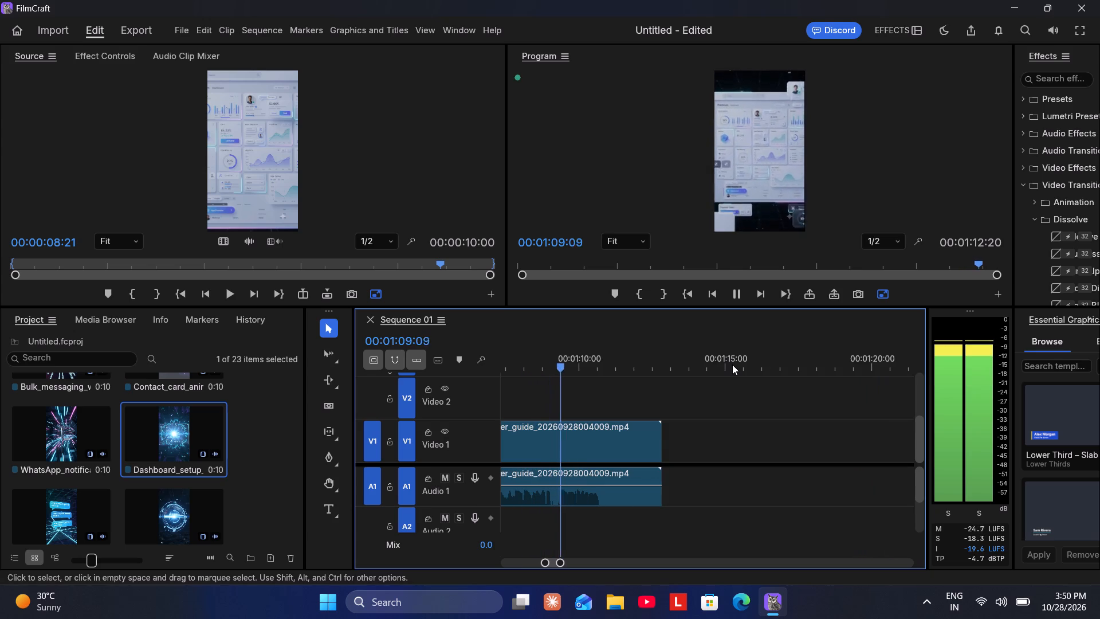
{"action": "key", "text": "space"}
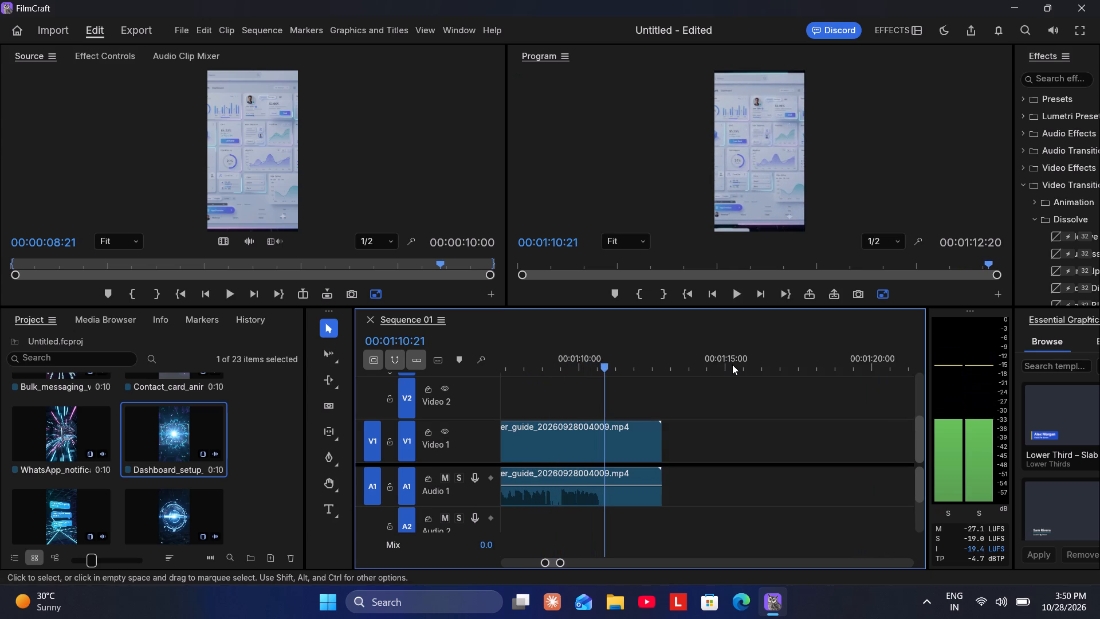
{"action": "left_click_drag", "start_coordinate": [664, 434], "coordinate": [614, 437]}
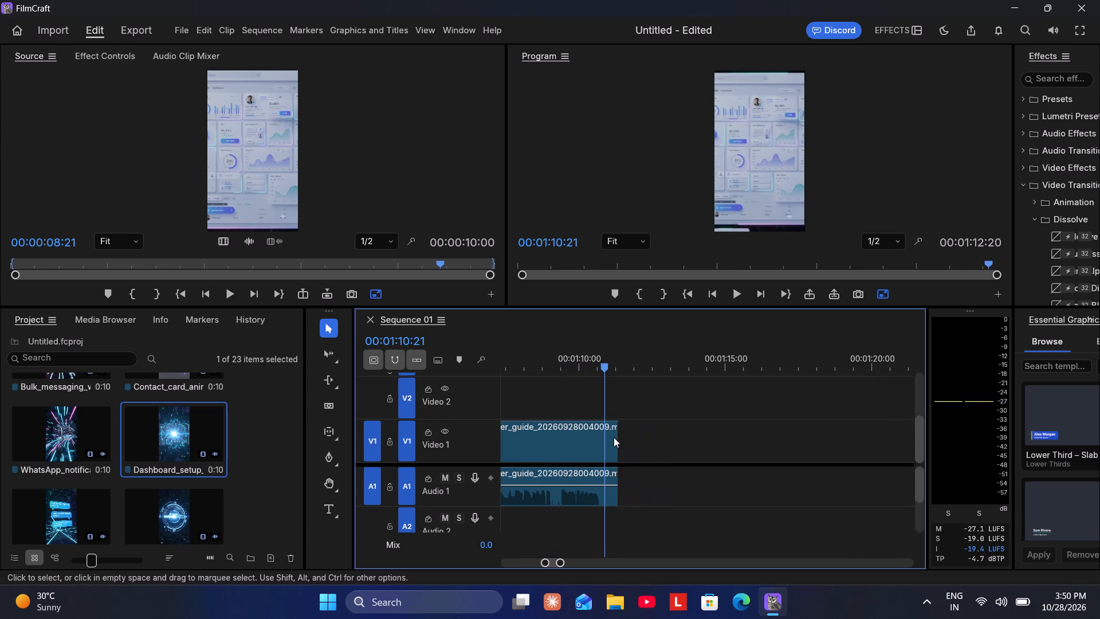
{"action": "left_click_drag", "start_coordinate": [614, 437], "coordinate": [605, 438]}
Preview the WhatsApp_notification_alerts, System_rebooting and Dashboard_replacing_complex_code clips, adding the last one to Video 1 at 00:01:10:21.
{"action": "double_click", "coordinate": [65, 435]}
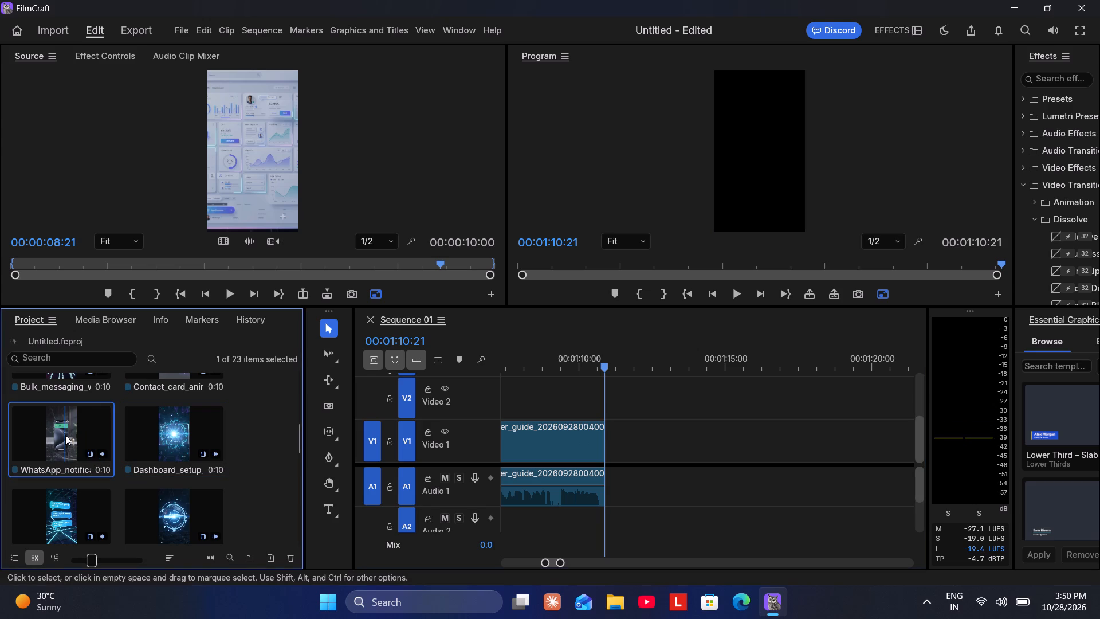
{"action": "left_click", "coordinate": [234, 291]}
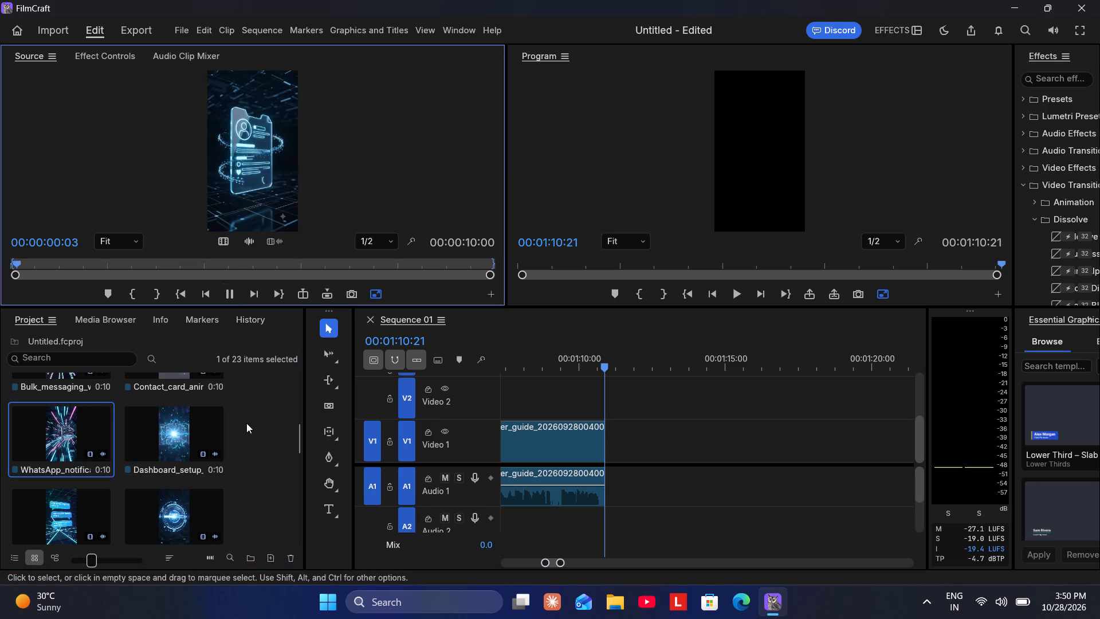
{"action": "scroll", "coordinate": [249, 453], "scroll_direction": "down", "scroll_amount": 1}
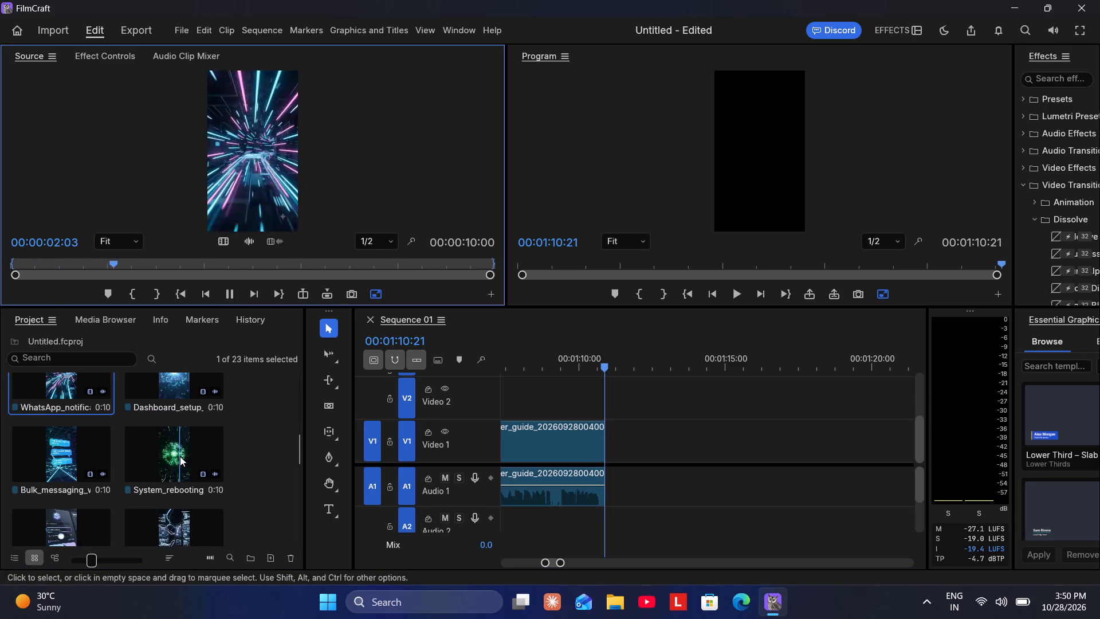
{"action": "double_click", "coordinate": [180, 456]}
{"action": "left_click", "coordinate": [228, 290]}
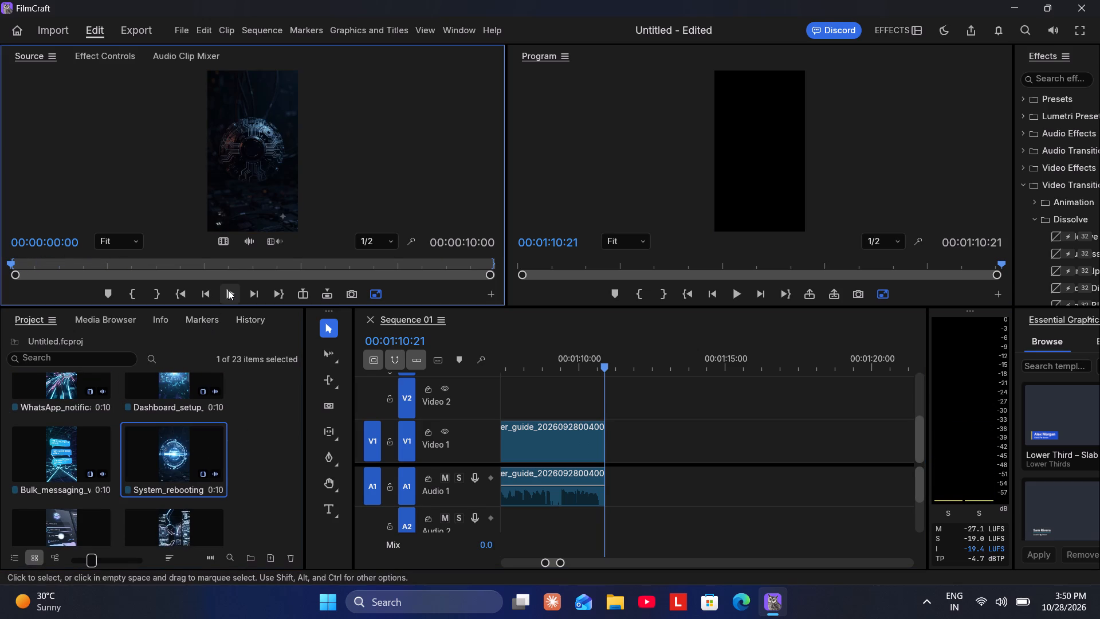
{"action": "scroll", "coordinate": [235, 446], "scroll_direction": "down", "scroll_amount": 1}
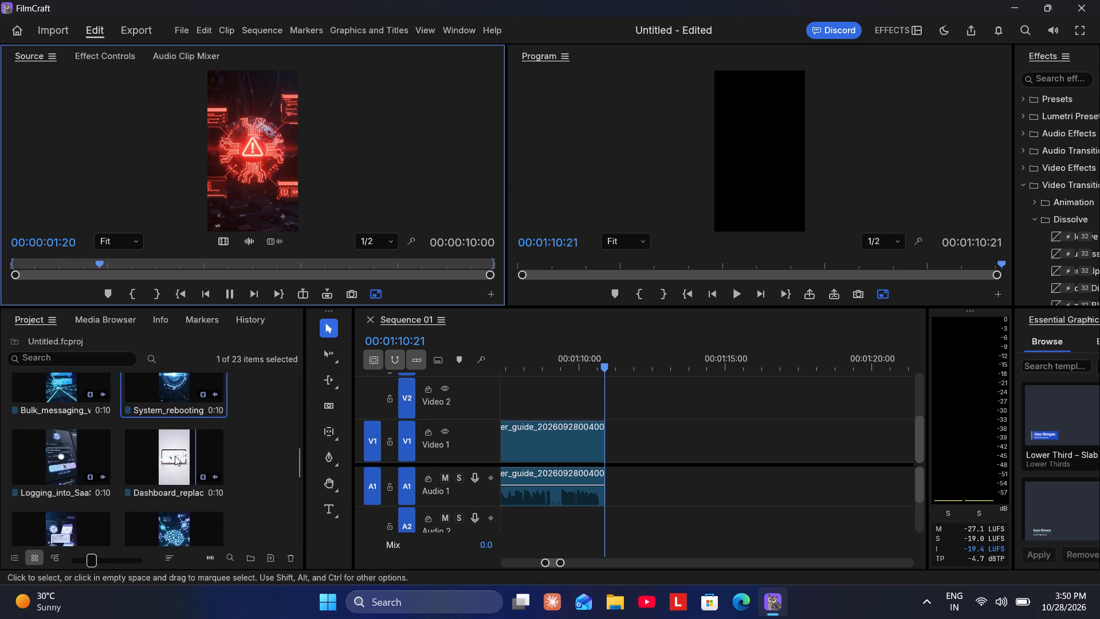
{"action": "double_click", "coordinate": [164, 456]}
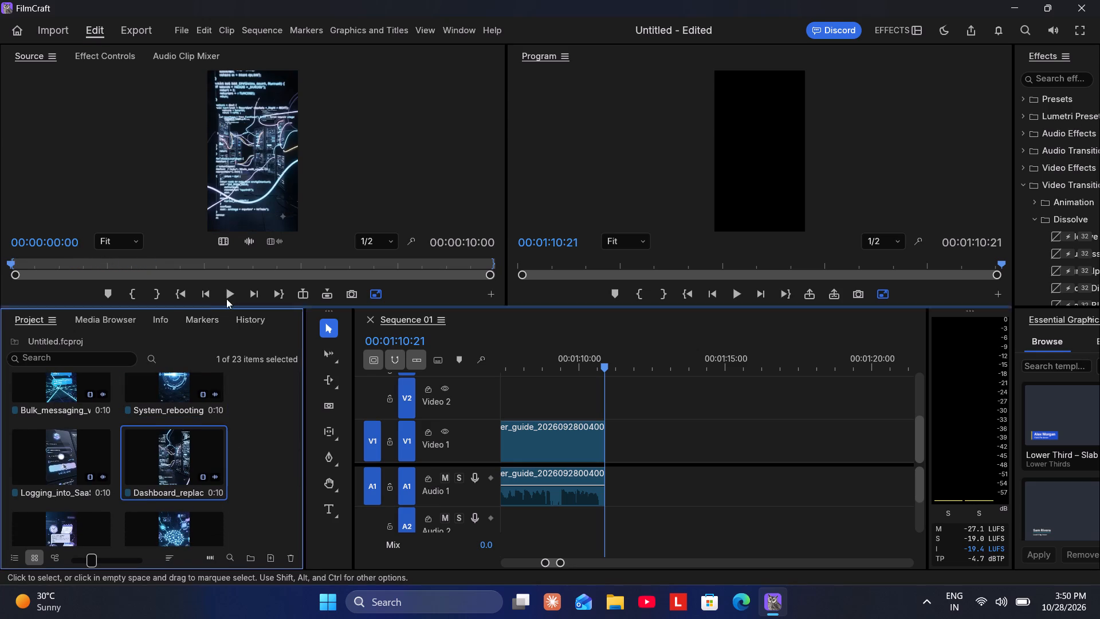
{"action": "left_click", "coordinate": [227, 297]}
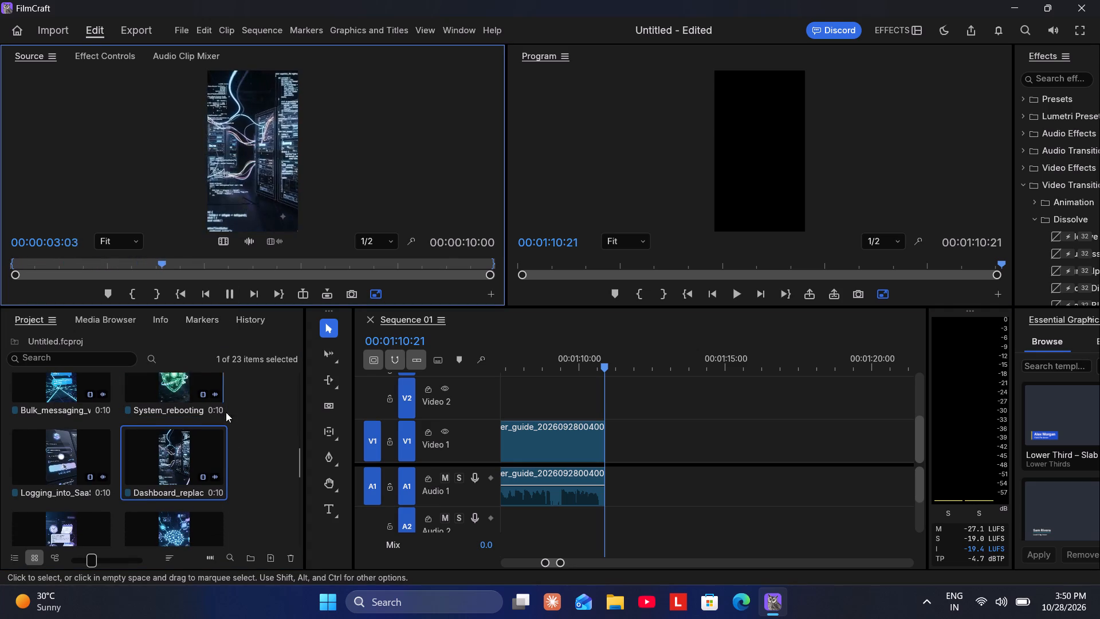
{"action": "left_click_drag", "start_coordinate": [190, 455], "coordinate": [626, 422]}
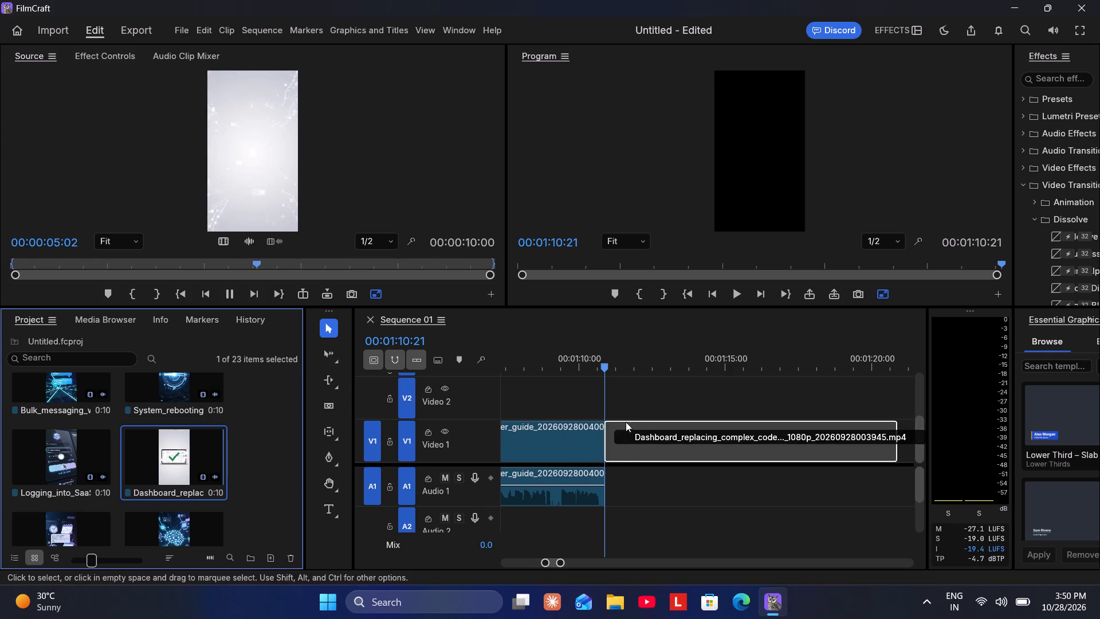
{"action": "left_click_drag", "start_coordinate": [626, 422], "coordinate": [606, 433]}
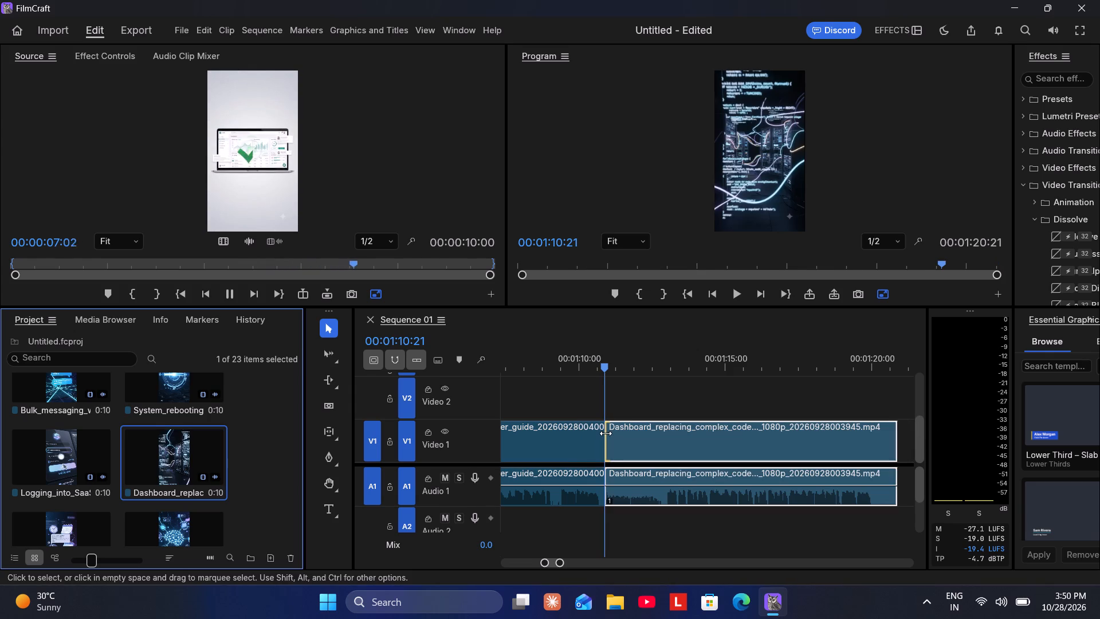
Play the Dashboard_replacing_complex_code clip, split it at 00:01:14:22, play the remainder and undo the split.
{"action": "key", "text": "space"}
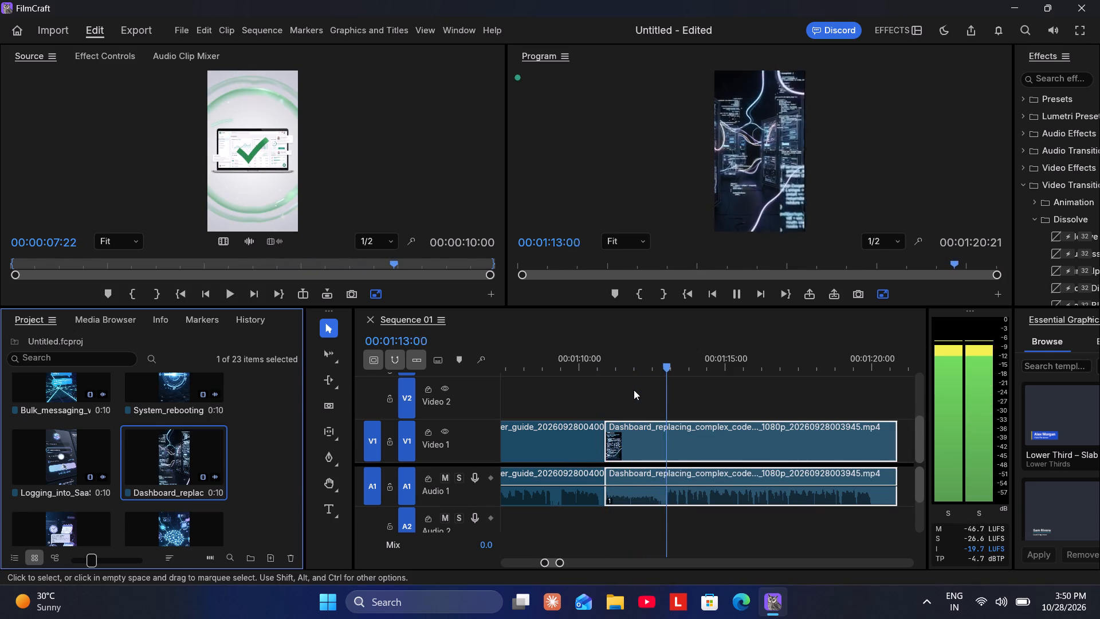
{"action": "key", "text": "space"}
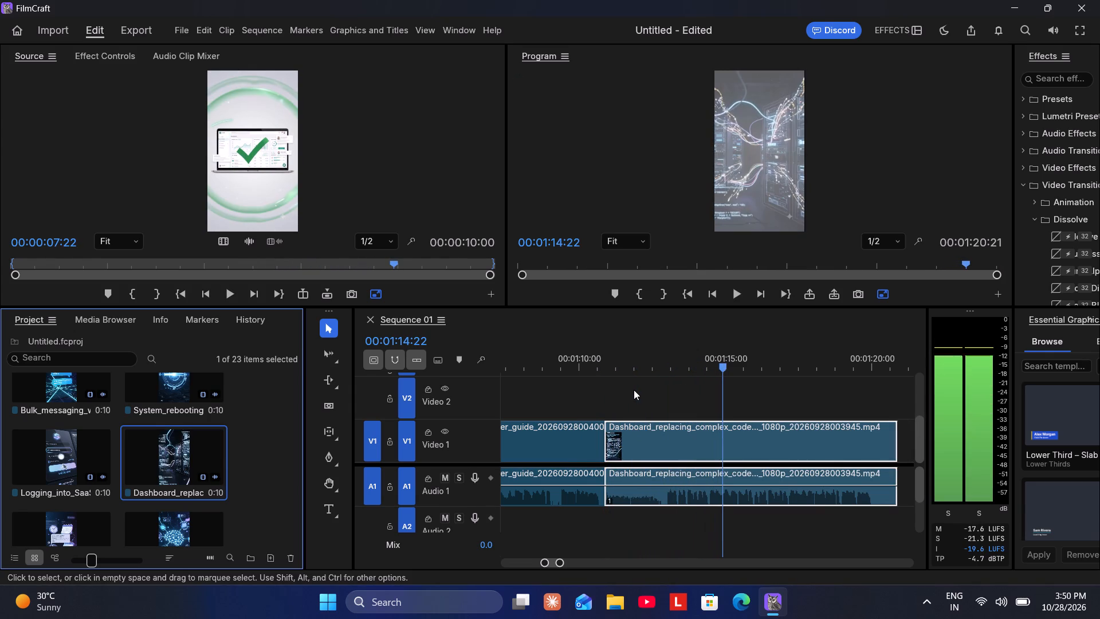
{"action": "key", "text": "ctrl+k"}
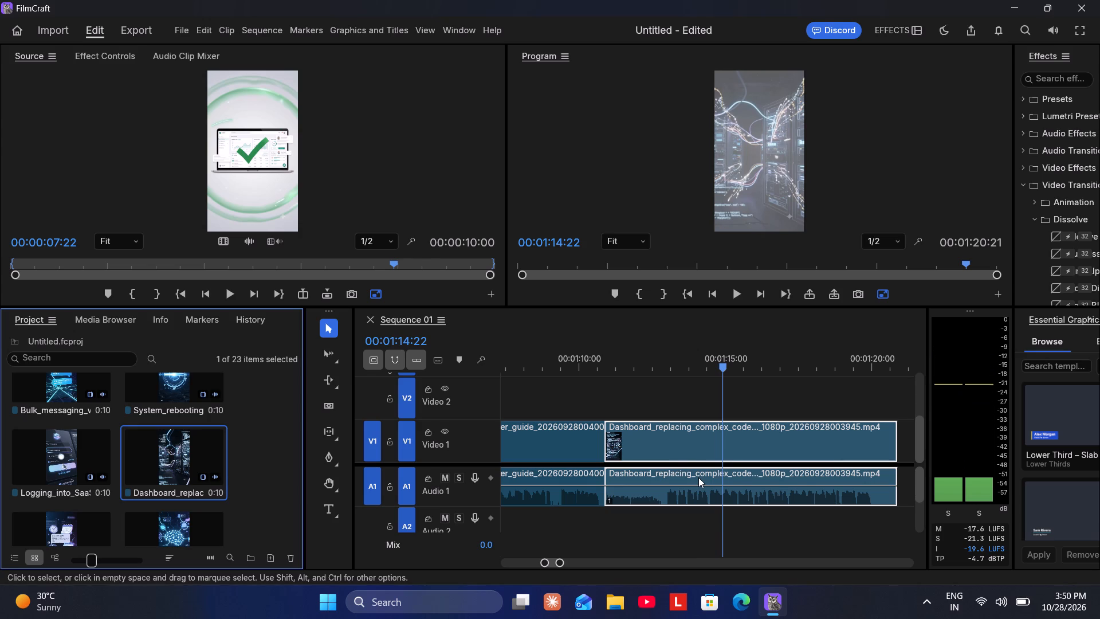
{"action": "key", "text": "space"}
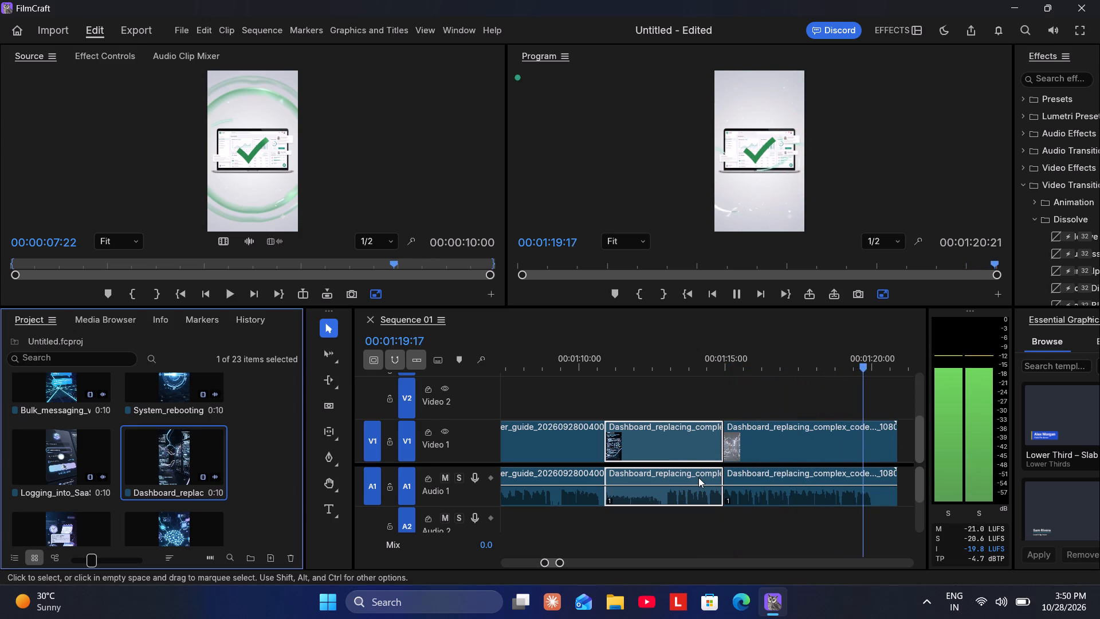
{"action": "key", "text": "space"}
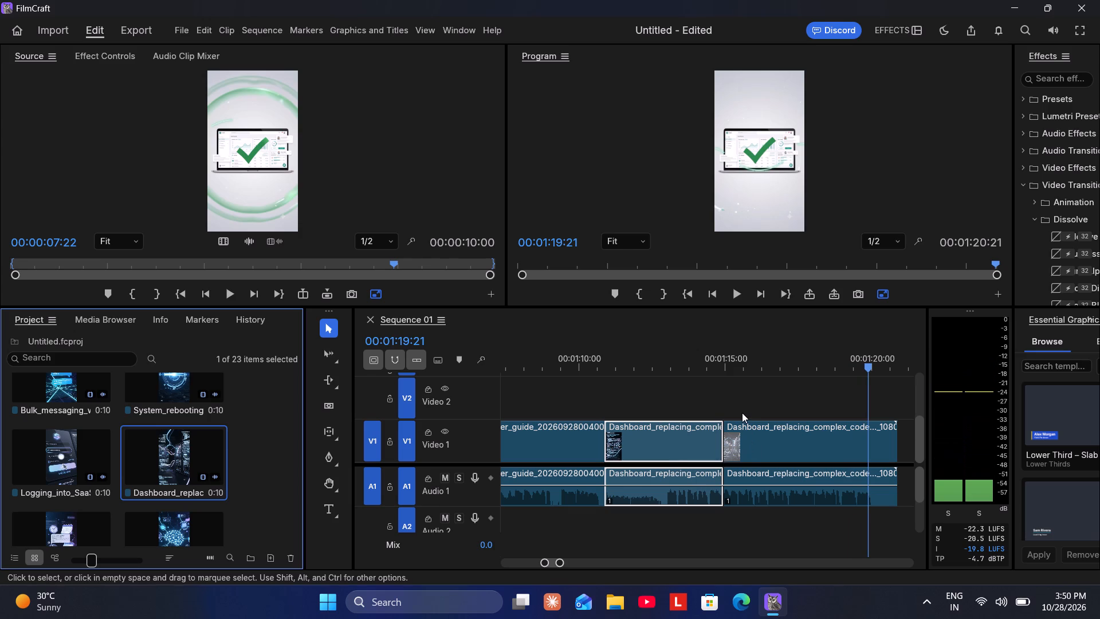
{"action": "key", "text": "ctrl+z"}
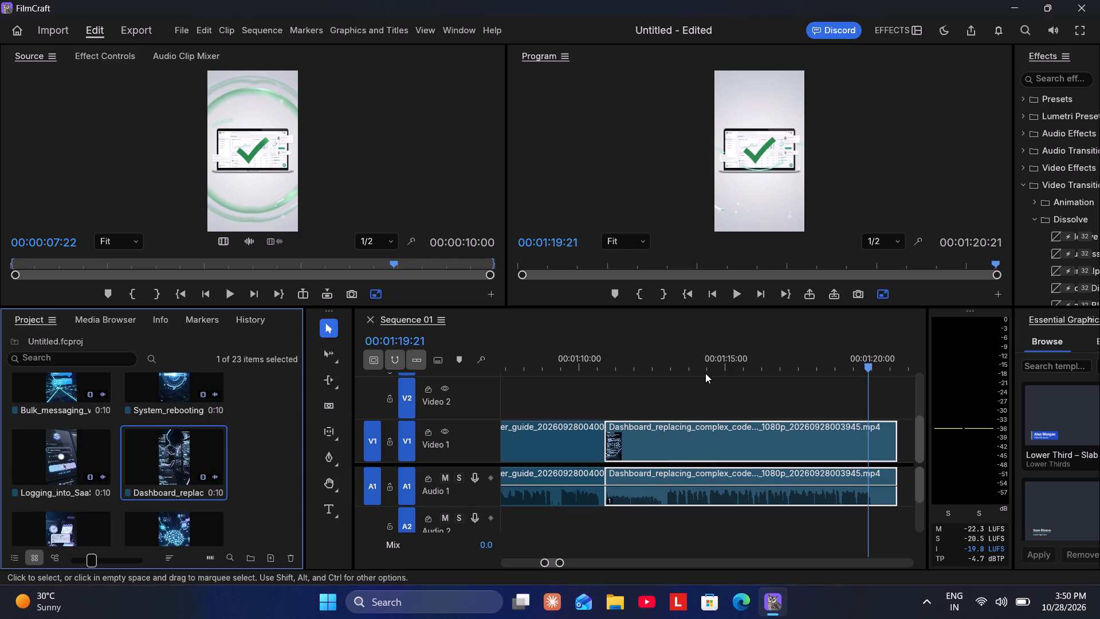
Replay the Dashboard_replacing_complex_code clip from its middle and split it at 00:01:16:05.
{"action": "left_click", "coordinate": [705, 373]}
{"action": "key", "text": "space"}
{"action": "left_click", "coordinate": [705, 373]}
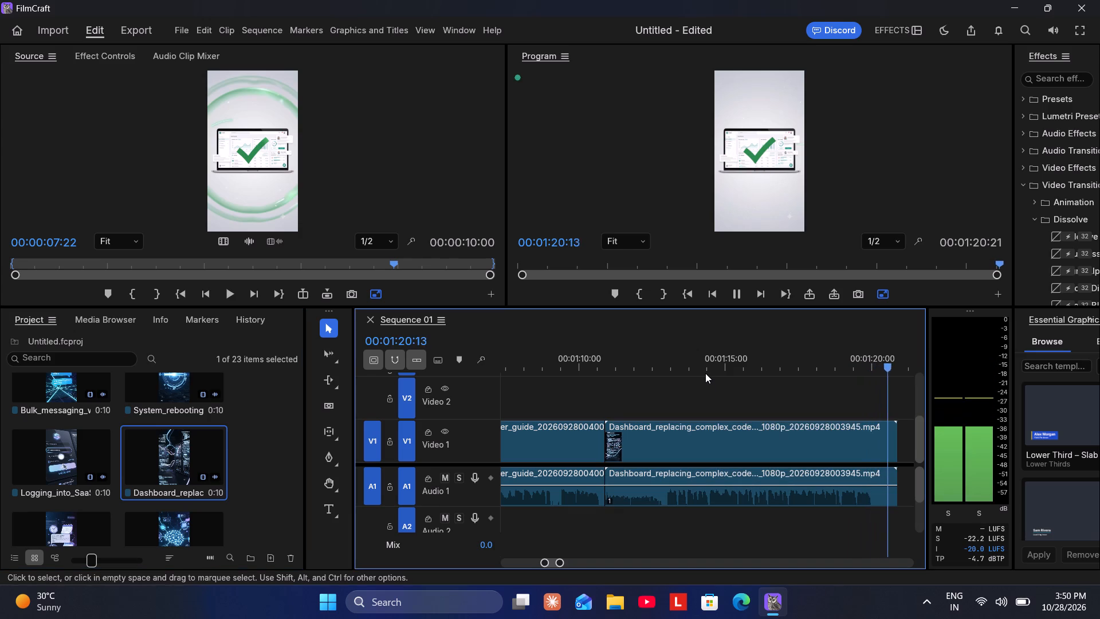
{"action": "scroll", "coordinate": [654, 428], "scroll_direction": "right", "scroll_amount": 3}
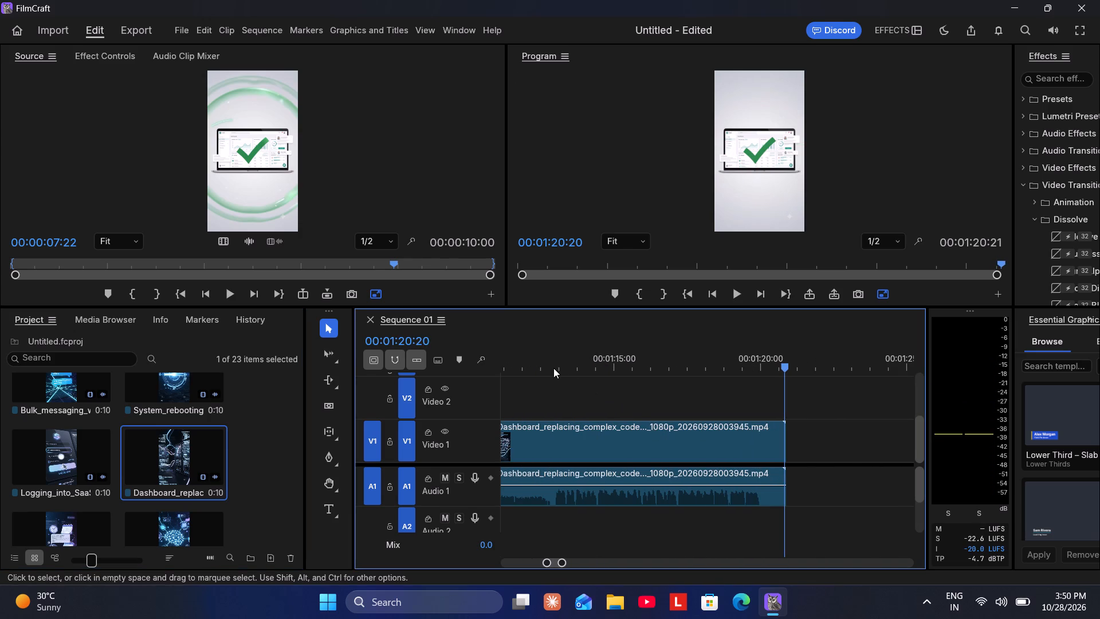
{"action": "double_click", "coordinate": [552, 367]}
{"action": "key", "text": "space"}
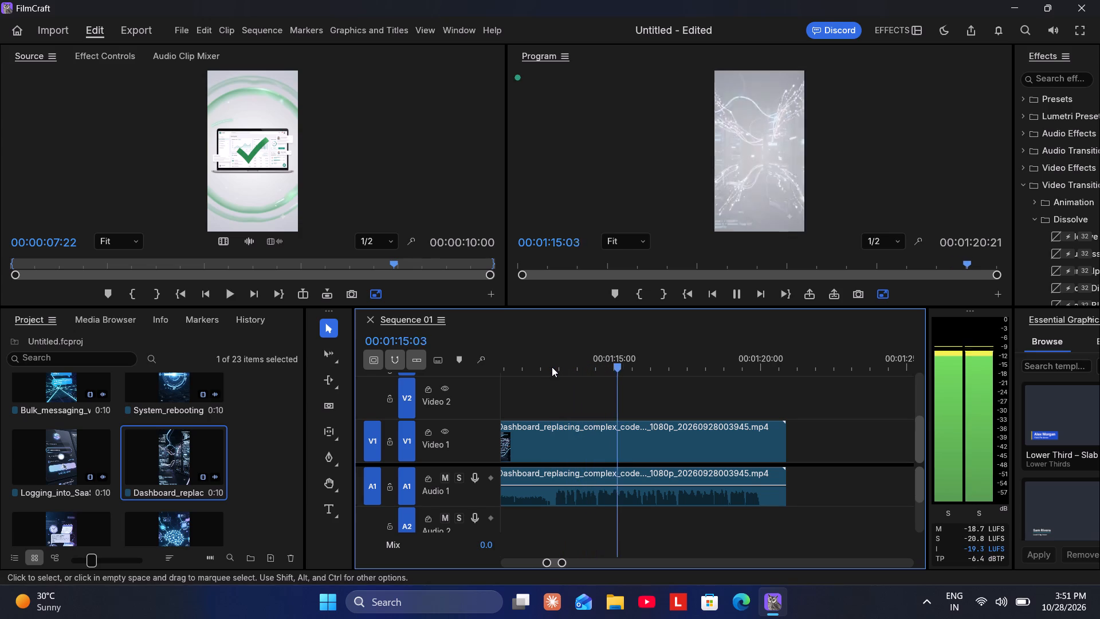
{"action": "key", "text": "space"}
{"action": "key", "text": "space"}
{"action": "key", "text": "space"}
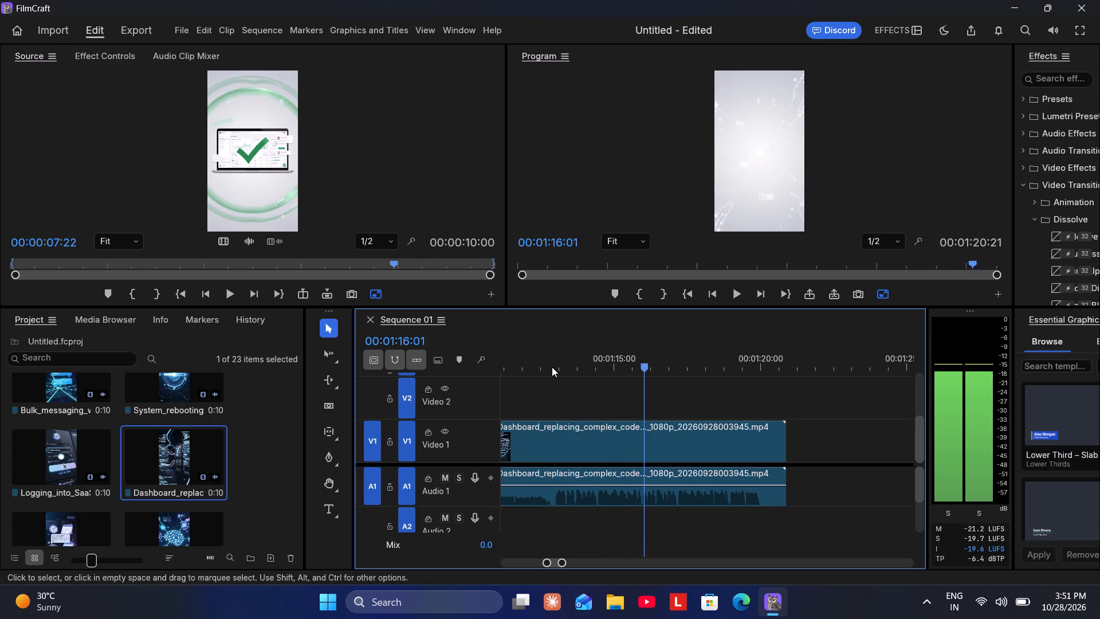
{"action": "key", "text": "space"}
{"action": "key", "text": "space"}
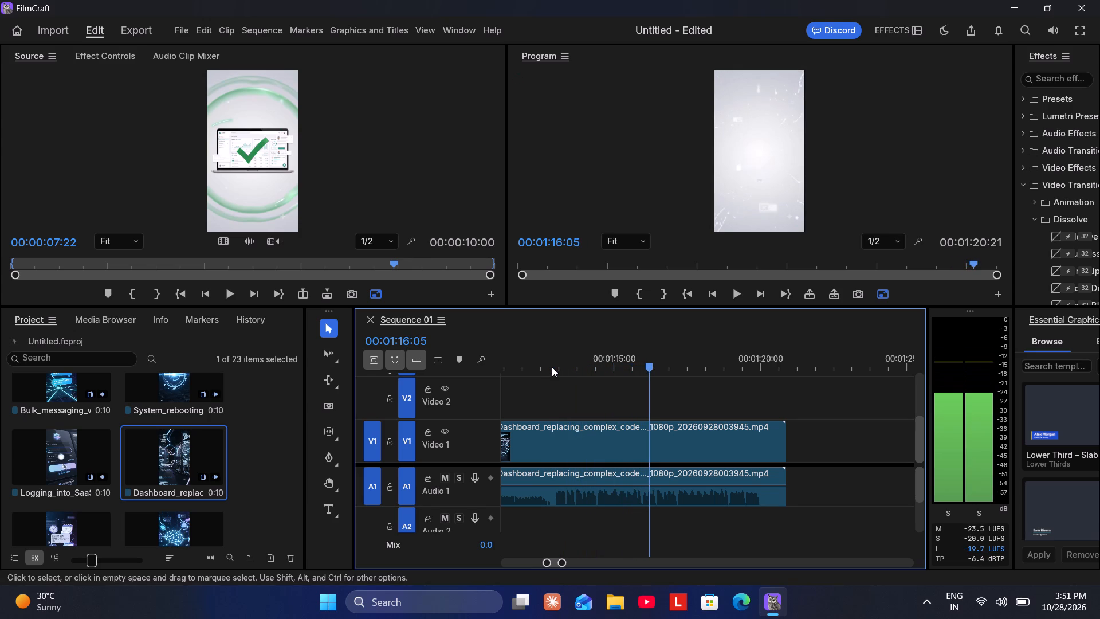
{"action": "key", "text": "ctrl+k"}
Play on from the cut, split the clip again at 00:01:18:23 and ripple delete the section between the two cuts.
{"action": "key", "text": "space"}
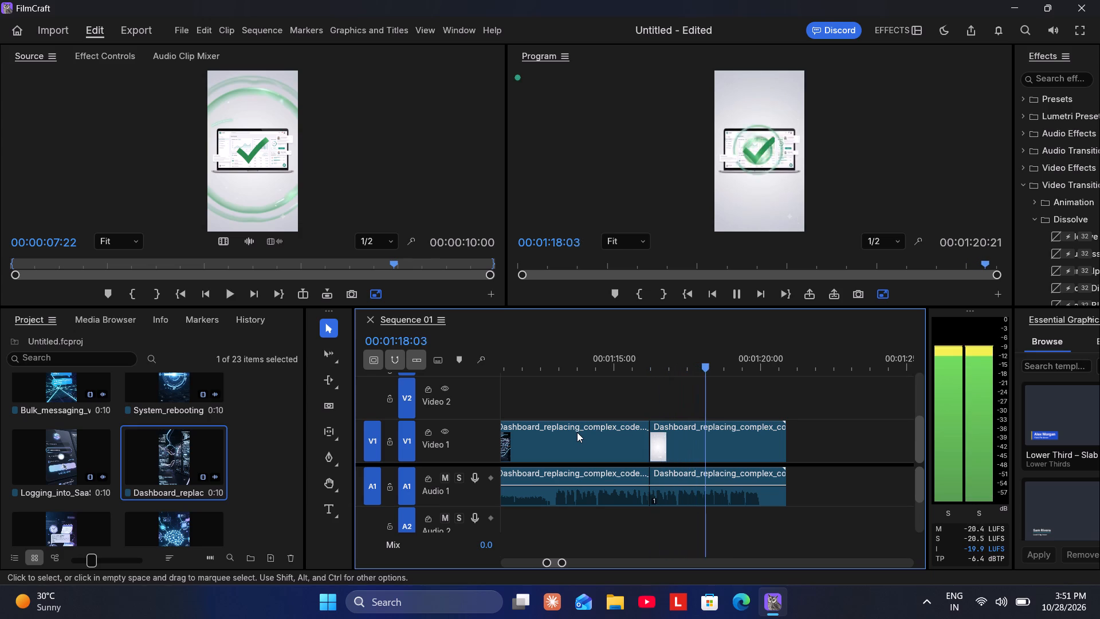
{"action": "key", "text": "space"}
{"action": "key", "text": "space"}
{"action": "key", "text": "space"}
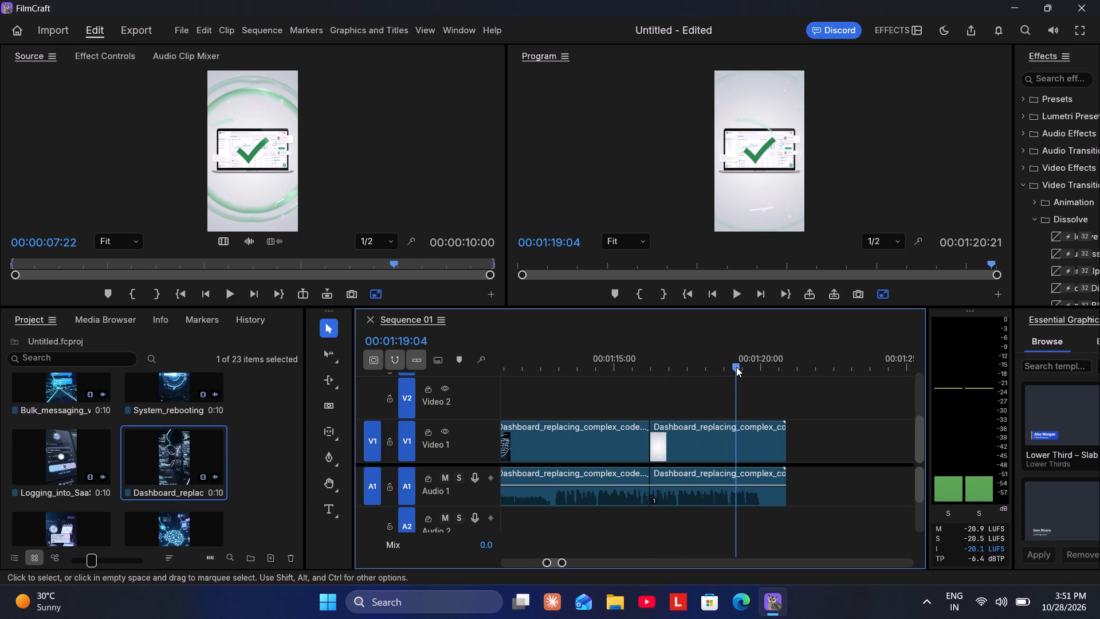
{"action": "left_click_drag", "start_coordinate": [736, 367], "coordinate": [729, 365]}
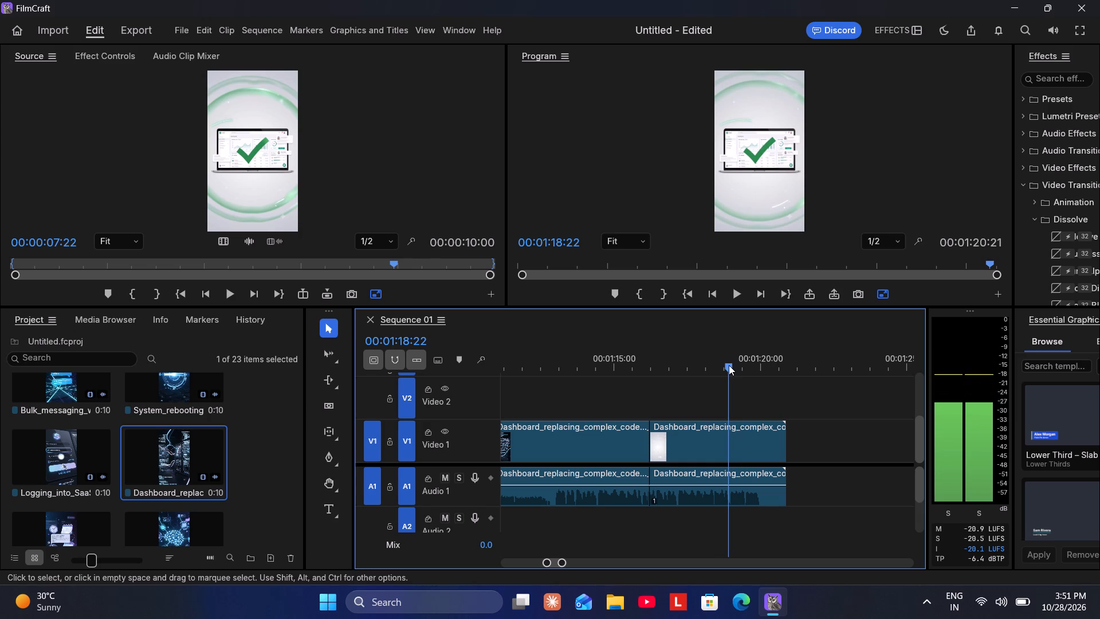
{"action": "left_click_drag", "start_coordinate": [729, 365], "coordinate": [730, 365]}
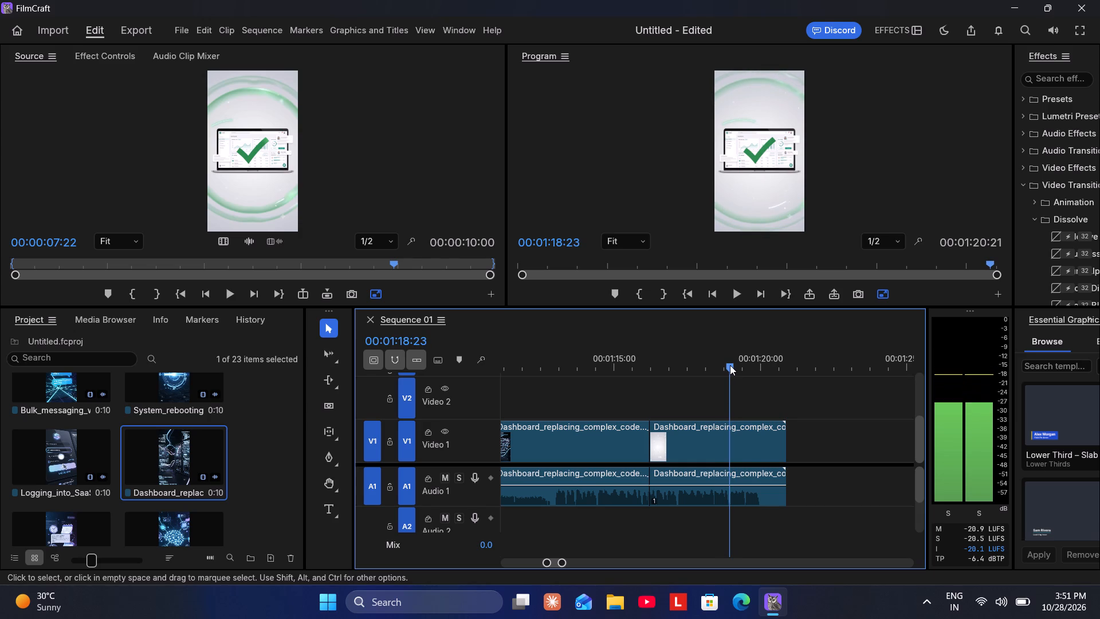
{"action": "key", "text": "ctrl+k"}
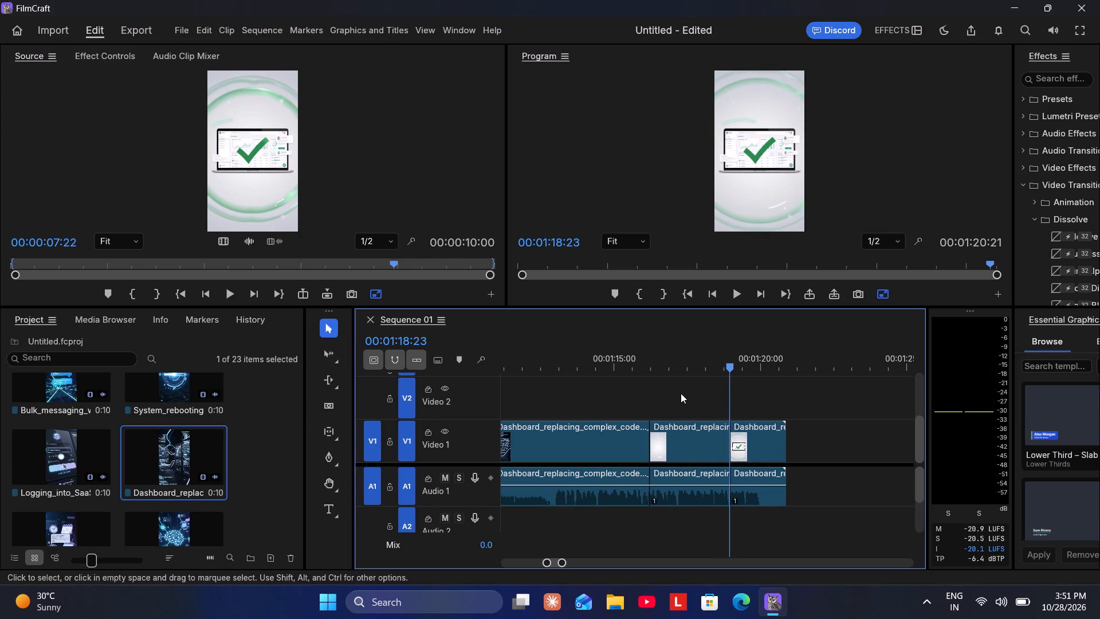
{"action": "double_click", "coordinate": [681, 393]}
{"action": "left_click", "coordinate": [687, 448]}
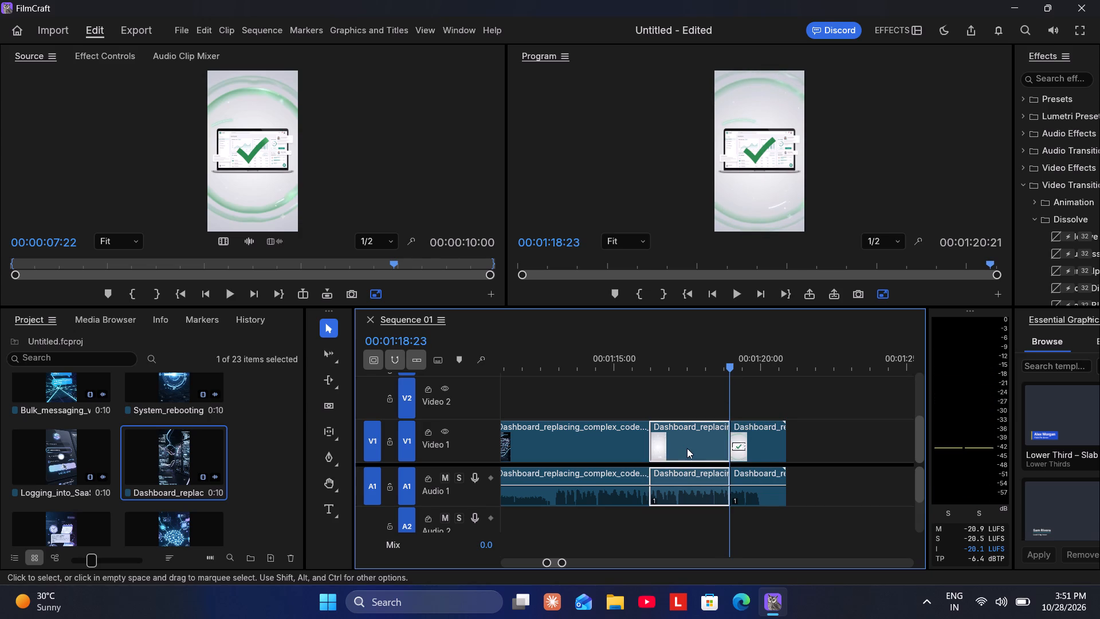
{"action": "key", "text": "shift+Delete"}
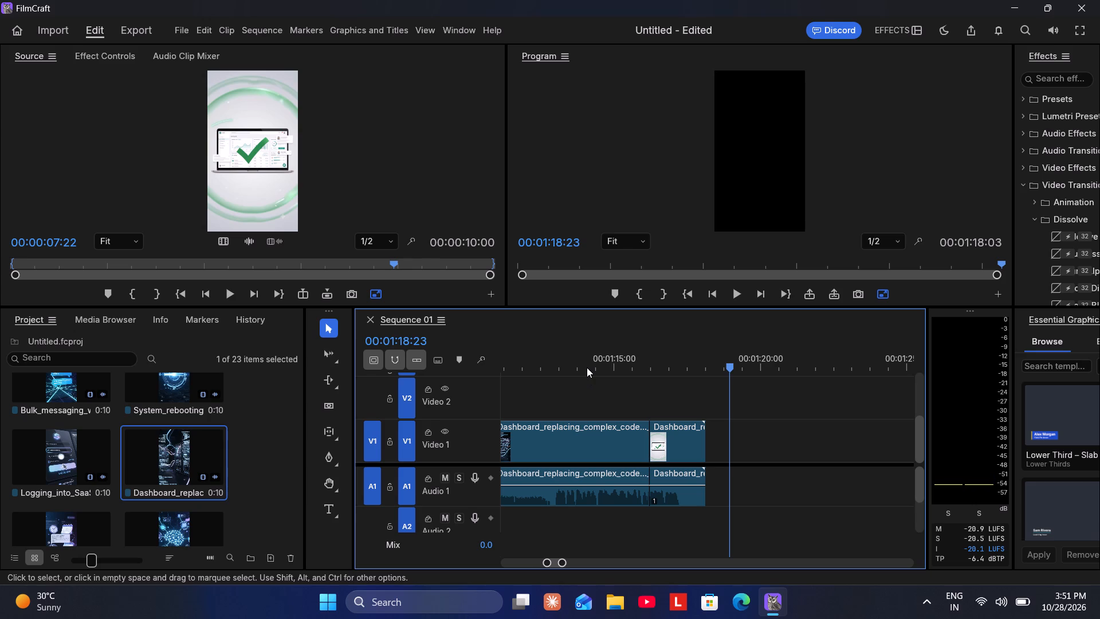
Trim about 7 frames off the first Dashboard_replacing part's end, move the checkmark part back against it and play across the cut.
{"action": "left_click", "coordinate": [587, 367]}
{"action": "key", "text": "space"}
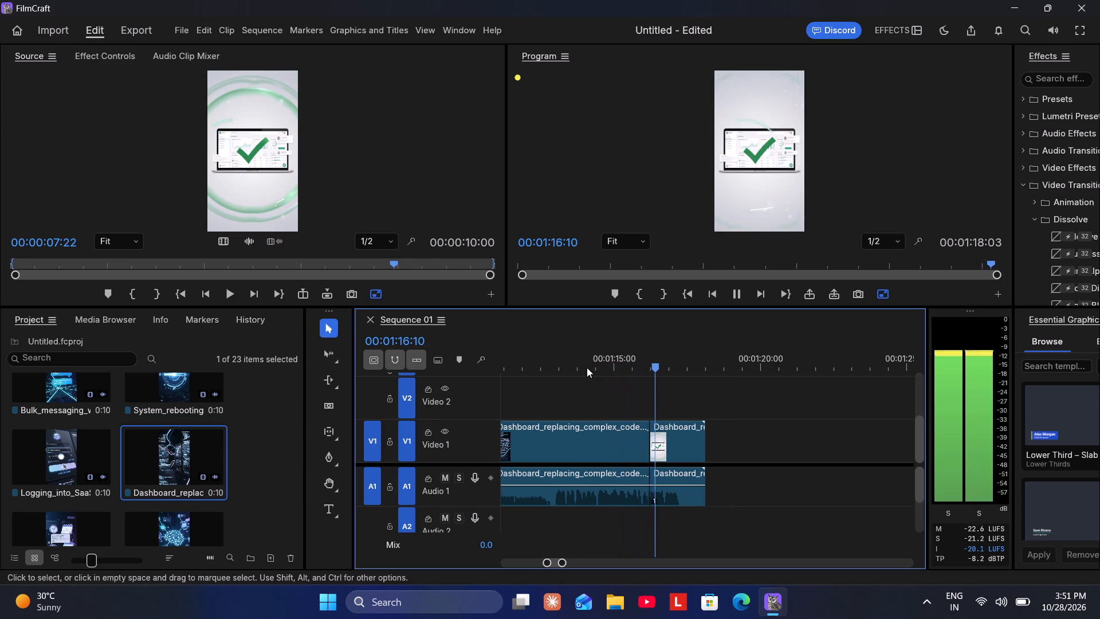
{"action": "key", "text": "space"}
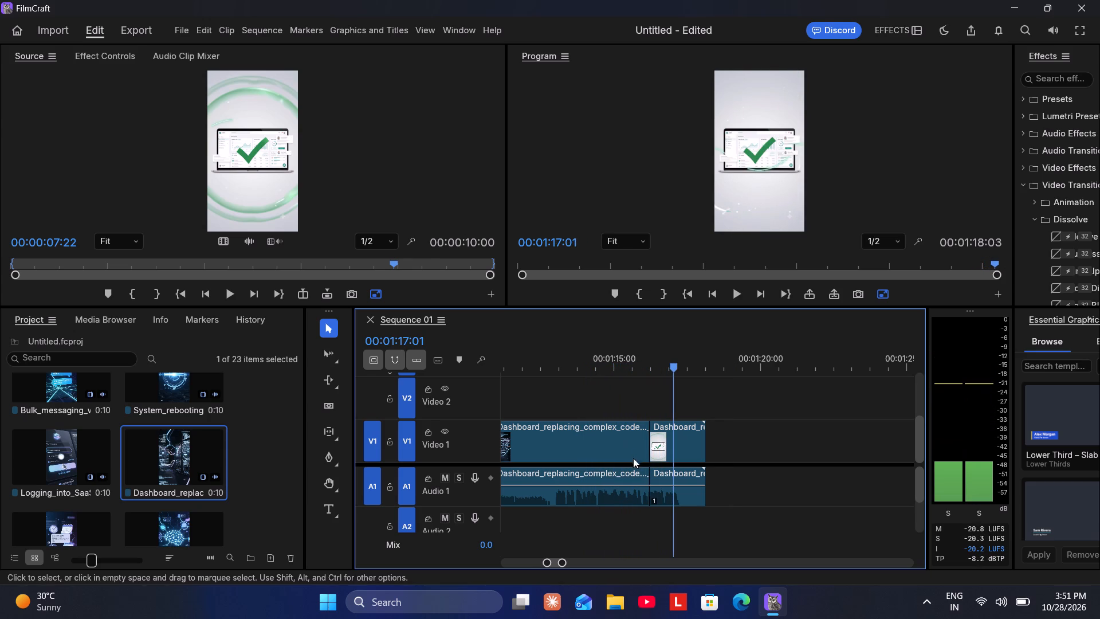
{"action": "left_click_drag", "start_coordinate": [647, 431], "coordinate": [639, 430]}
{"action": "left_click", "coordinate": [580, 369]}
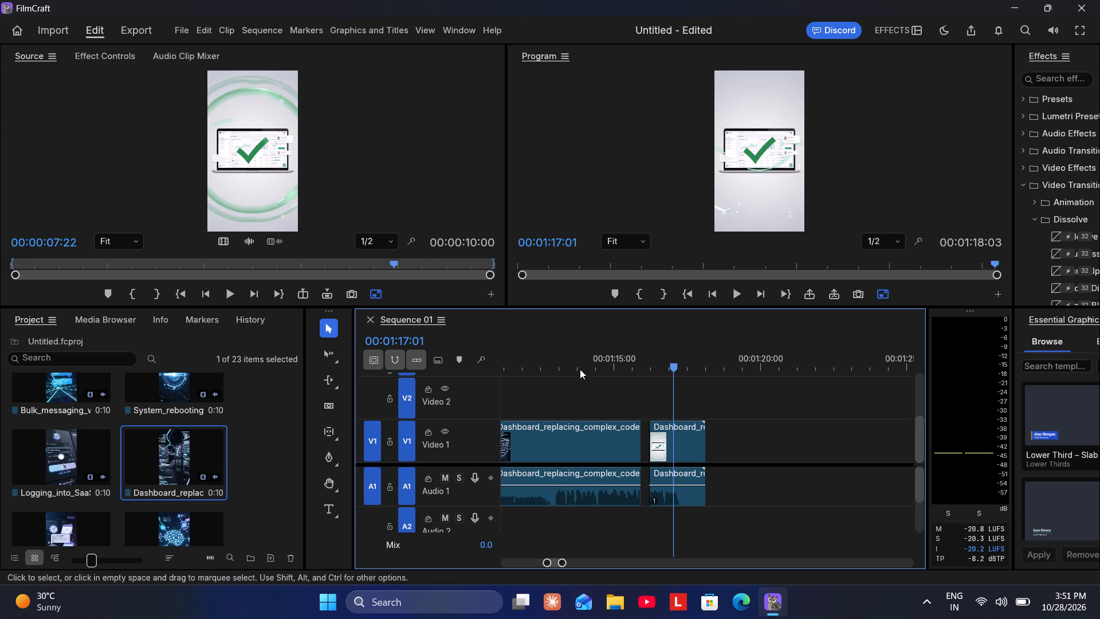
{"action": "key", "text": "space"}
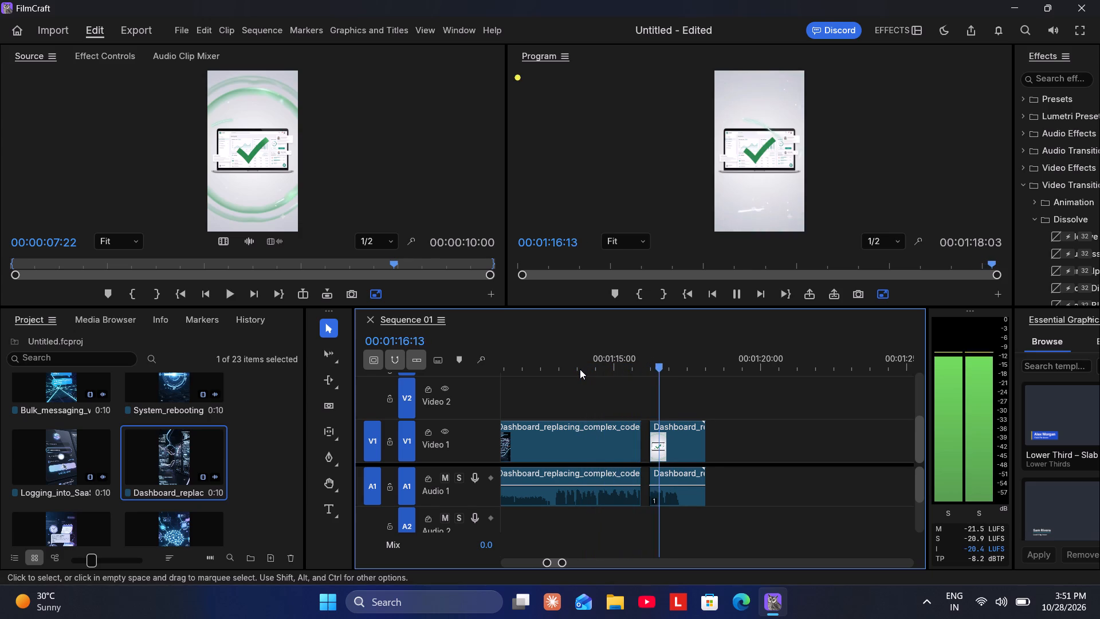
{"action": "left_click_drag", "start_coordinate": [682, 444], "coordinate": [674, 444]}
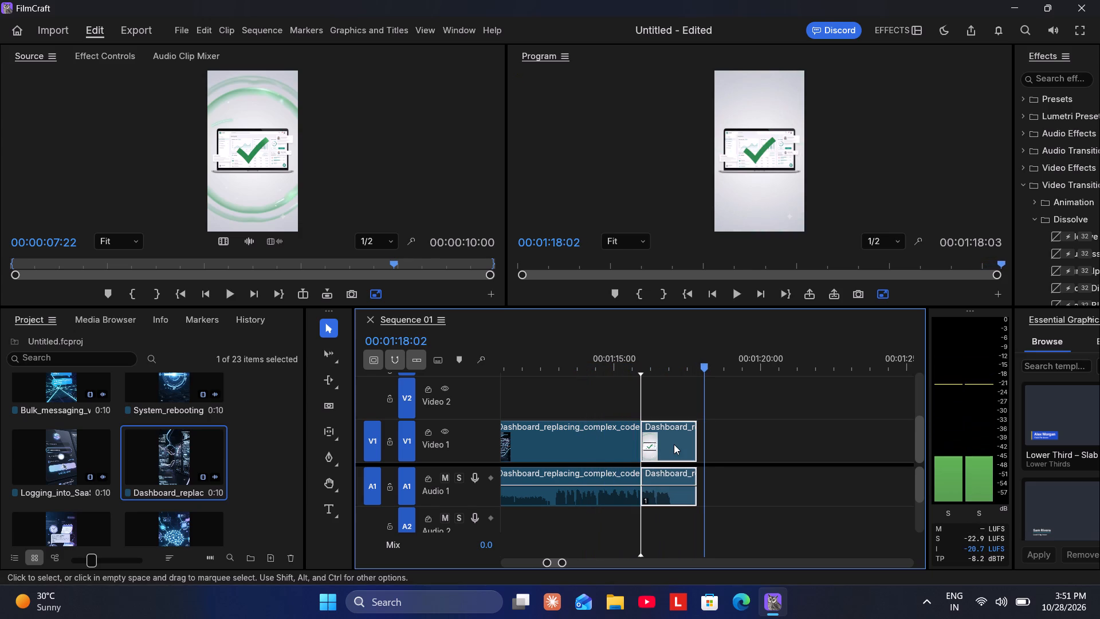
{"action": "left_click_drag", "start_coordinate": [674, 444], "coordinate": [673, 444]}
{"action": "double_click", "coordinate": [582, 370]}
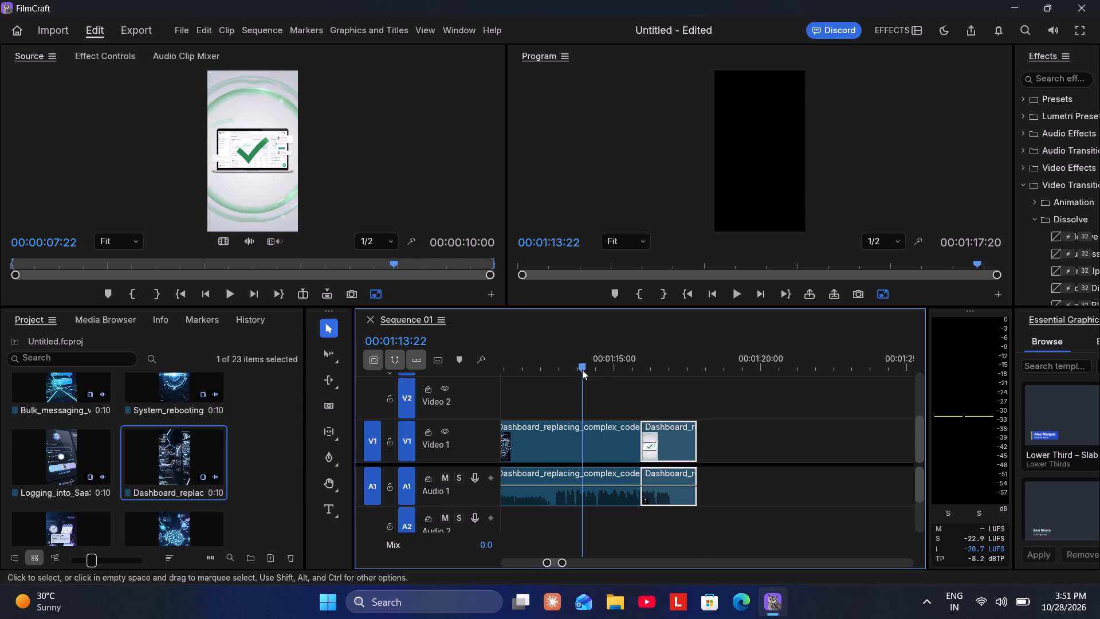
{"action": "key", "text": "space"}
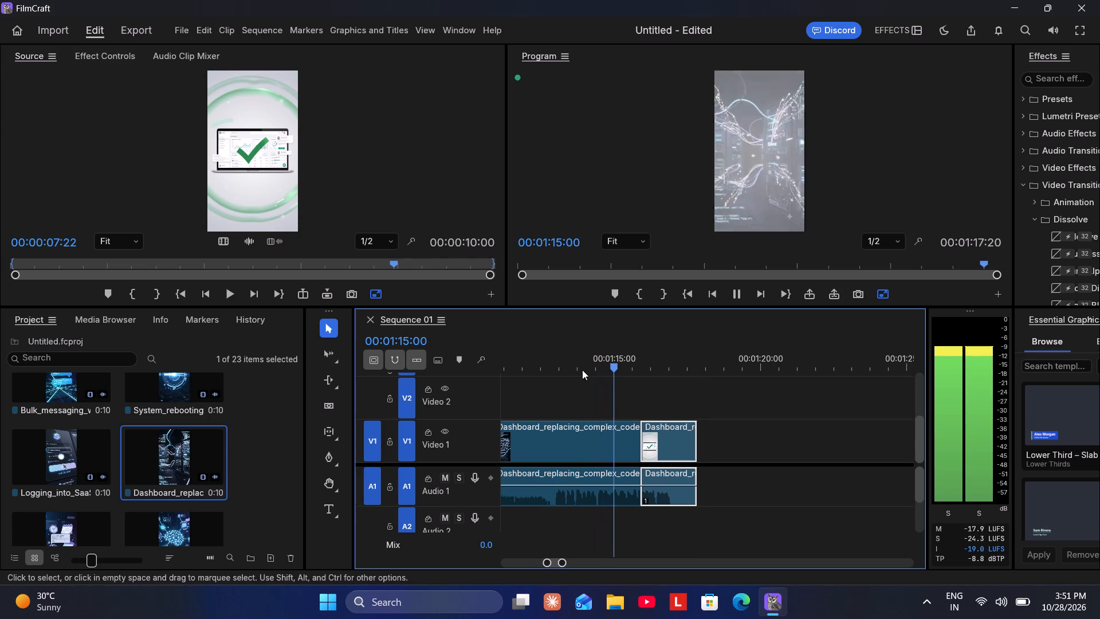
{"action": "key", "text": "space"}
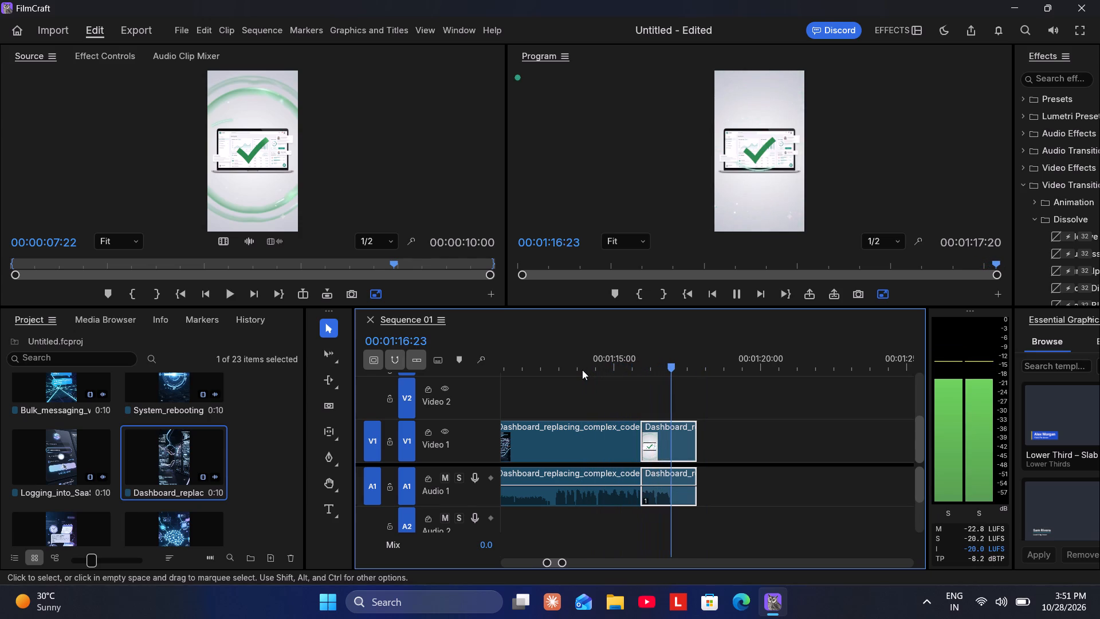
Preview the Logging_into_SaaS_dashboard clip, add it directly after the checkmark part in Sequence 01 and play it from its start.
{"action": "double_click", "coordinate": [48, 475]}
{"action": "left_click", "coordinate": [229, 289]}
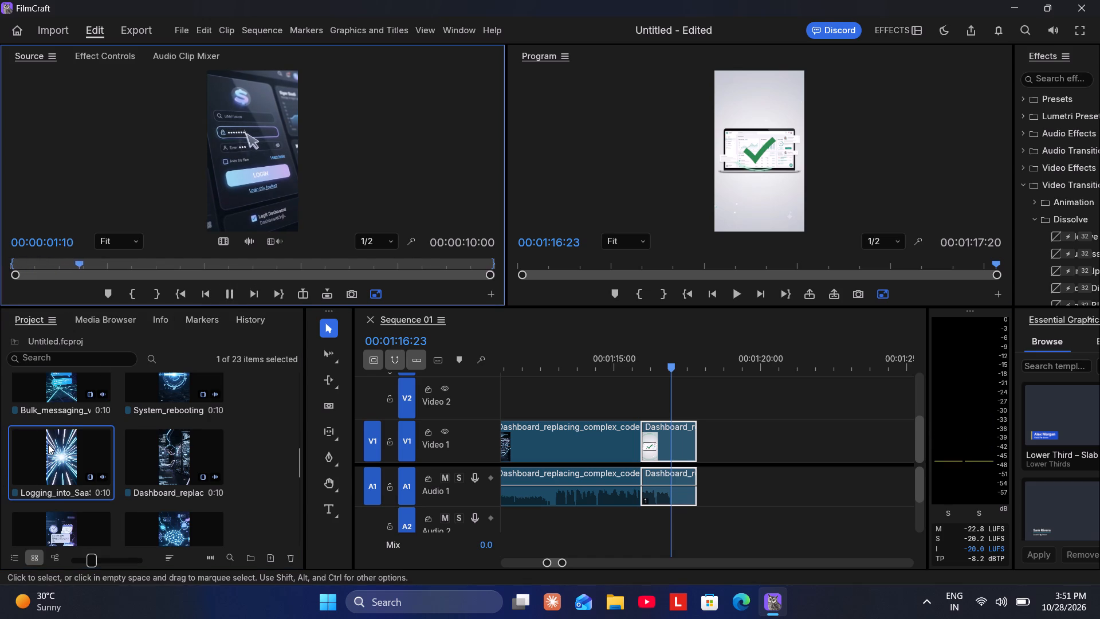
{"action": "left_click_drag", "start_coordinate": [48, 444], "coordinate": [704, 455]}
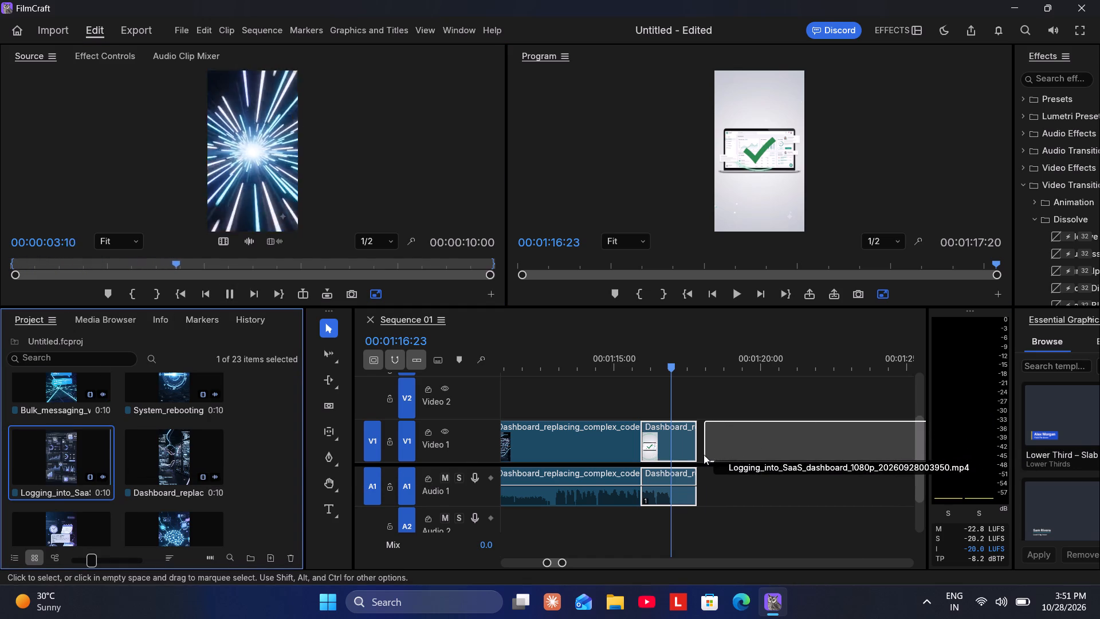
{"action": "left_click_drag", "start_coordinate": [704, 455], "coordinate": [703, 456]}
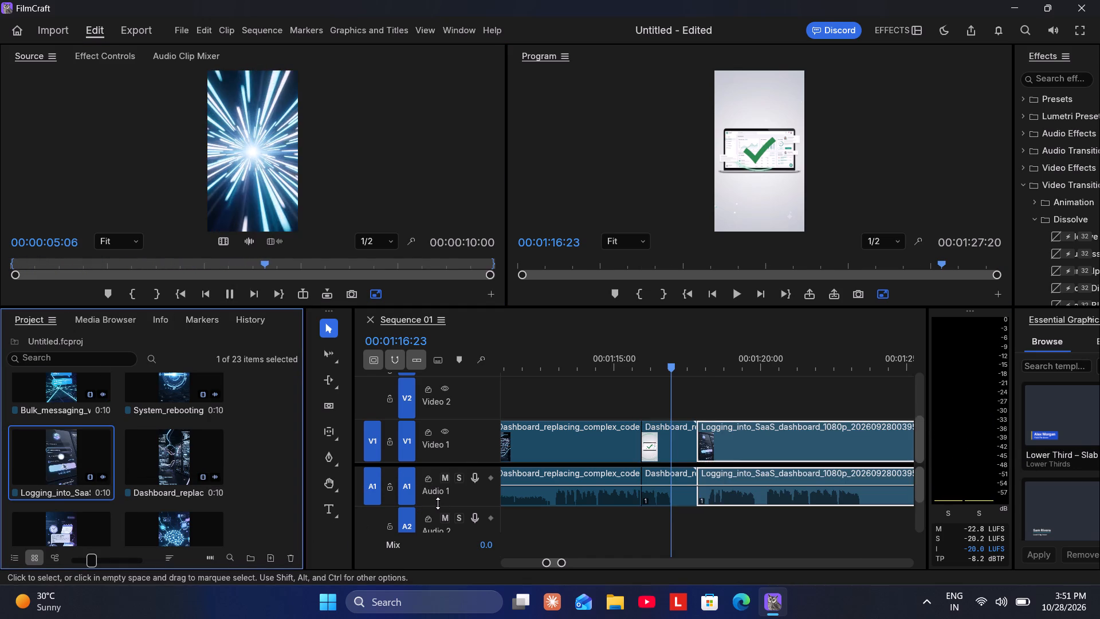
{"action": "double_click", "coordinate": [694, 371]}
{"action": "key", "text": "space"}
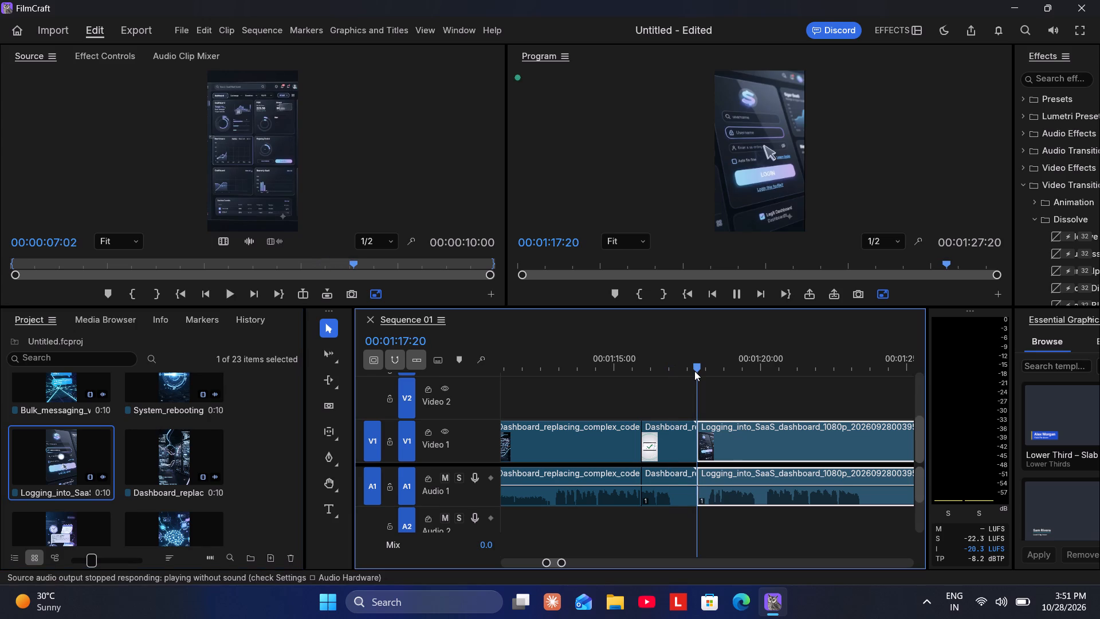
Replay the checkmark part, split it at 00:01:17:03 and ripple delete its remainder after the cut.
{"action": "double_click", "coordinate": [643, 375]}
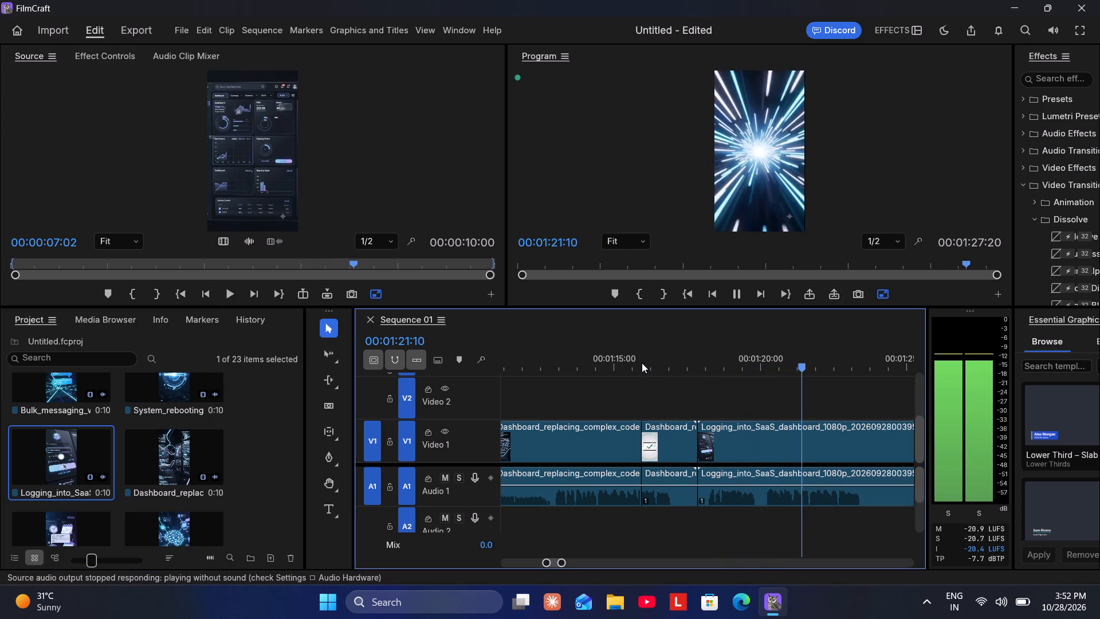
{"action": "triple_click", "coordinate": [642, 363]}
{"action": "key", "text": "space"}
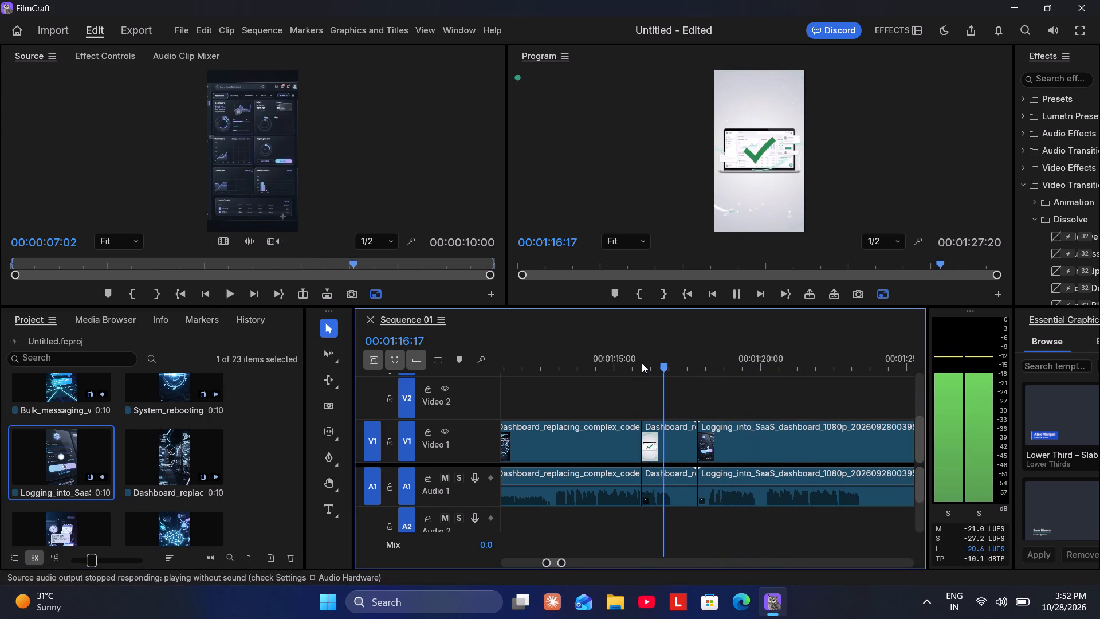
{"action": "key", "text": "space"}
{"action": "left_click", "coordinate": [677, 430]}
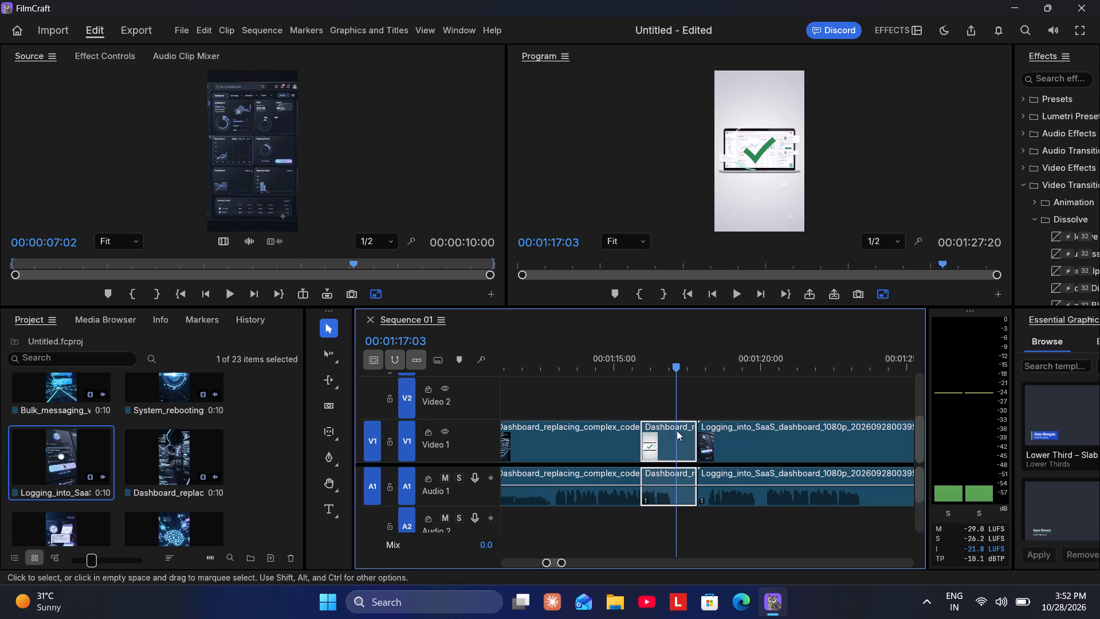
{"action": "key", "text": "ctrl+k"}
{"action": "left_click_drag", "start_coordinate": [682, 395], "coordinate": [687, 477]}
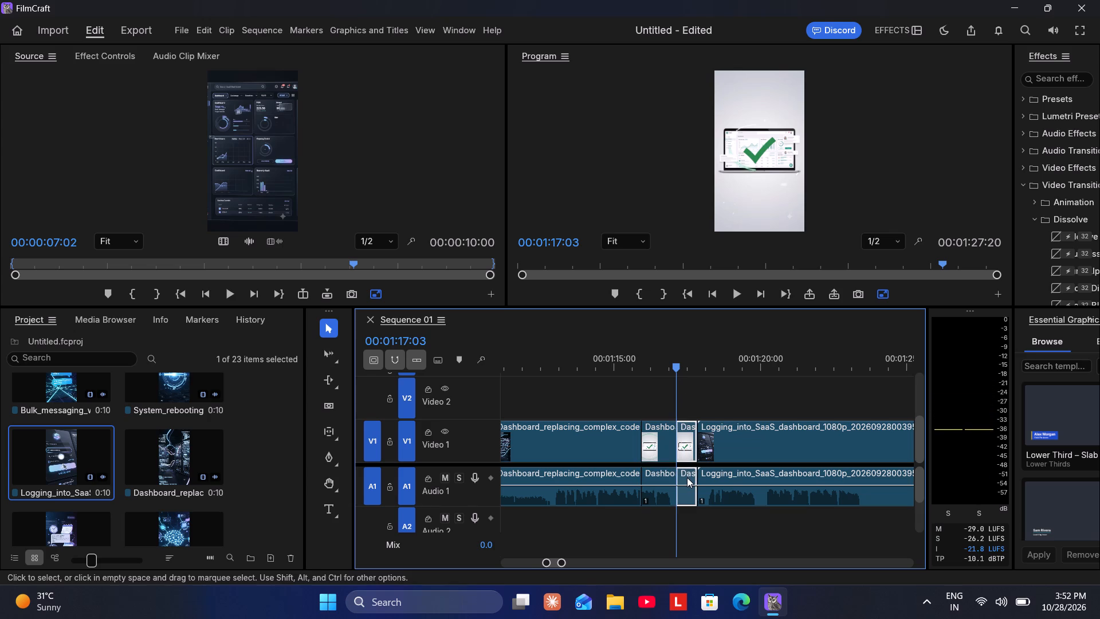
{"action": "key", "text": "shift+Delete"}
Play the Logging_into_SaaS_dashboard clip and replay it from the login screen, examining the light-burst section for a place to cut.
{"action": "key", "text": "space"}
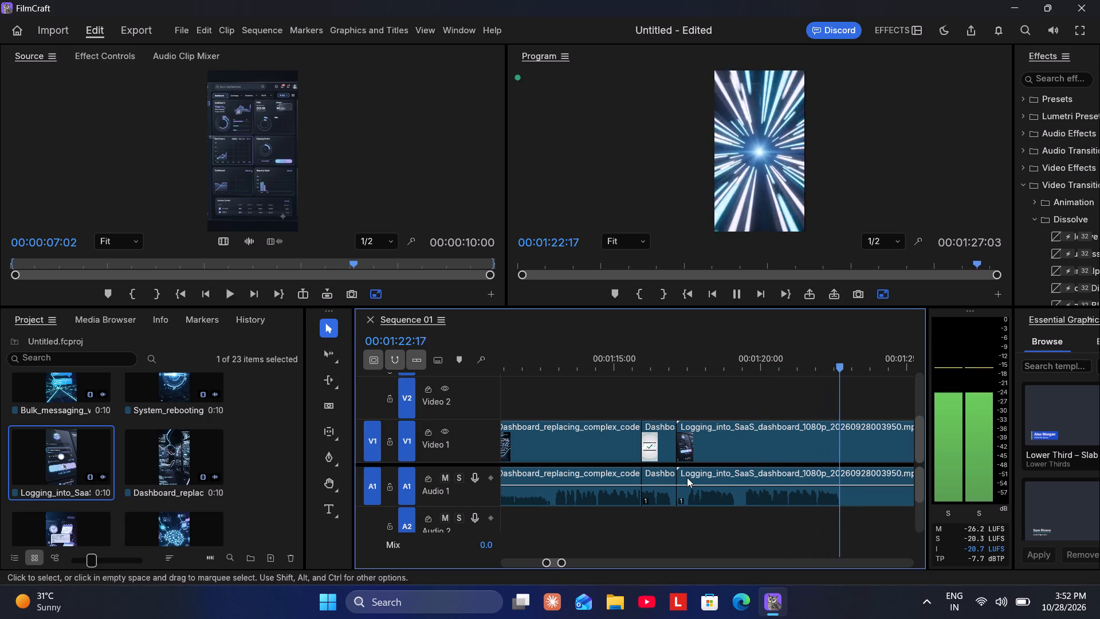
{"action": "key", "text": "space"}
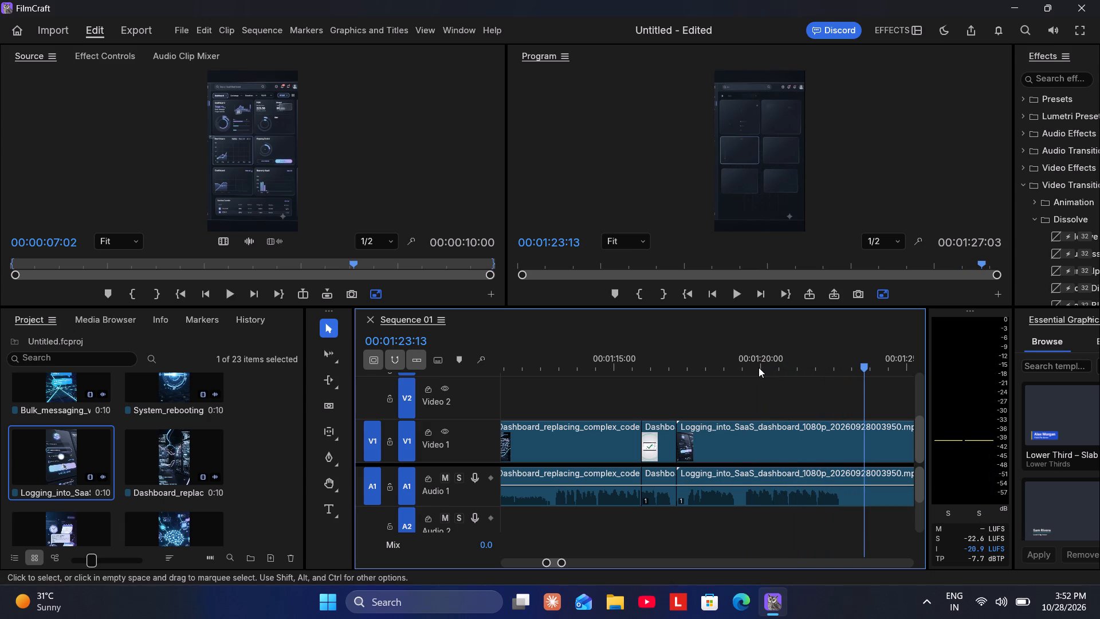
{"action": "left_click_drag", "start_coordinate": [868, 369], "coordinate": [744, 378]}
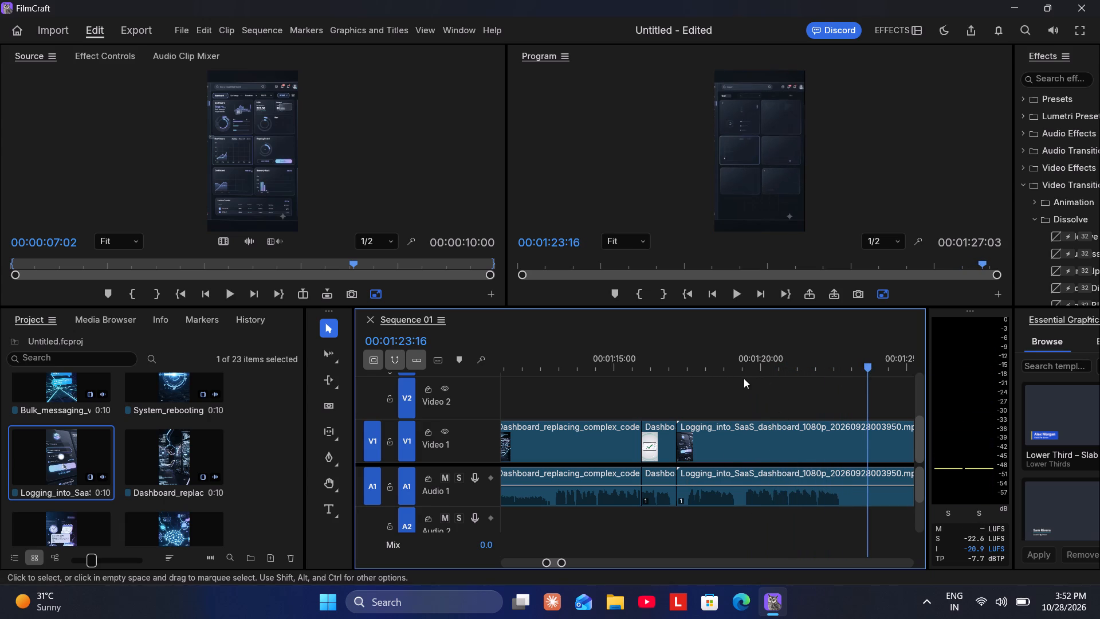
{"action": "left_click_drag", "start_coordinate": [744, 378], "coordinate": [752, 374]}
{"action": "key", "text": "space"}
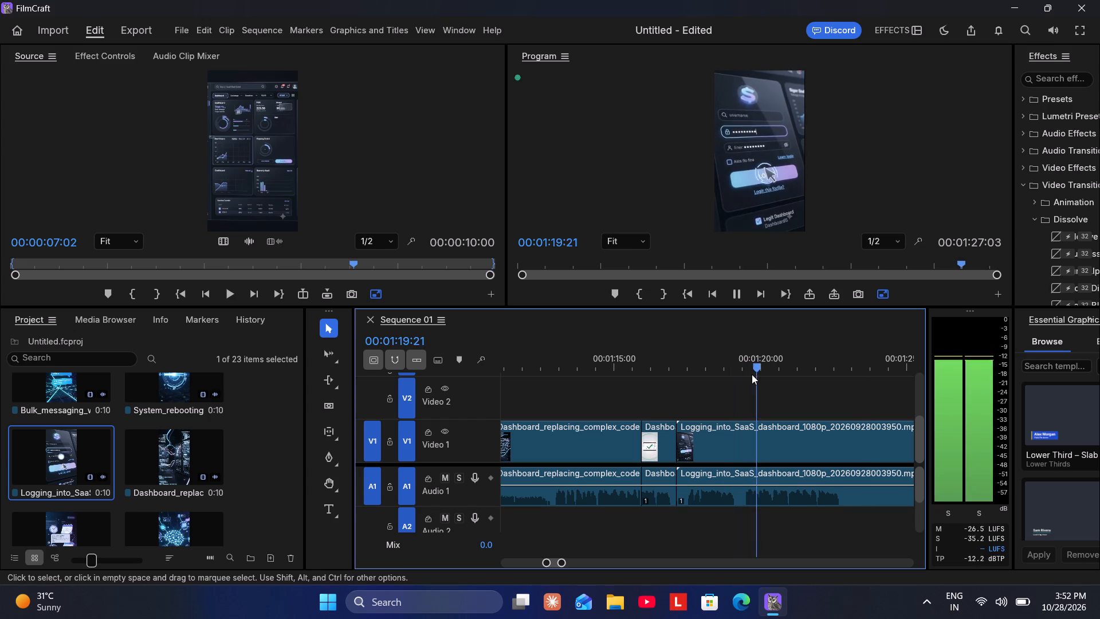
{"action": "key", "text": "space"}
{"action": "key", "text": "space"}
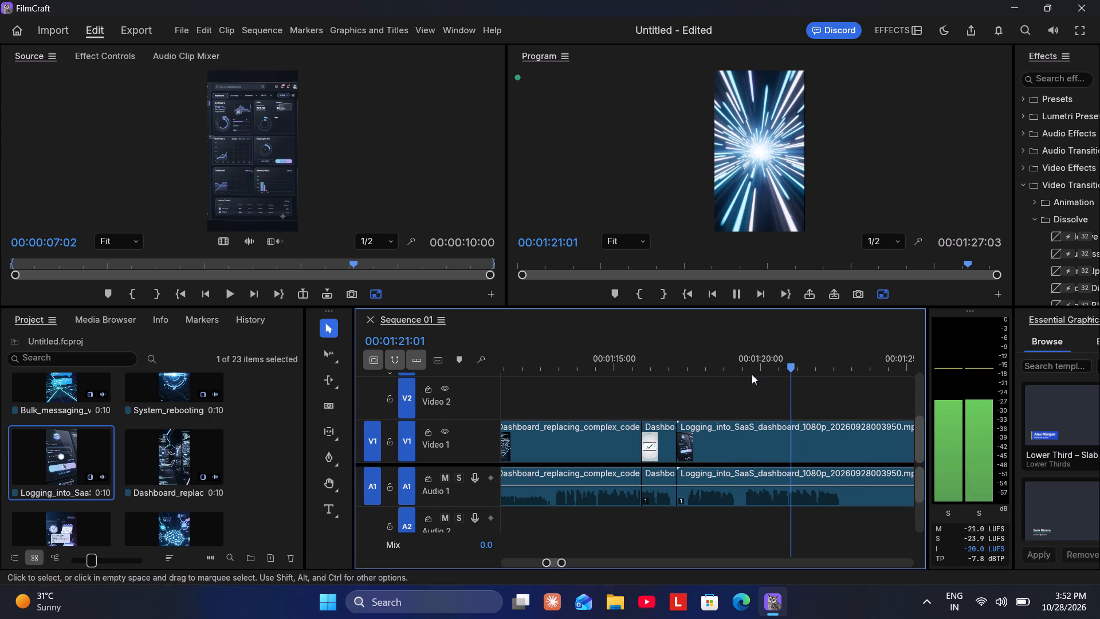
{"action": "key", "text": "space"}
{"action": "key", "text": "space"}
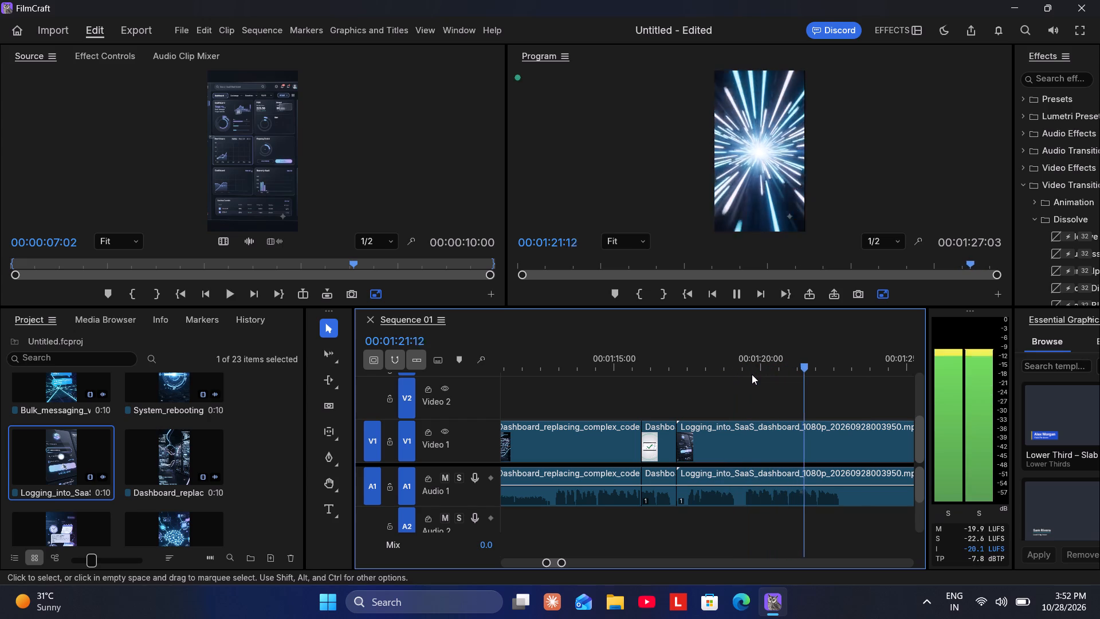
{"action": "key", "text": "space"}
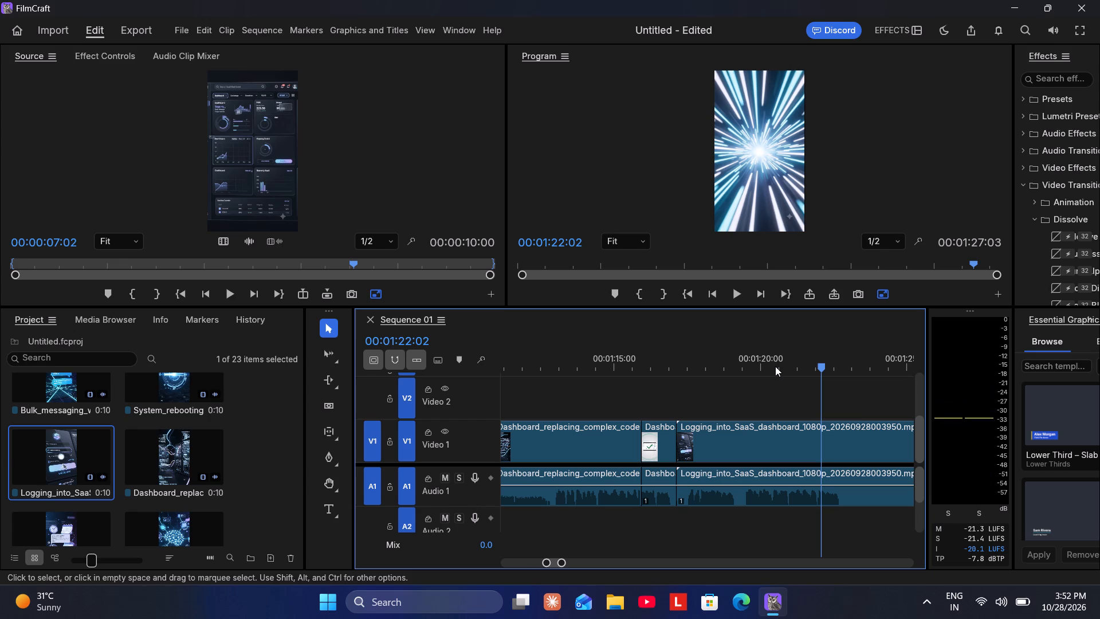
Replay the Logging_into_SaaS_dashboard clip from 00:01:19:12 and split it at 00:01:21:01 and 00:01:21:09.
{"action": "triple_click", "coordinate": [746, 369]}
{"action": "double_click", "coordinate": [746, 369]}
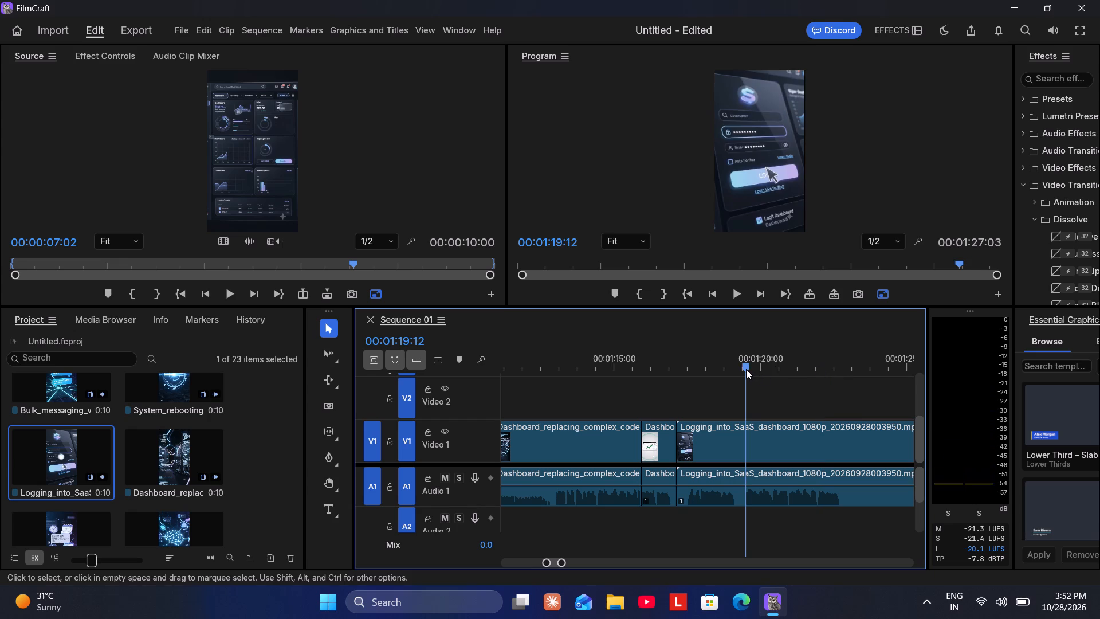
{"action": "key", "text": "space"}
{"action": "key", "text": "space"}
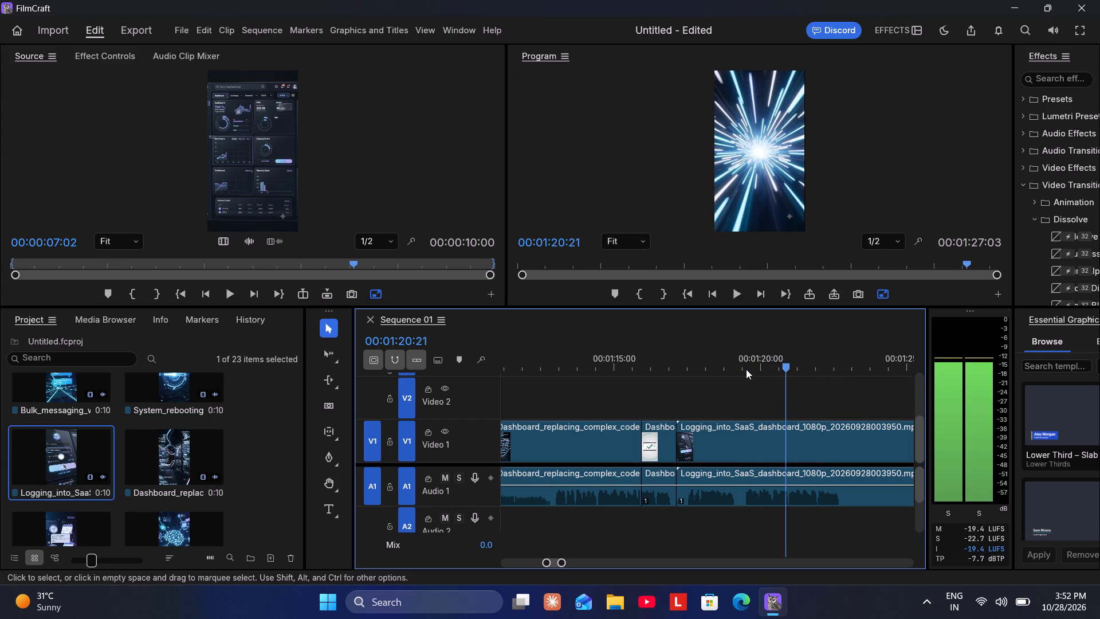
{"action": "key", "text": "space"}
{"action": "key", "text": "space"}
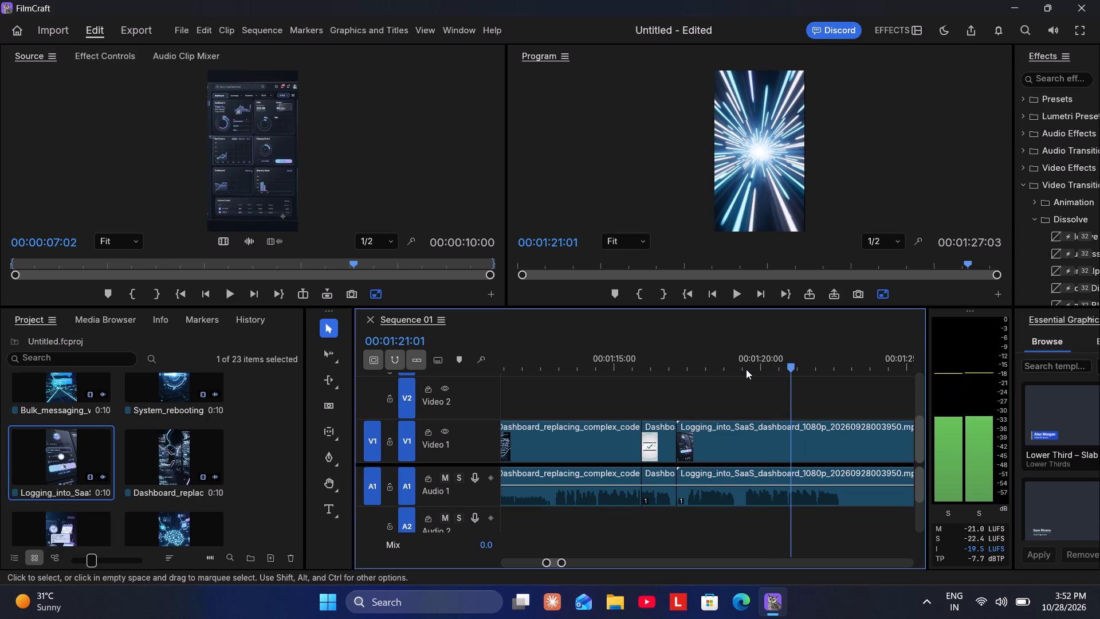
{"action": "key", "text": "ctrl+k"}
{"action": "key", "text": "space"}
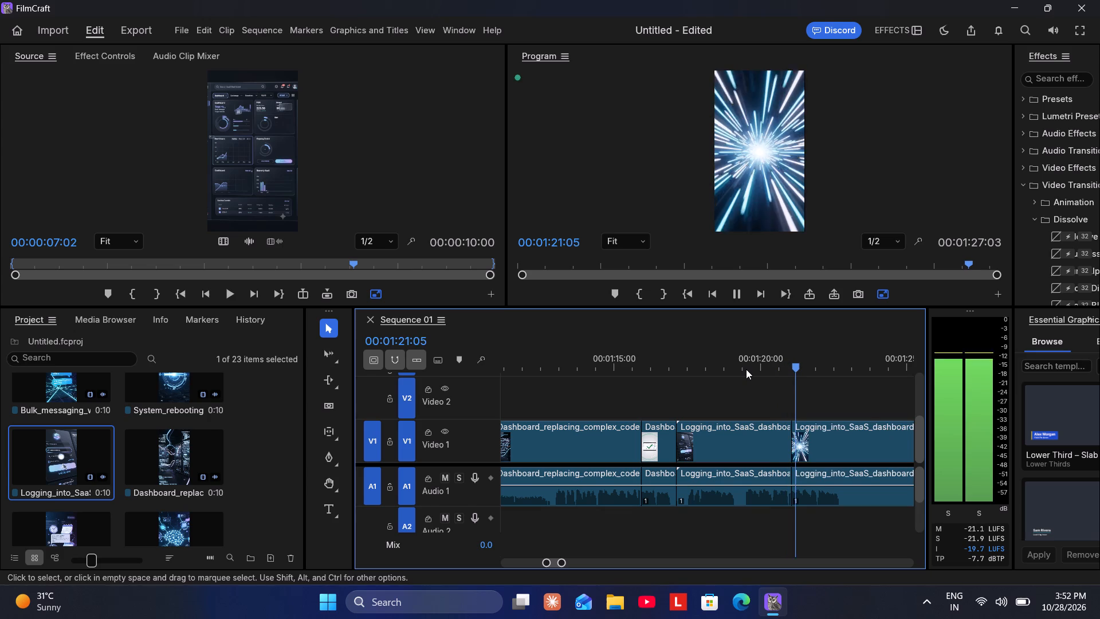
{"action": "key", "text": "space"}
{"action": "key", "text": "ctrl+k"}
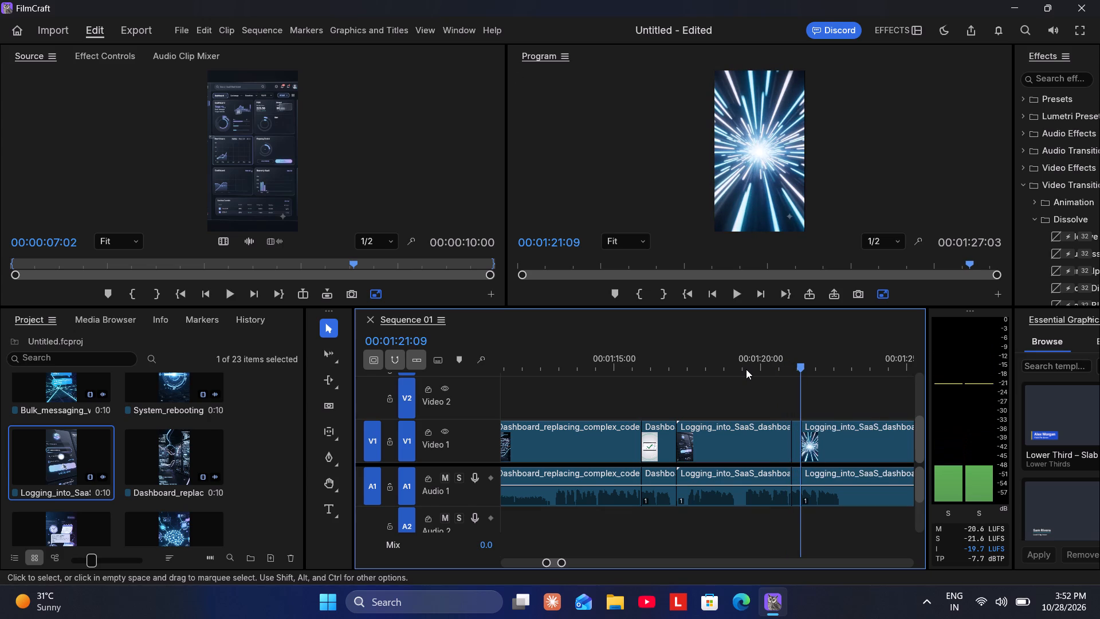
Ripple delete the short light-burst section between the two cuts and play across the join twice.
{"action": "double_click", "coordinate": [795, 485]}
{"action": "type", "text": "=="}
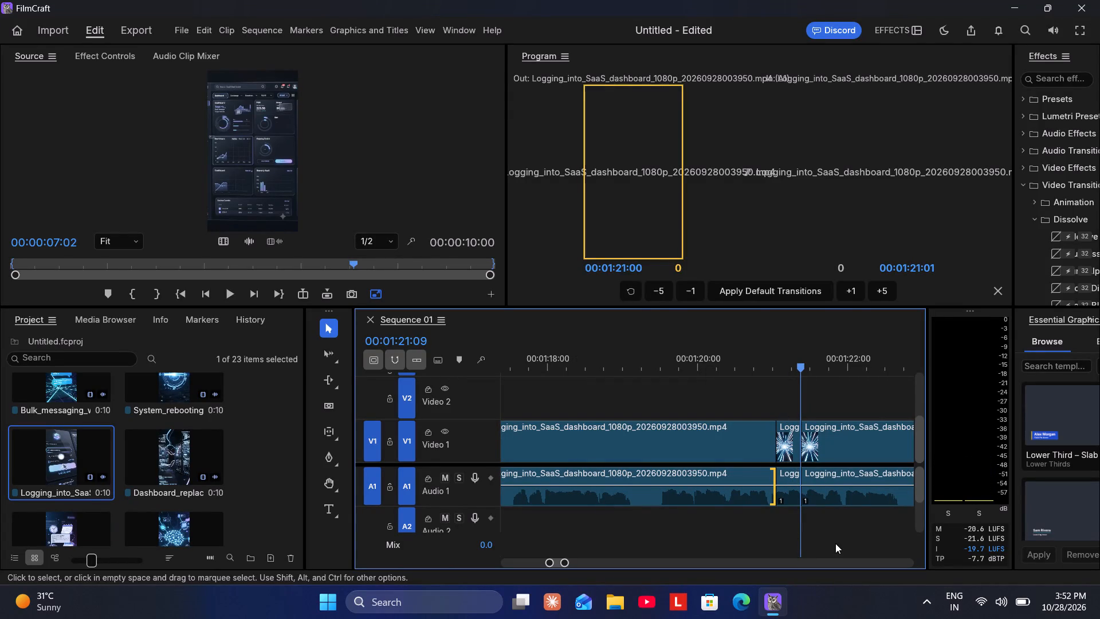
{"action": "left_click_drag", "start_coordinate": [802, 365], "coordinate": [715, 365]}
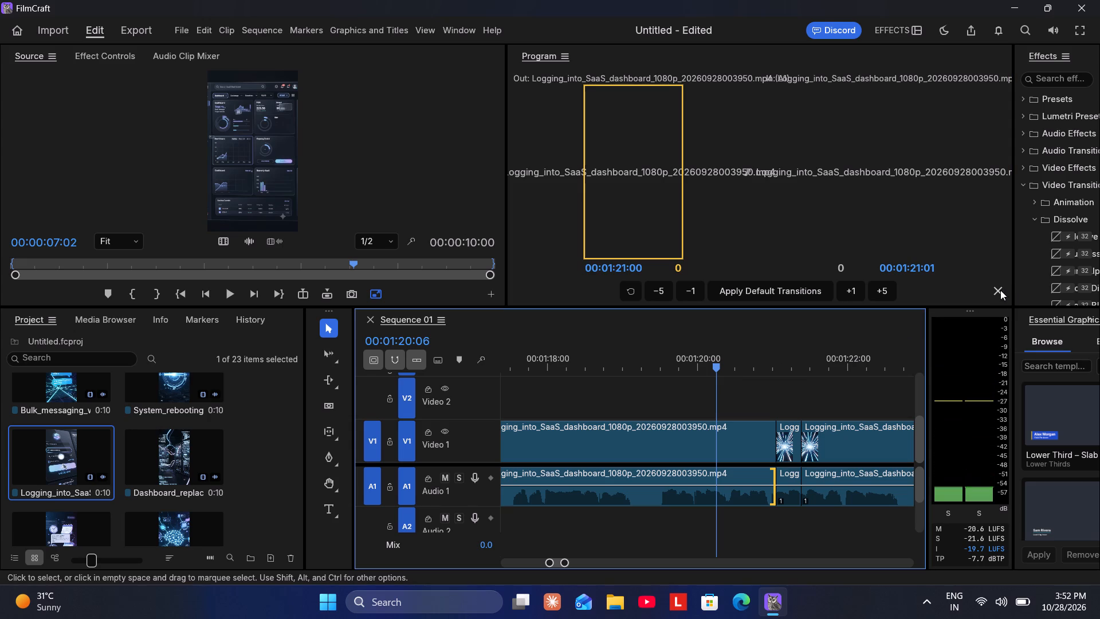
{"action": "left_click", "coordinate": [1000, 290]}
{"action": "double_click", "coordinate": [788, 432]}
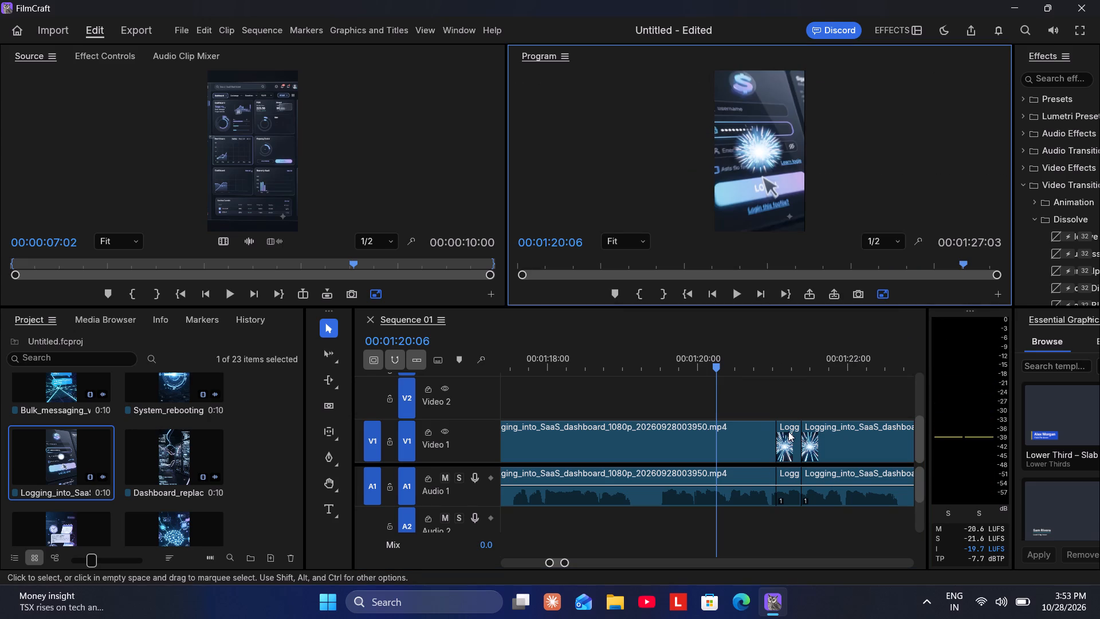
{"action": "key", "text": "shift+Delete"}
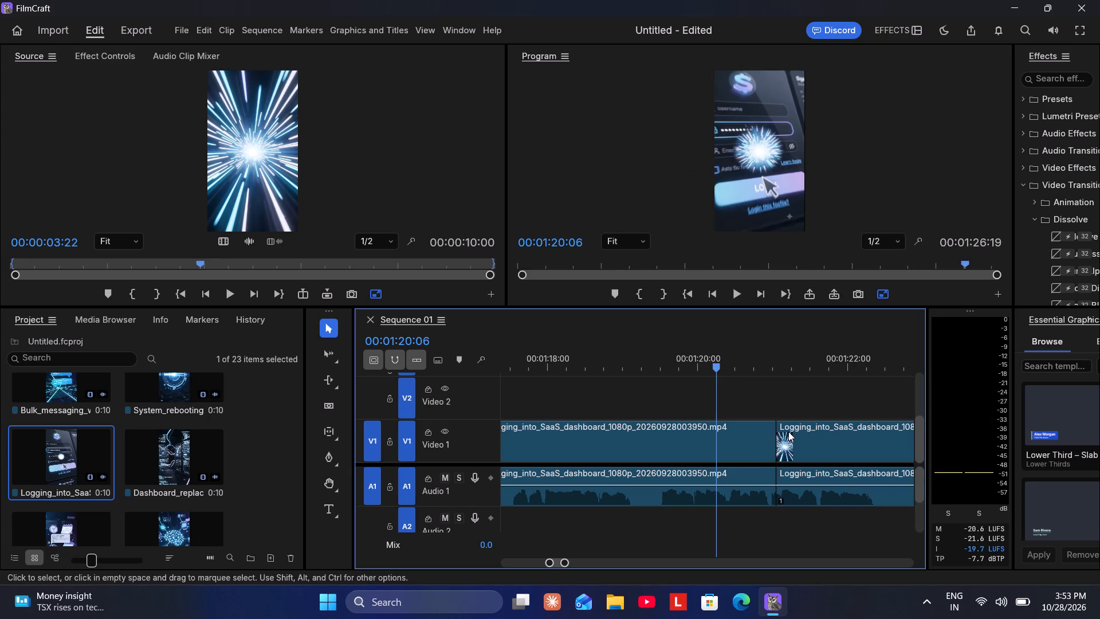
{"action": "key", "text": "space"}
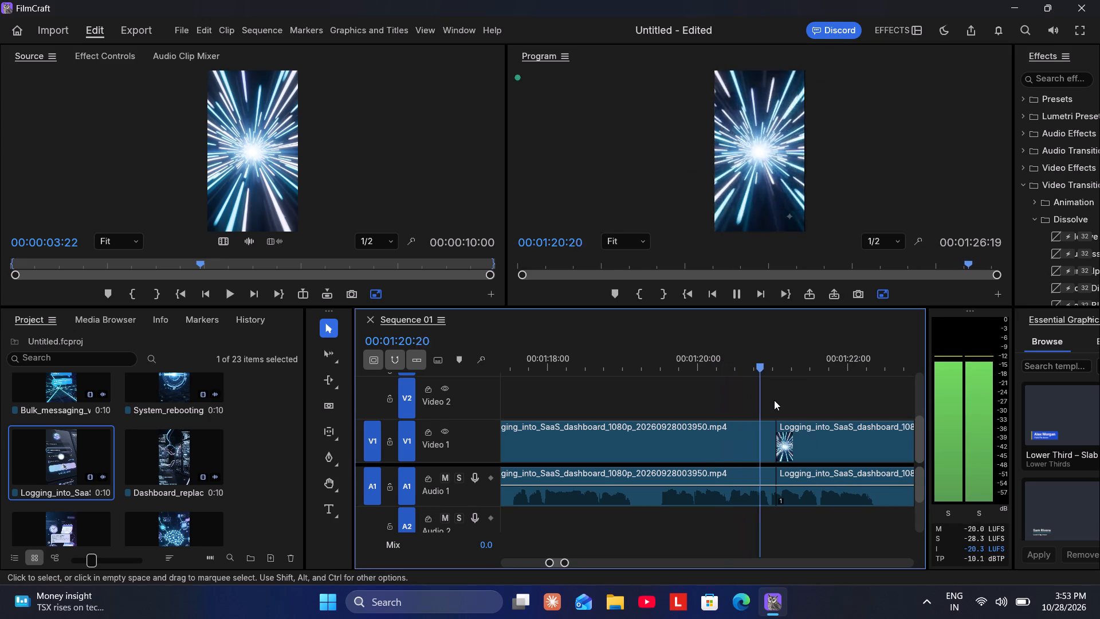
{"action": "key", "text": "space"}
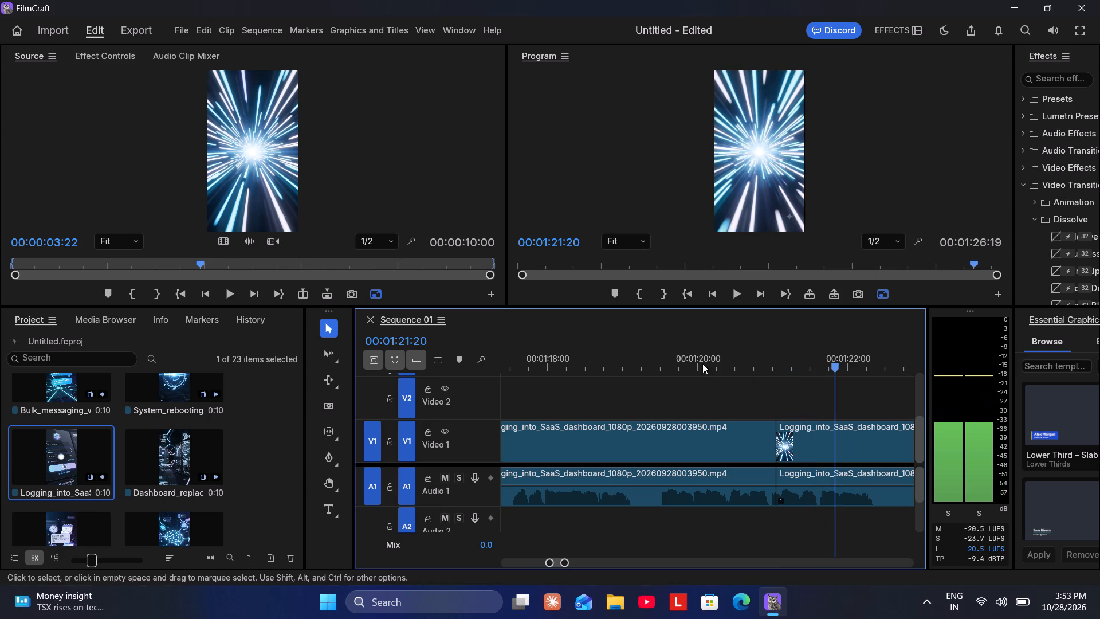
{"action": "double_click", "coordinate": [700, 367]}
{"action": "key", "text": "space"}
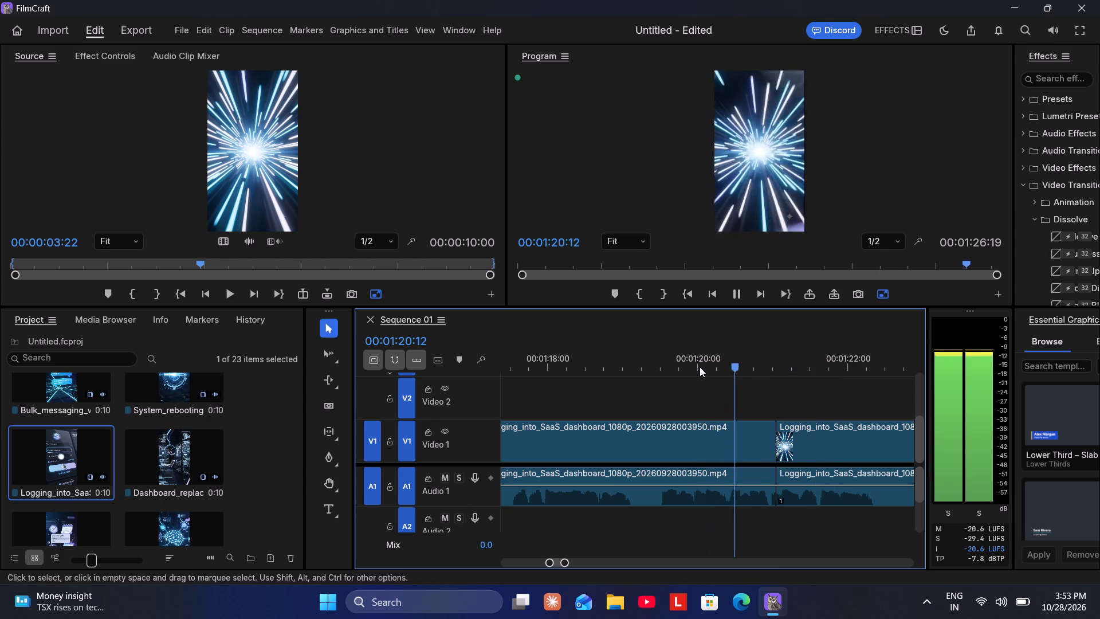
{"action": "key", "text": "space"}
{"action": "key", "text": "space"}
{"action": "key", "text": "space"}
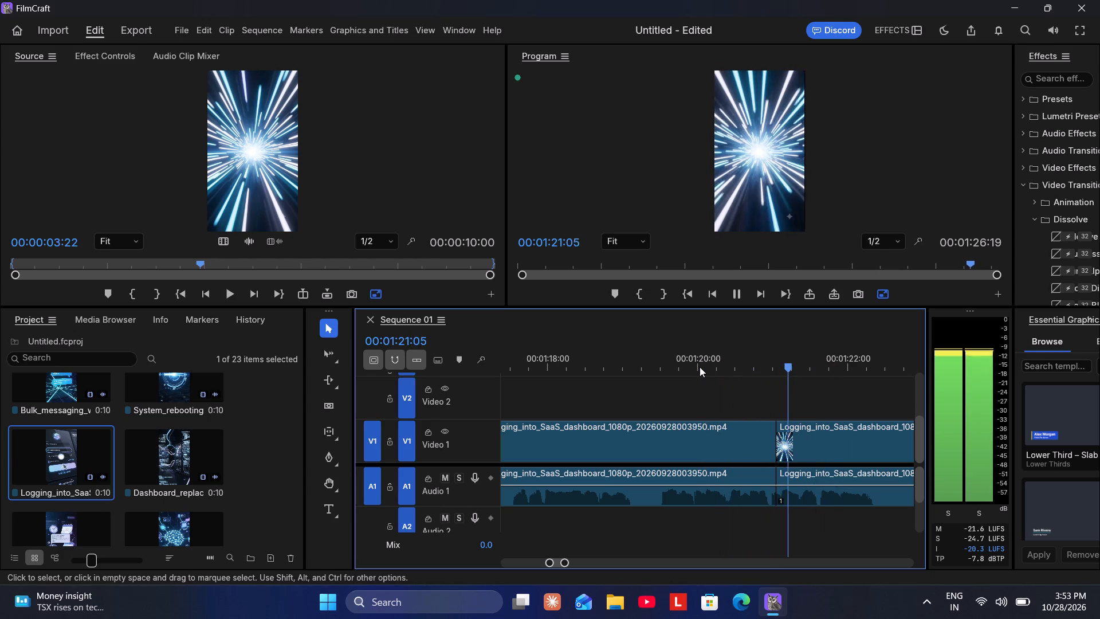
Trim the second Logging_into_SaaS part's start to 00:01:21:06, extend the first part's end to meet it and play on from the cut.
{"action": "double_click", "coordinate": [763, 434]}
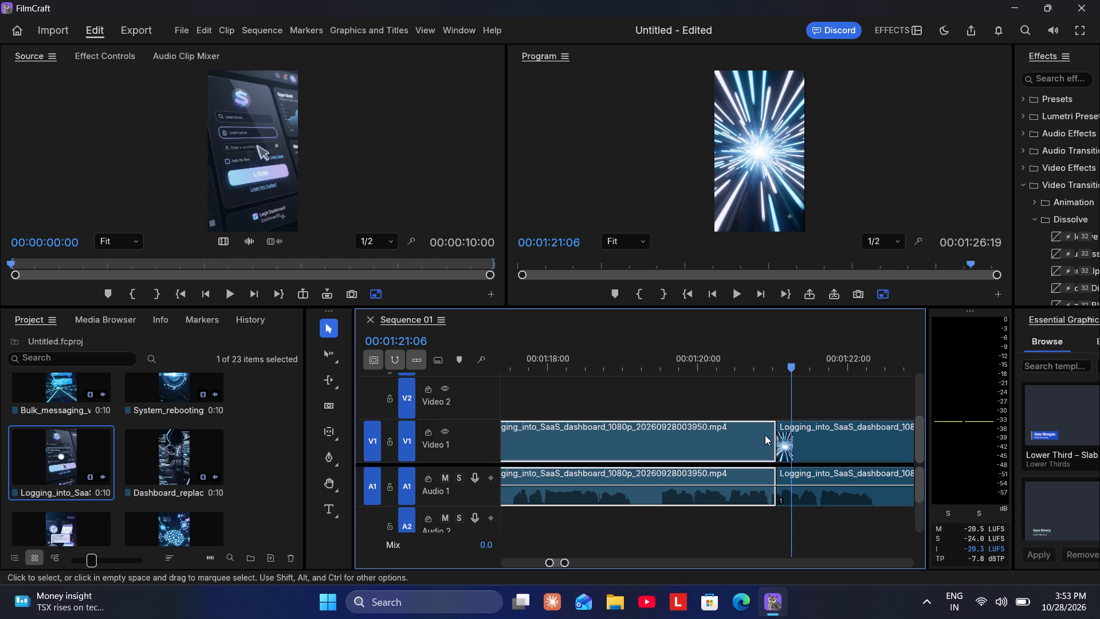
{"action": "left_click_drag", "start_coordinate": [776, 438], "coordinate": [785, 441]}
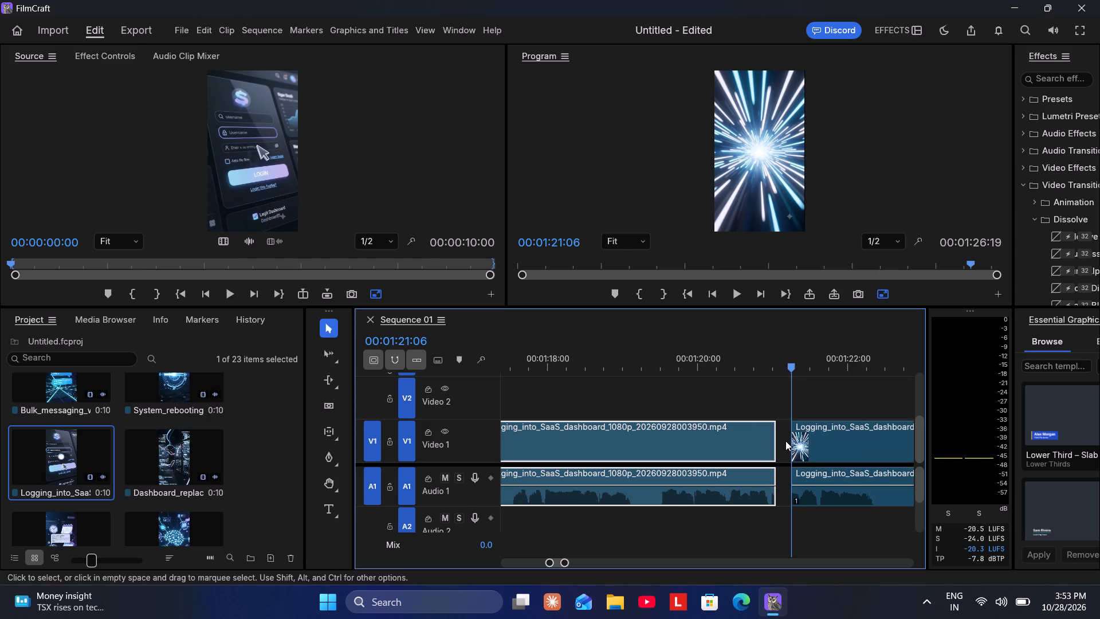
{"action": "left_click_drag", "start_coordinate": [772, 444], "coordinate": [782, 446]}
{"action": "double_click", "coordinate": [752, 364]}
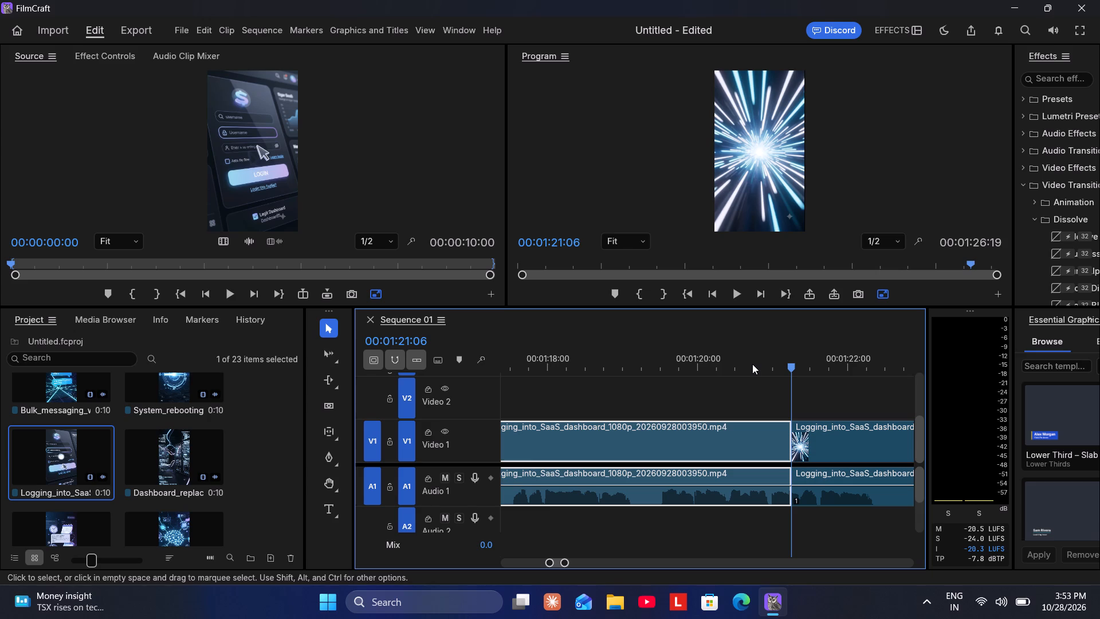
{"action": "key", "text": "space"}
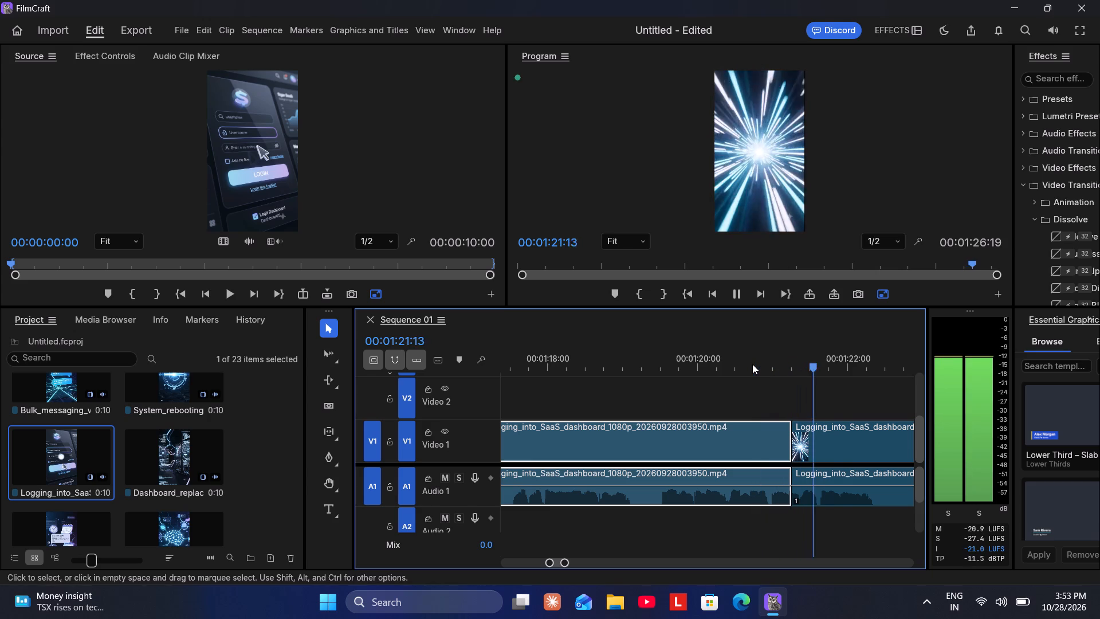
{"action": "key", "text": "space"}
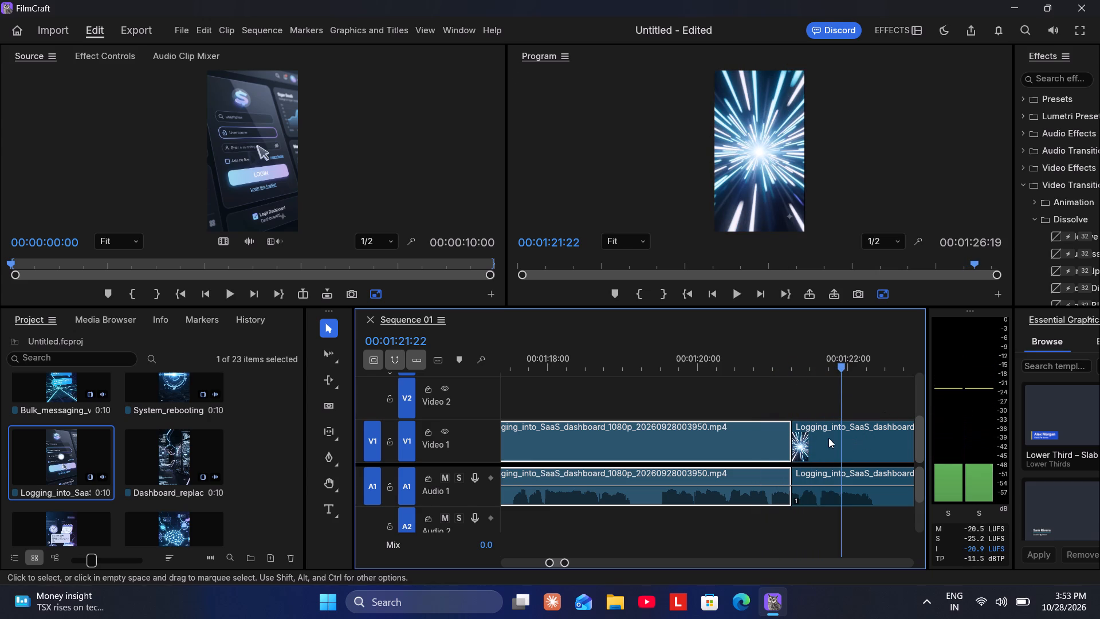
Move the second Logging_into_SaaS part about 3 frames later, extend its start back to the first part's end and play the join.
{"action": "left_click_drag", "start_coordinate": [828, 438], "coordinate": [838, 436]}
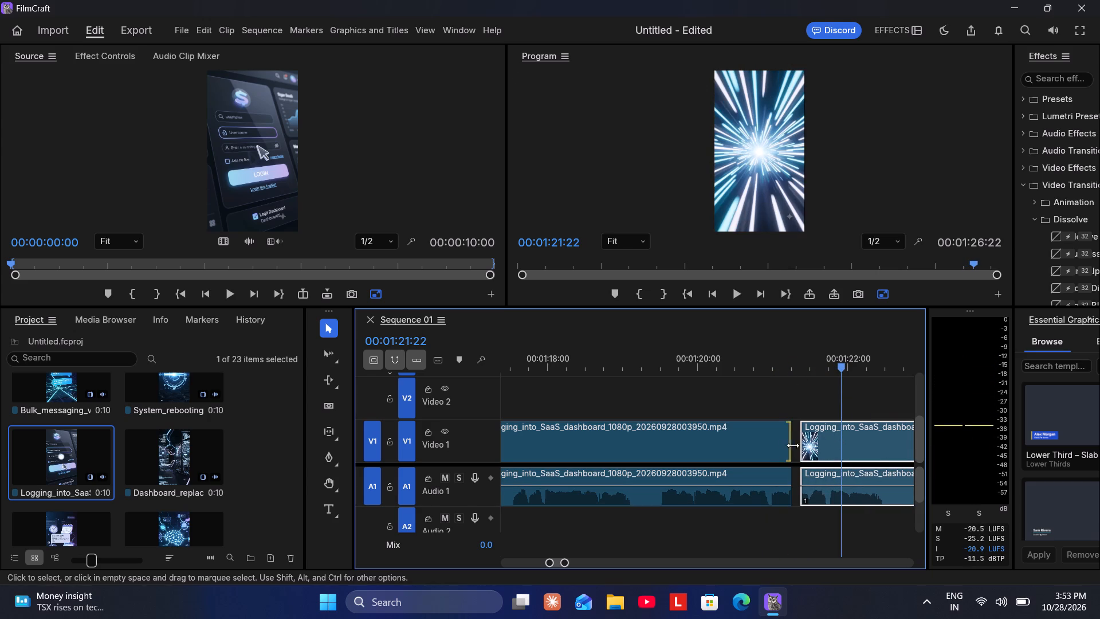
{"action": "left_click_drag", "start_coordinate": [799, 441], "coordinate": [789, 442]}
{"action": "double_click", "coordinate": [741, 370]}
{"action": "key", "text": "space"}
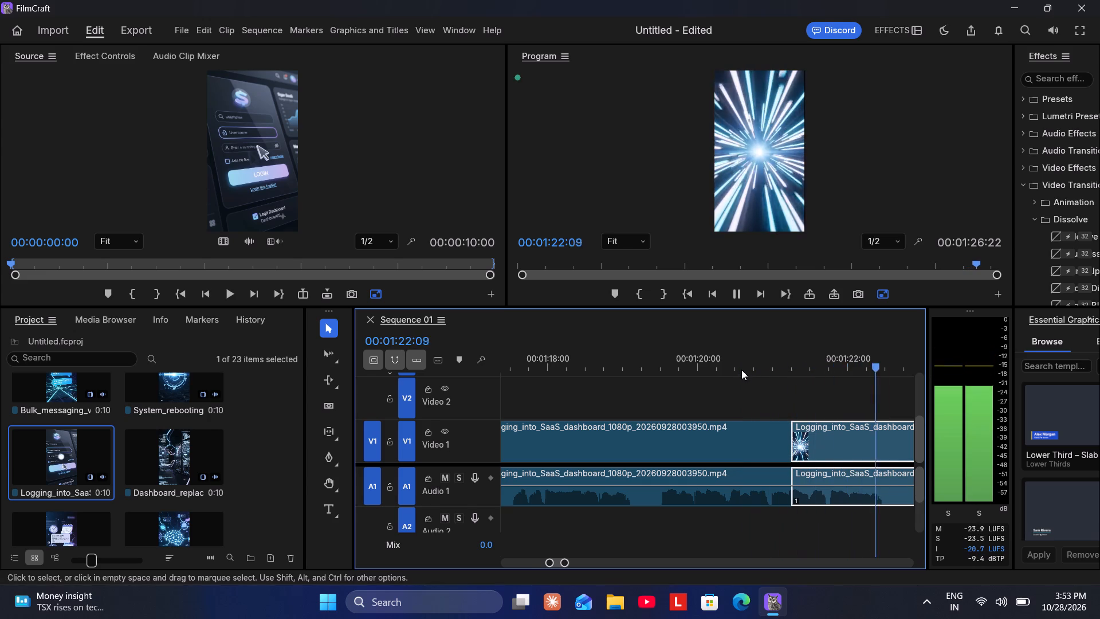
Split the second Logging_into_SaaS part at 00:01:22:17, play the remainder and delete everything after the cut.
{"action": "key", "text": "space"}
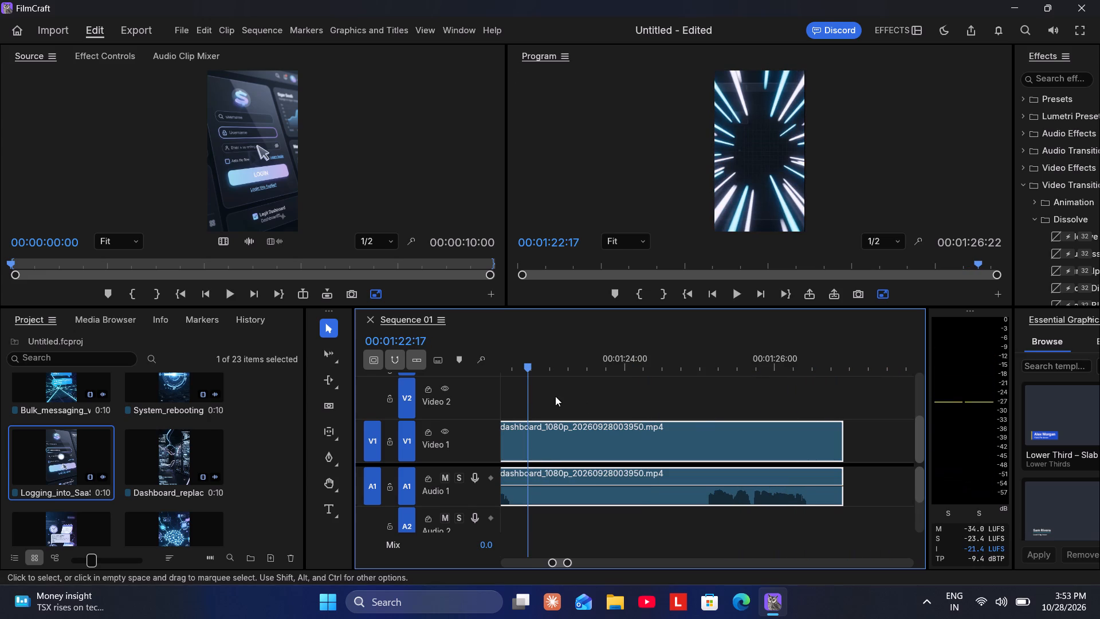
{"action": "key", "text": "ctrl+k"}
{"action": "key", "text": "space"}
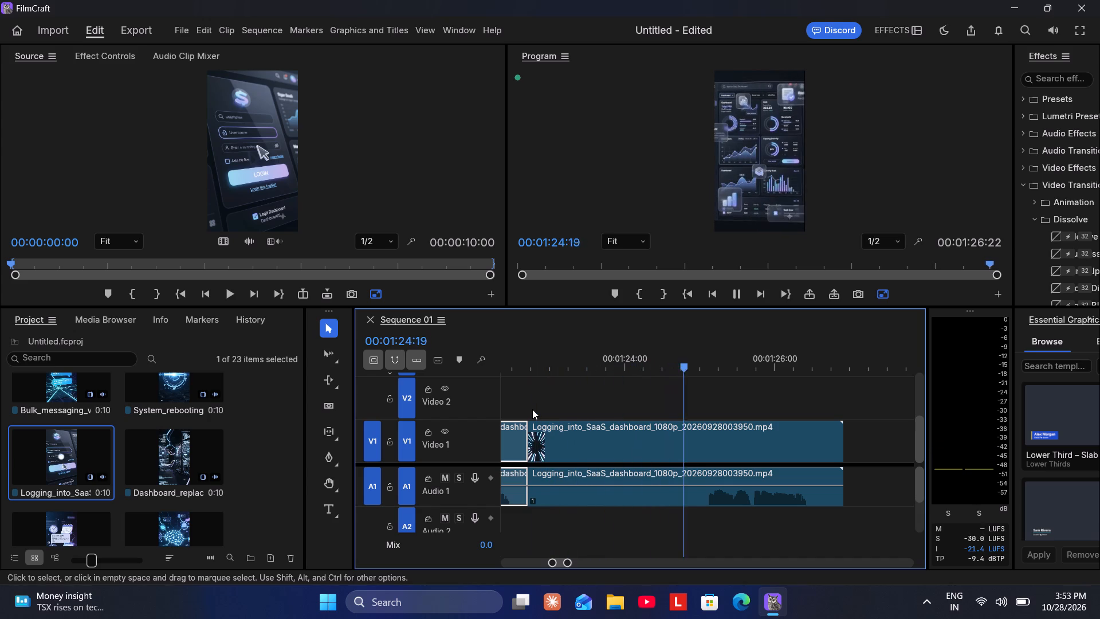
{"action": "key", "text": "space"}
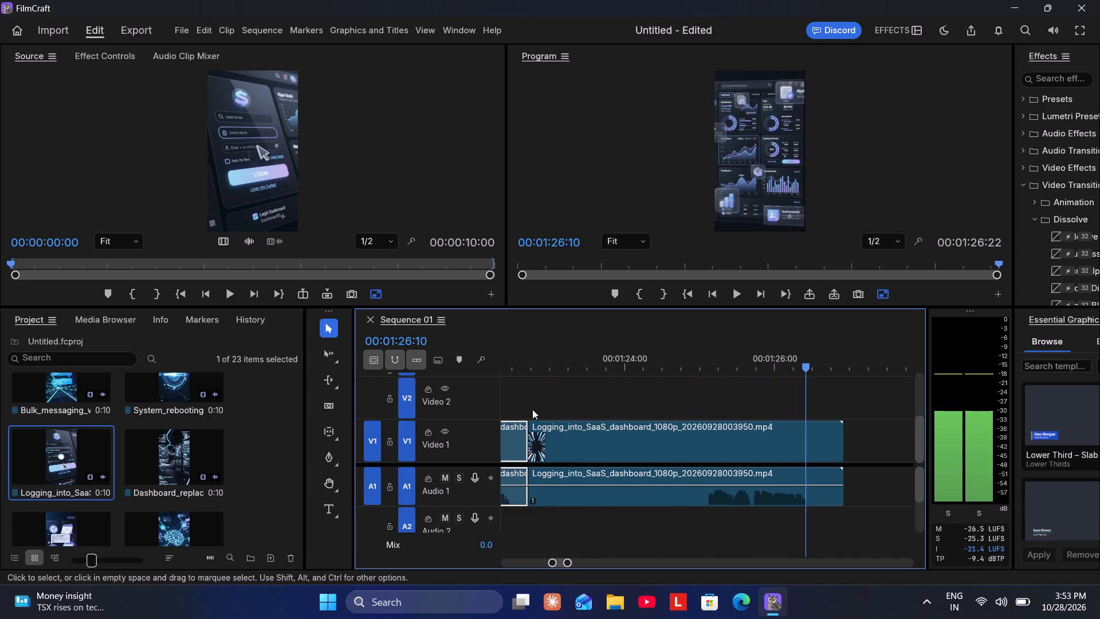
{"action": "left_click", "coordinate": [571, 440]}
{"action": "key", "text": "Delete"}
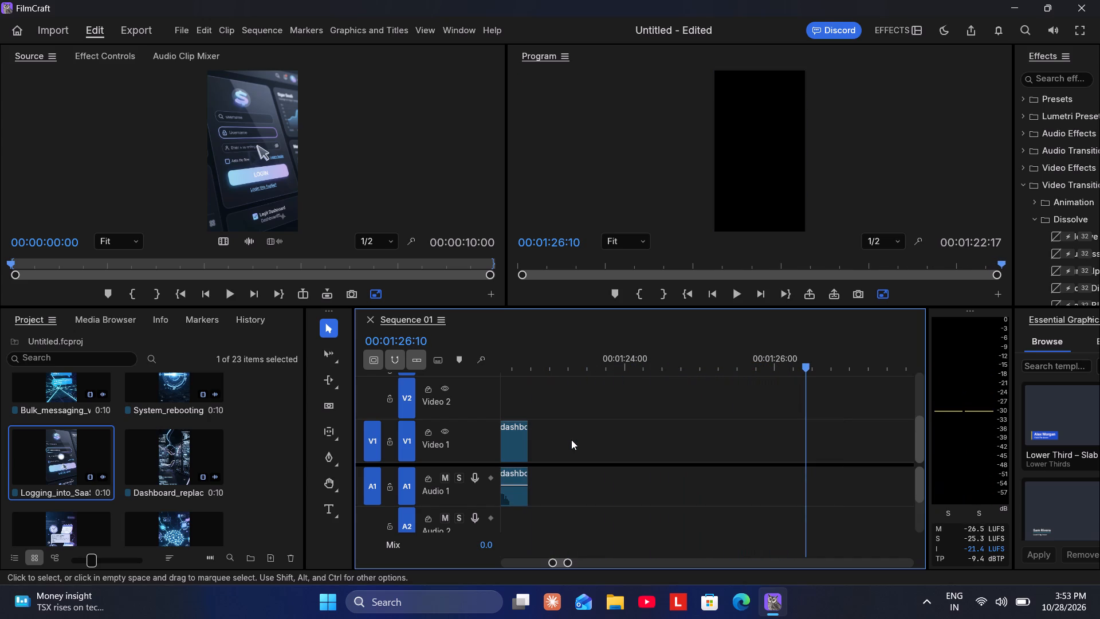
Look through the imported Dashboard_replac, System_rebooting, Bulk_messaging chat-bubble and Dashboard_setup clips for a candidate next shot.
{"action": "double_click", "coordinate": [147, 456]}
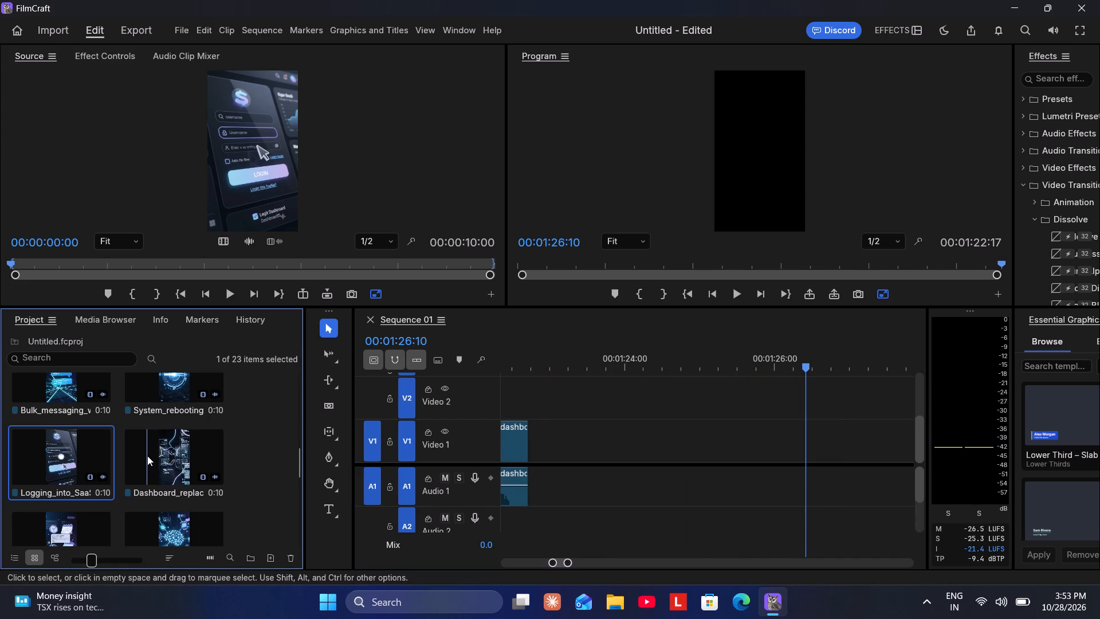
{"action": "scroll", "coordinate": [145, 434], "scroll_direction": "up", "scroll_amount": 1}
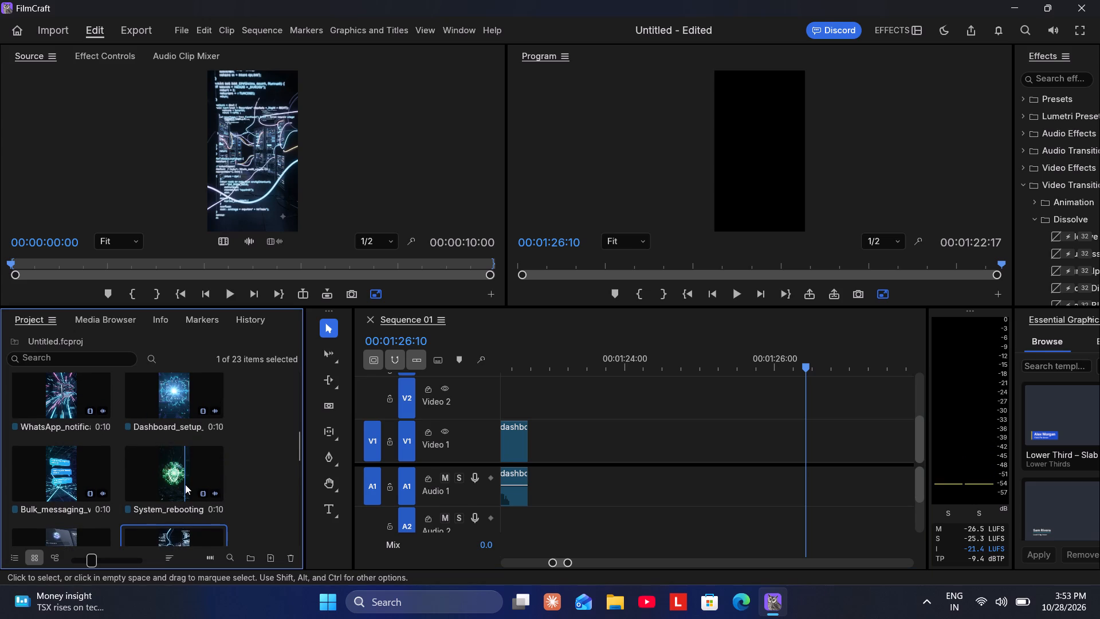
{"action": "double_click", "coordinate": [185, 484]}
{"action": "left_click", "coordinate": [223, 294]}
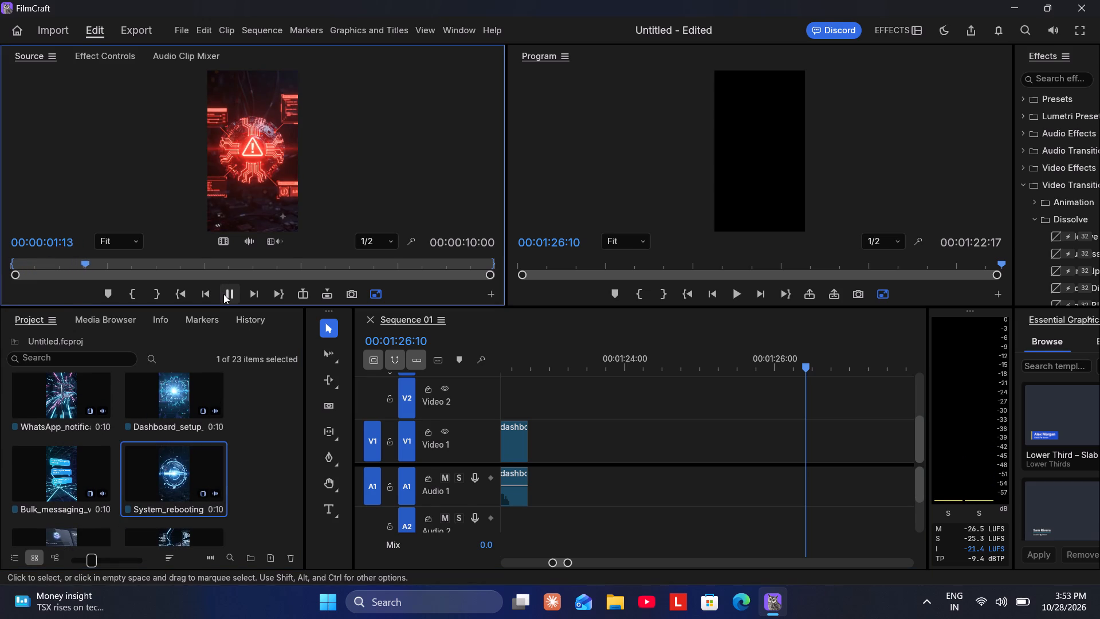
{"action": "double_click", "coordinate": [49, 460]}
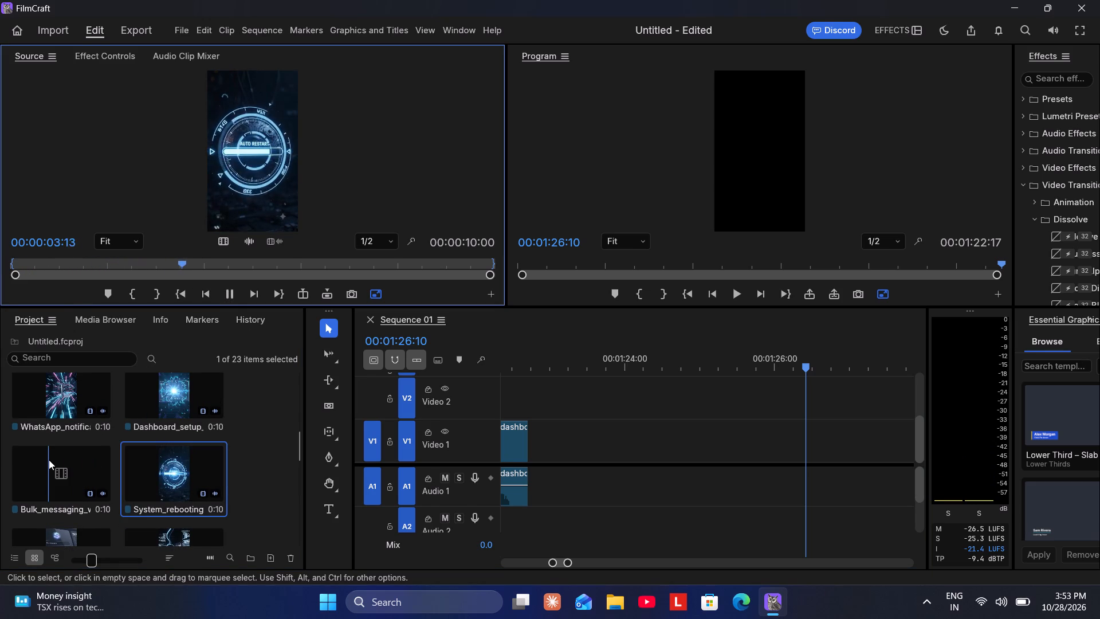
{"action": "left_click", "coordinate": [231, 295]}
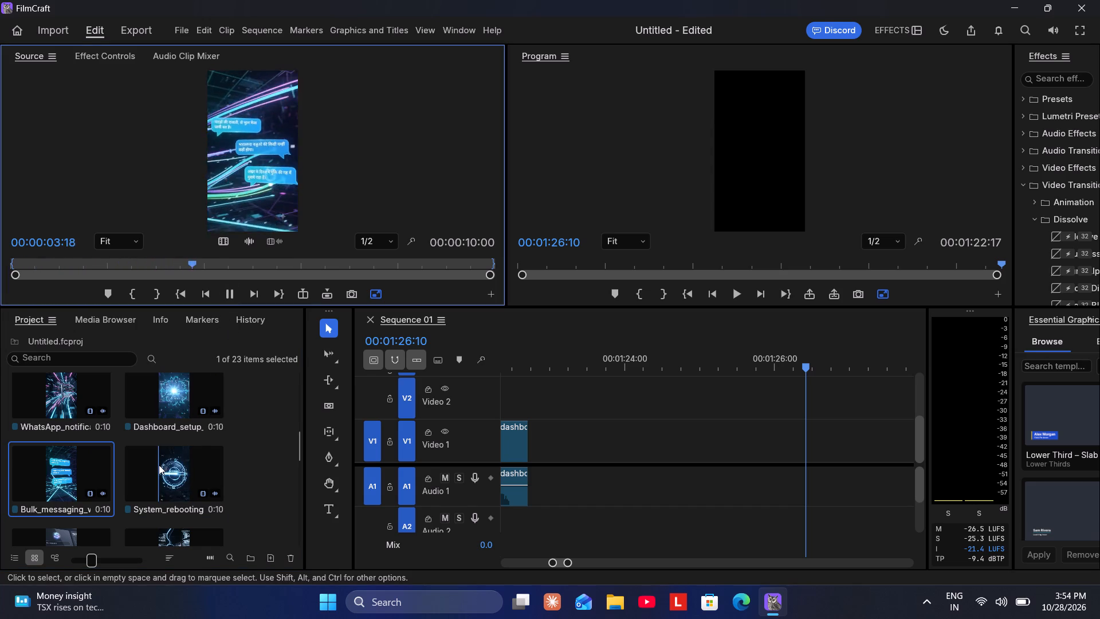
{"action": "scroll", "coordinate": [159, 465], "scroll_direction": "up", "scroll_amount": 1}
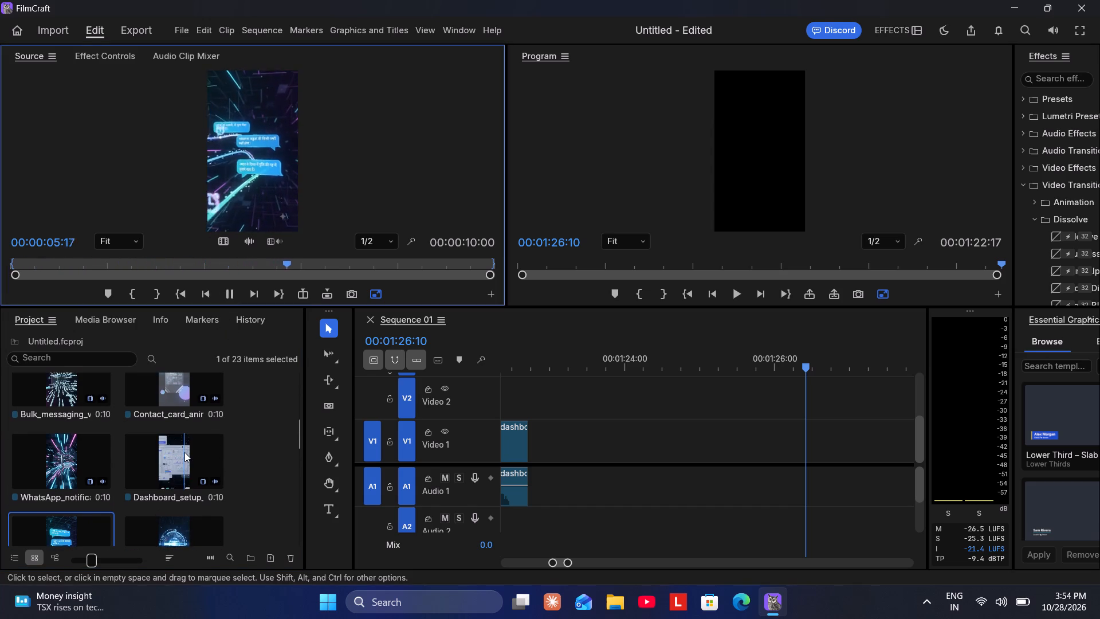
{"action": "double_click", "coordinate": [162, 463]}
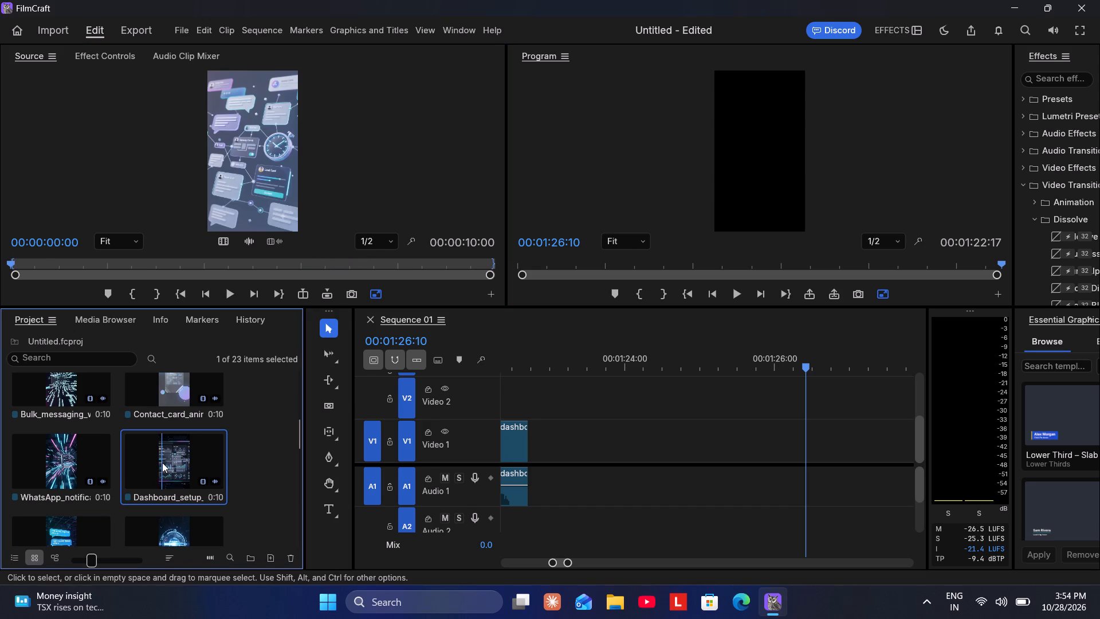
{"action": "left_click", "coordinate": [225, 295]}
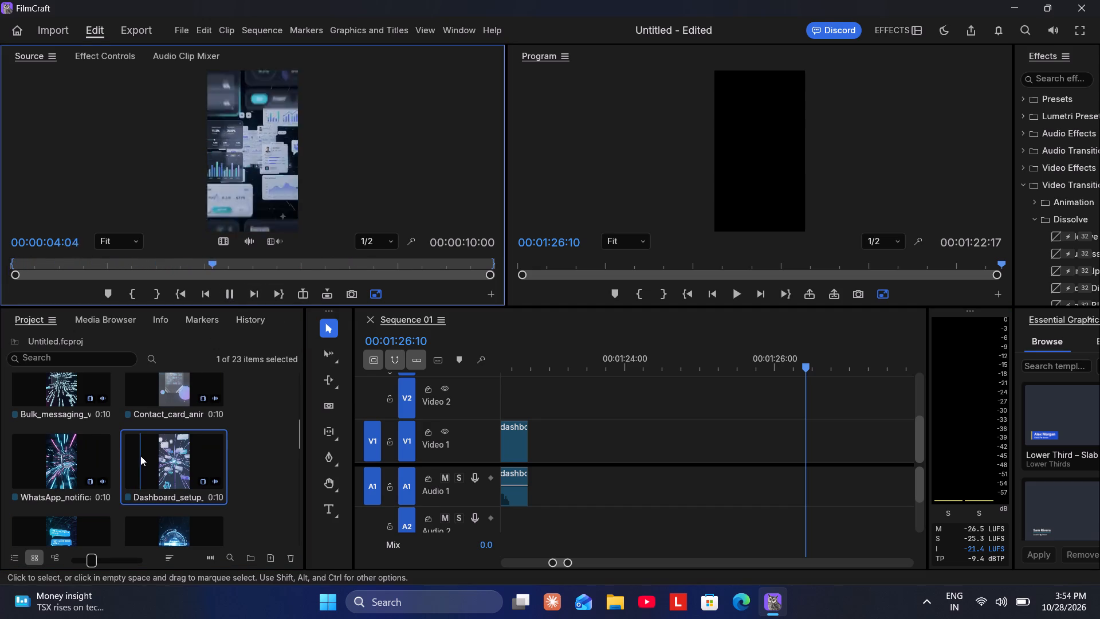
Check the WhatsApp_notific, Contact_card and spreadsheet-themed Bulk_messaging clips as candidates for the next shot.
{"action": "scroll", "coordinate": [140, 456], "scroll_direction": "up", "scroll_amount": 1}
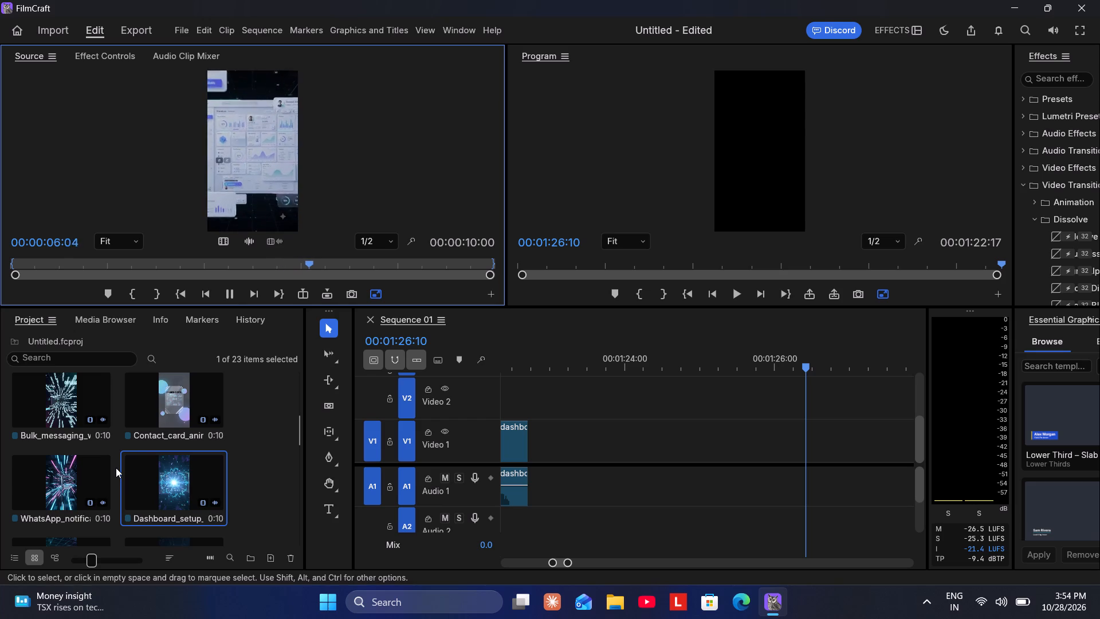
{"action": "double_click", "coordinate": [66, 467]}
{"action": "double_click", "coordinate": [159, 399]}
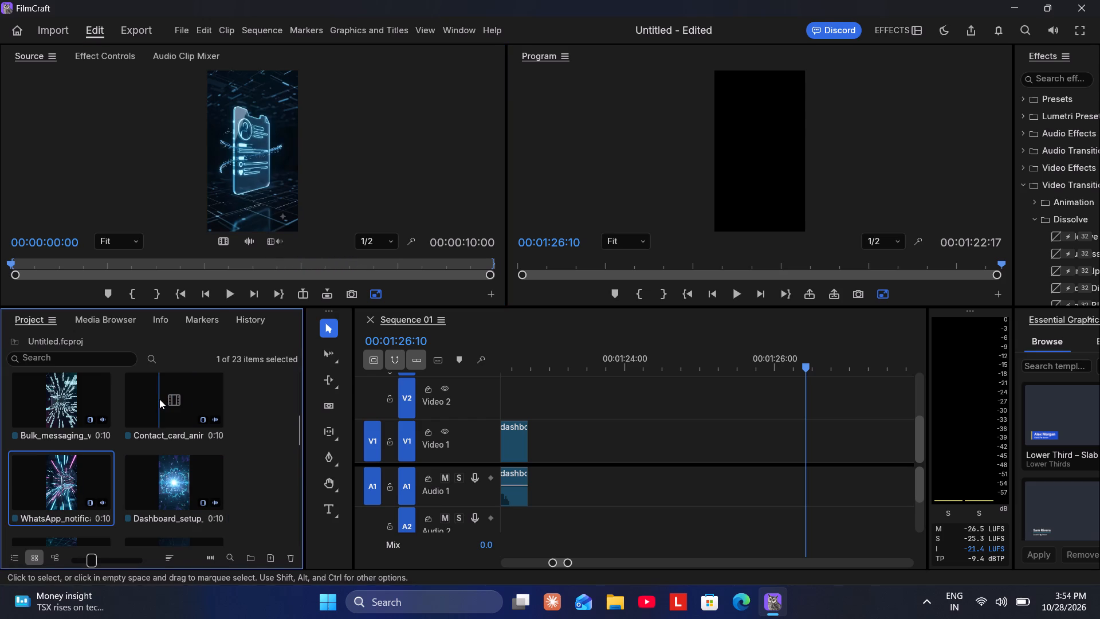
{"action": "left_click", "coordinate": [230, 287]}
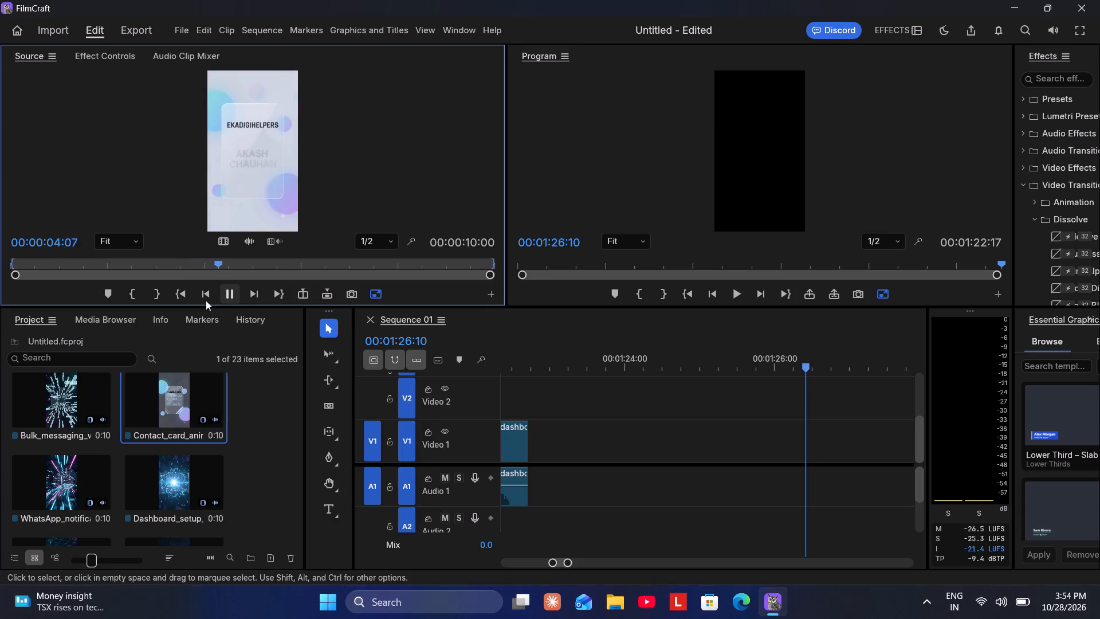
{"action": "double_click", "coordinate": [78, 404]}
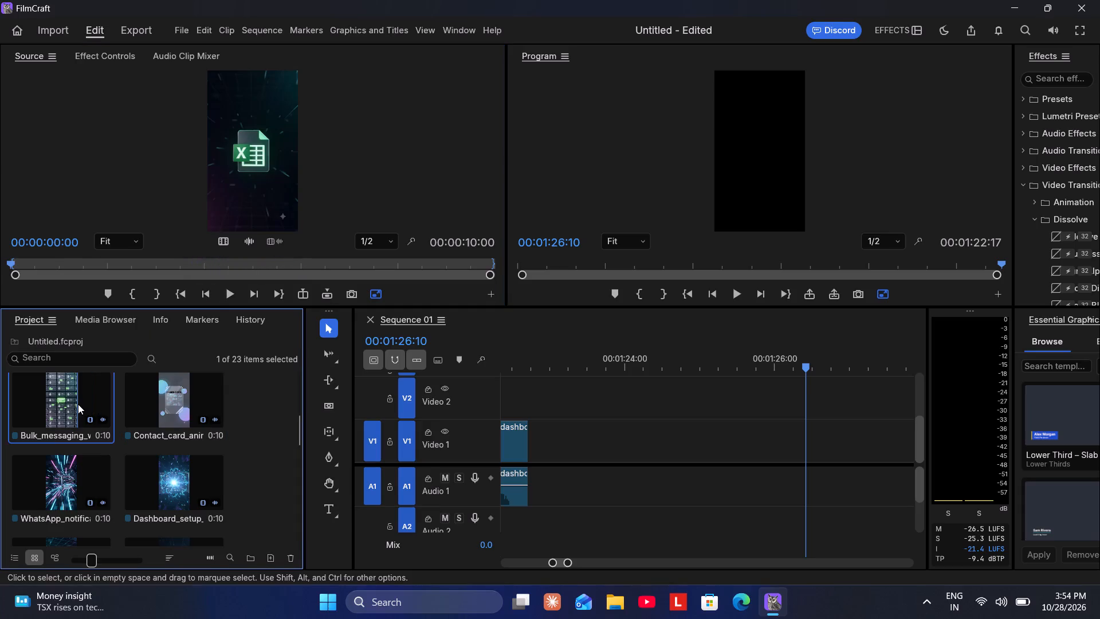
{"action": "left_click", "coordinate": [222, 293]}
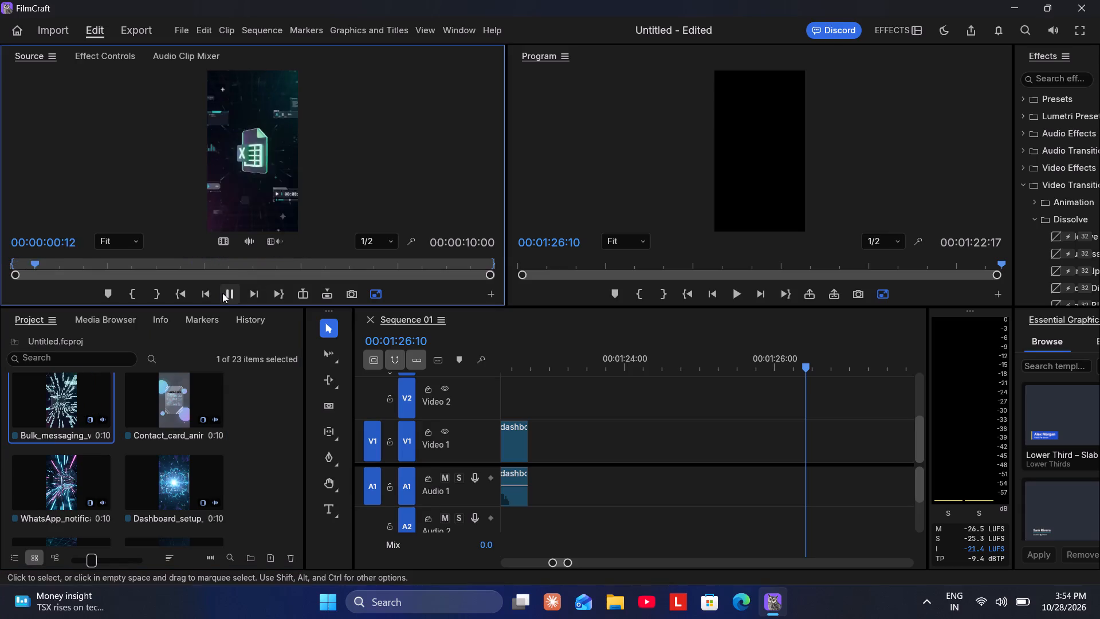
Preview the AI_handling_custo, Motion_graphics and AI_assistant_organ clips as further candidates for the next shot.
{"action": "scroll", "coordinate": [125, 503], "scroll_direction": "up", "scroll_amount": 1}
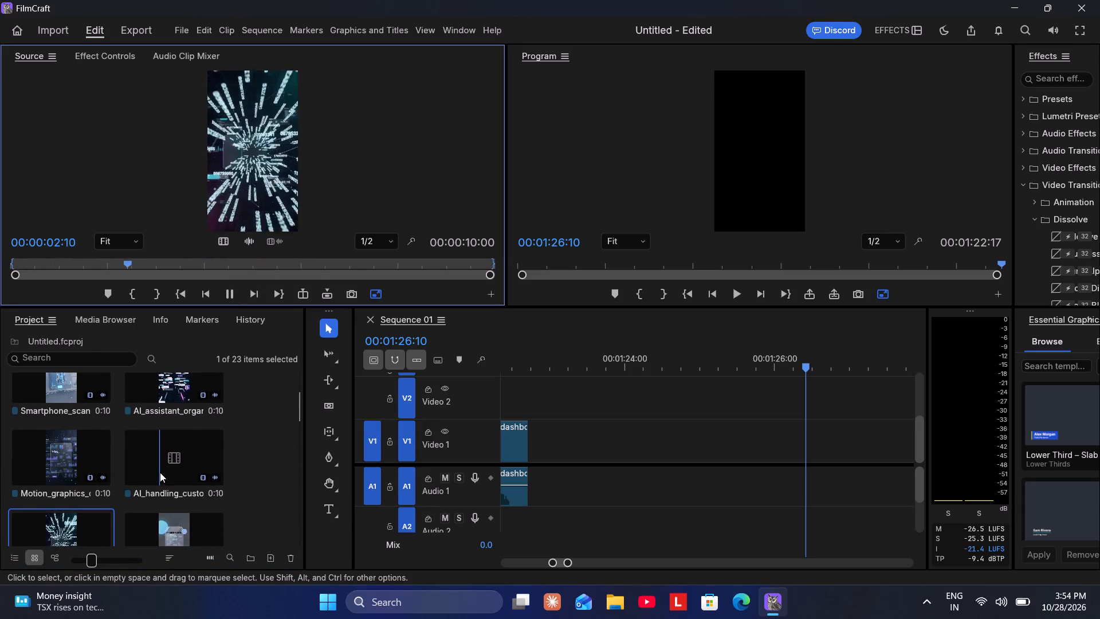
{"action": "double_click", "coordinate": [160, 472]}
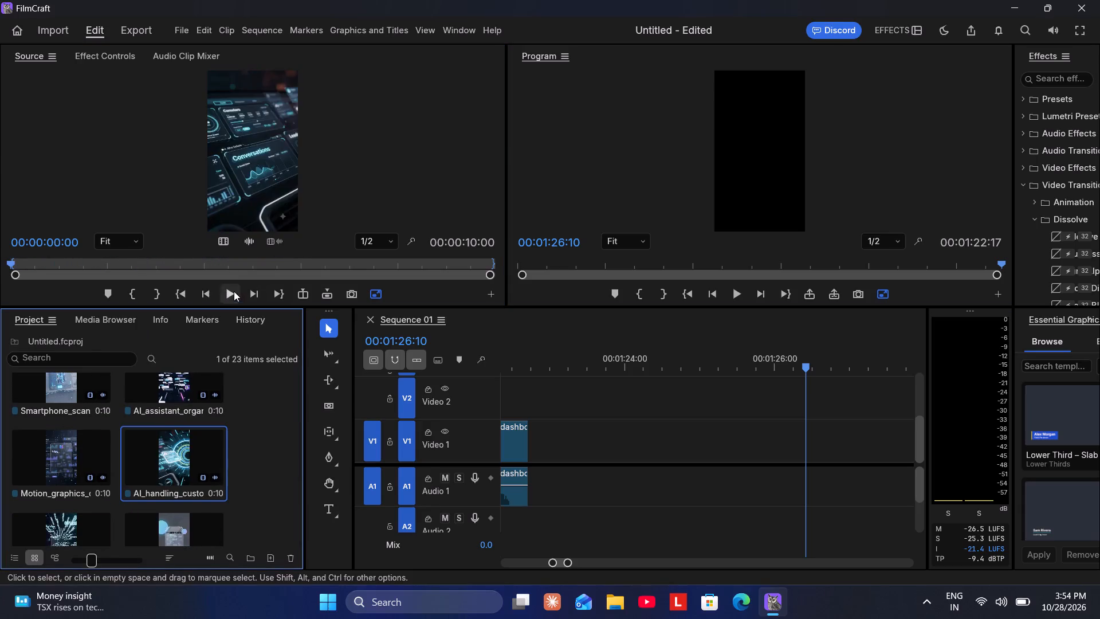
{"action": "left_click", "coordinate": [234, 291]}
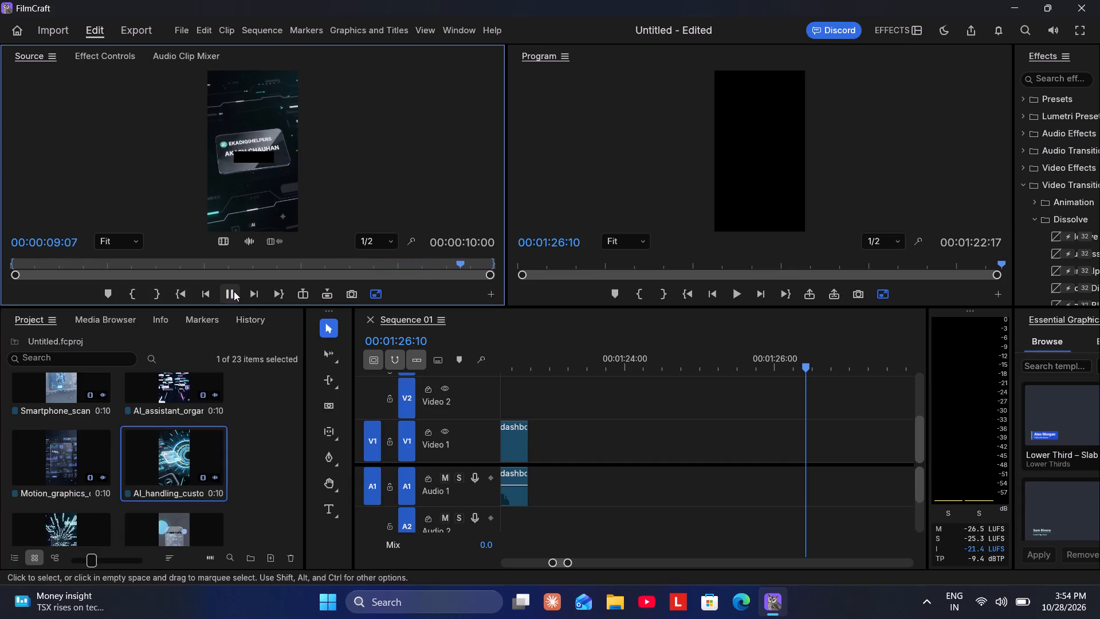
{"action": "double_click", "coordinate": [54, 468]}
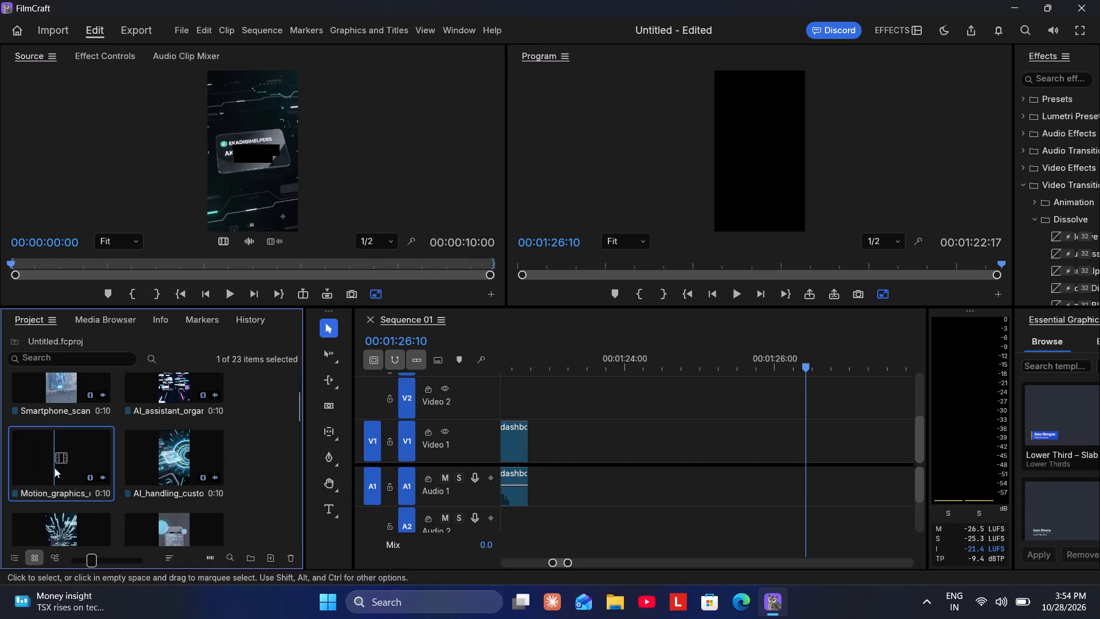
{"action": "left_click", "coordinate": [229, 294]}
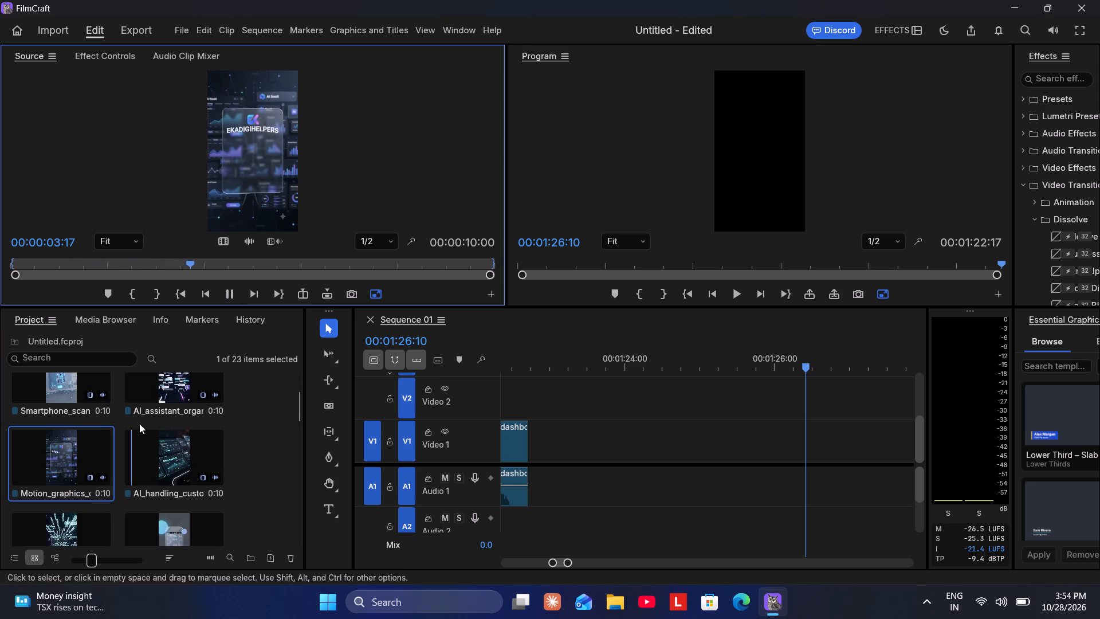
{"action": "double_click", "coordinate": [170, 381]}
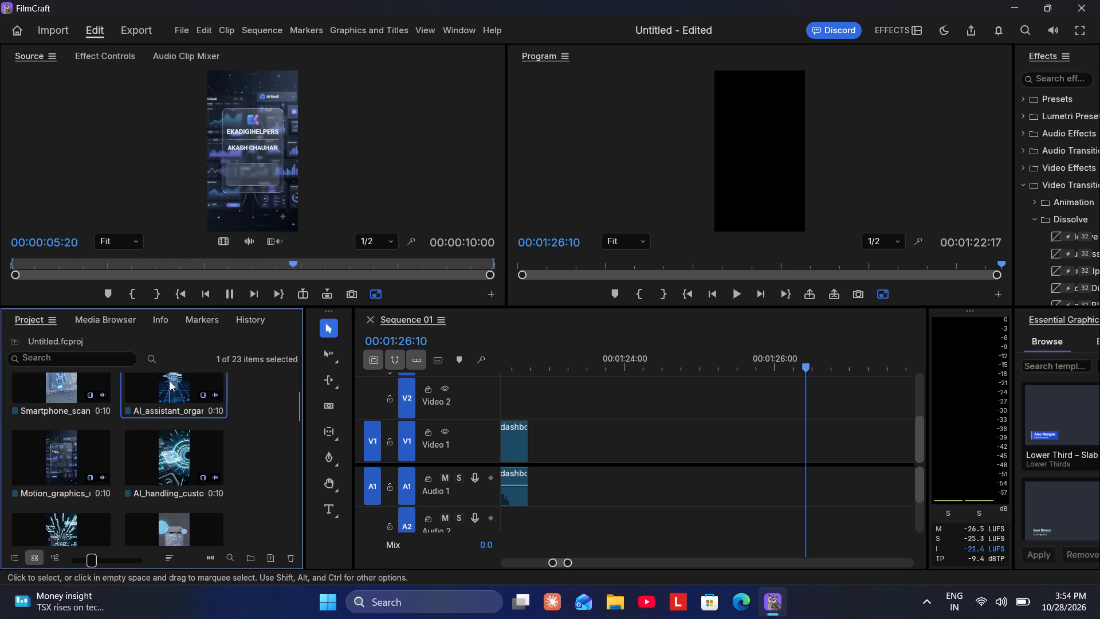
{"action": "left_click", "coordinate": [228, 303]}
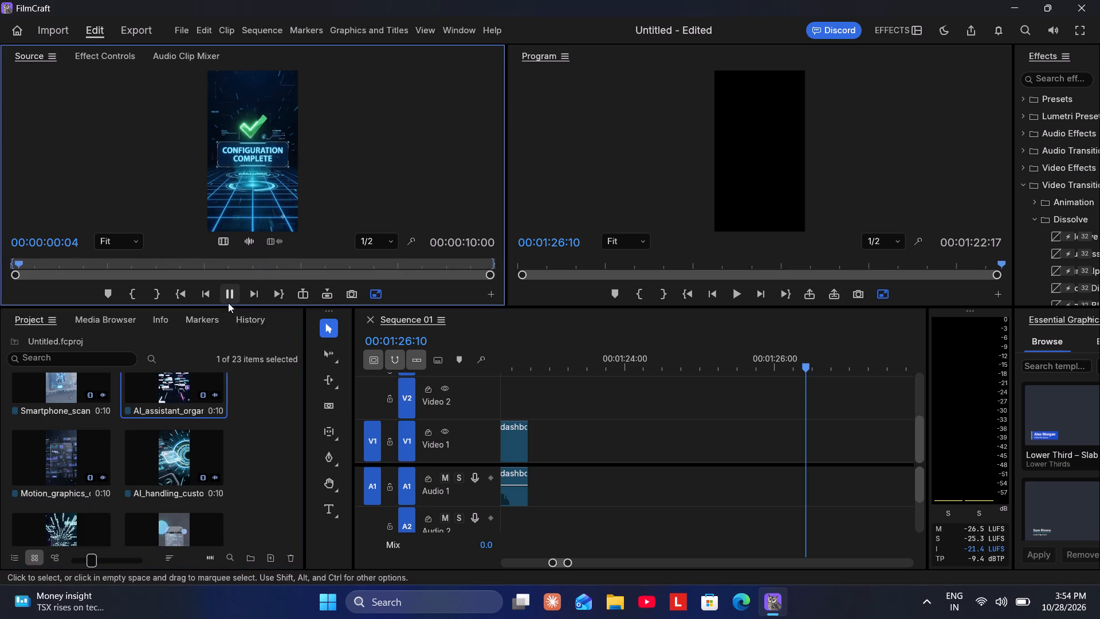
{"action": "scroll", "coordinate": [166, 451], "scroll_direction": "up", "scroll_amount": 1}
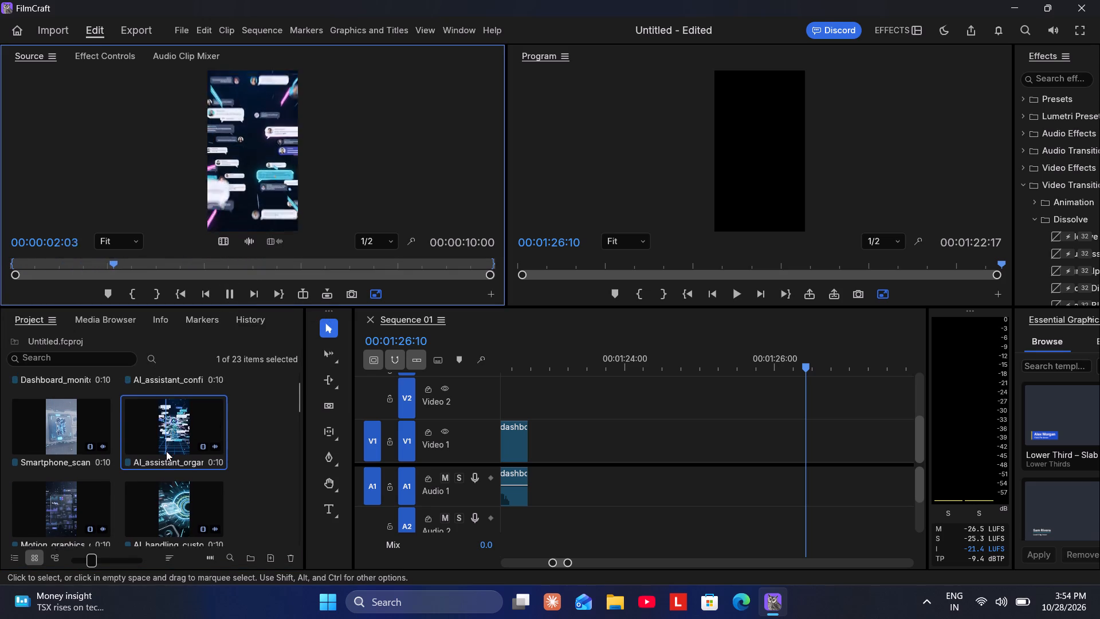
{"action": "scroll", "coordinate": [166, 451], "scroll_direction": "up", "scroll_amount": 1}
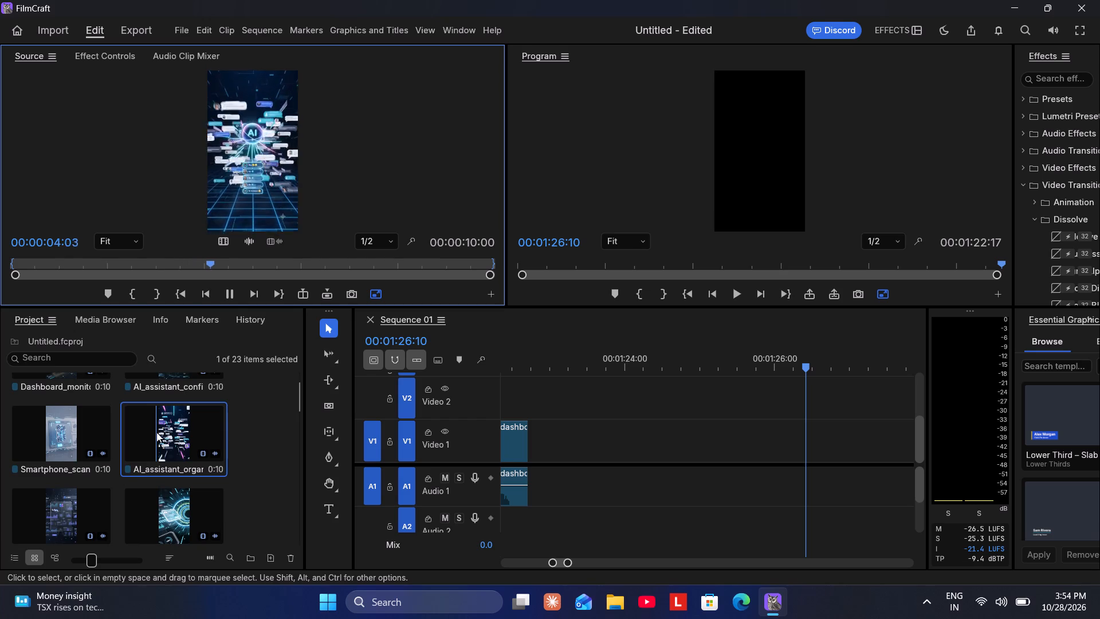
Preview the Smartphone_scanning_QR_code clip and append it on Video 1 directly after the second Logging_into_SaaS part at 00:01:22:17.
{"action": "double_click", "coordinate": [64, 445]}
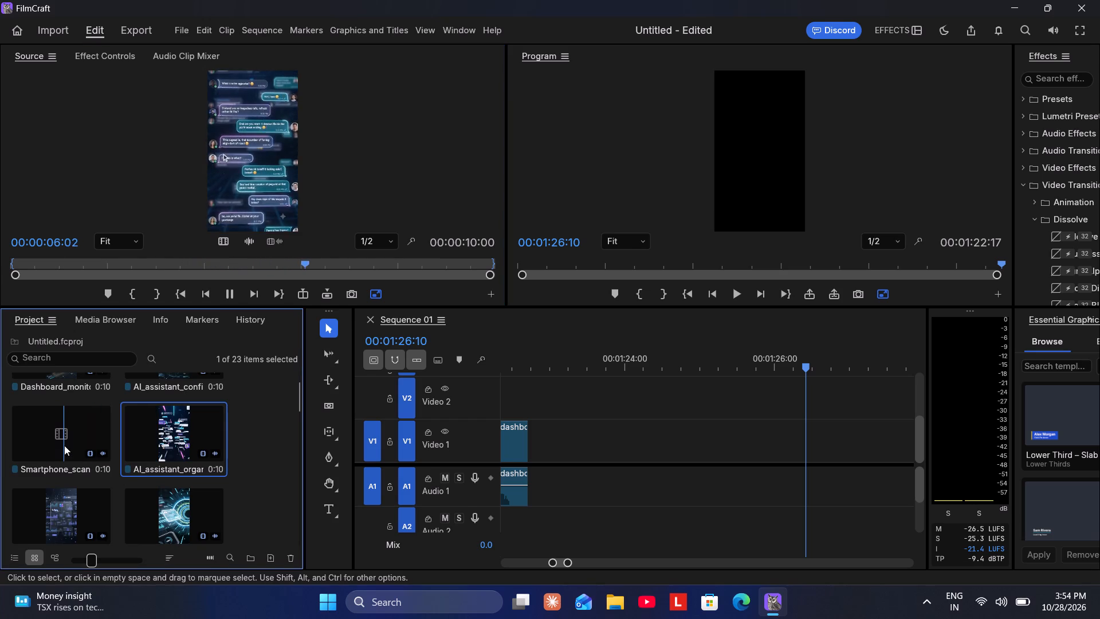
{"action": "left_click", "coordinate": [224, 288]}
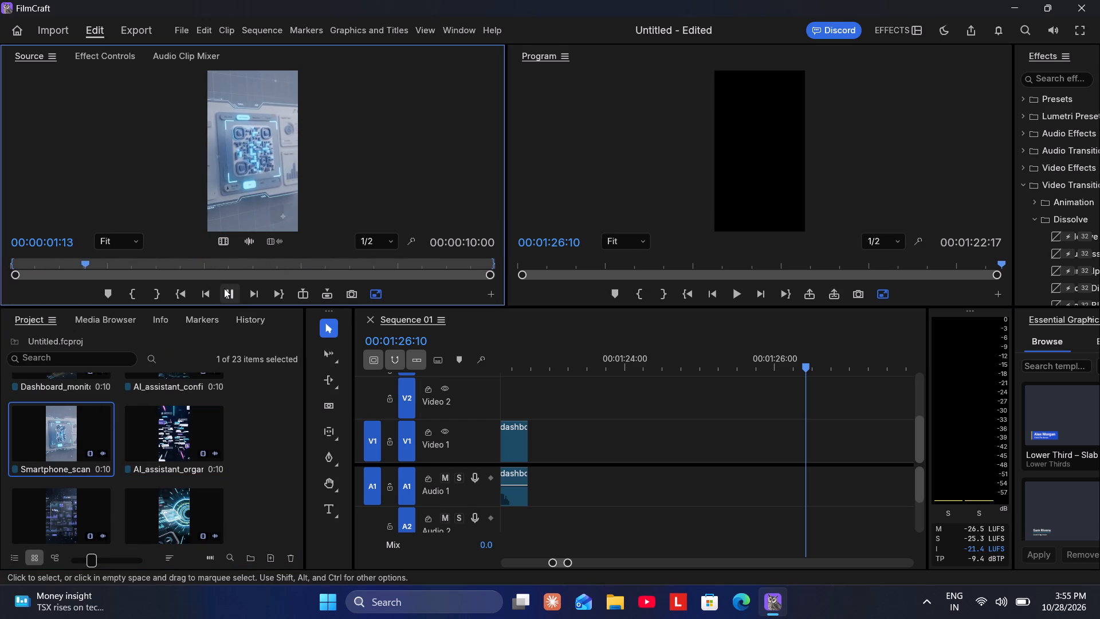
{"action": "left_click_drag", "start_coordinate": [68, 436], "coordinate": [165, 451]}
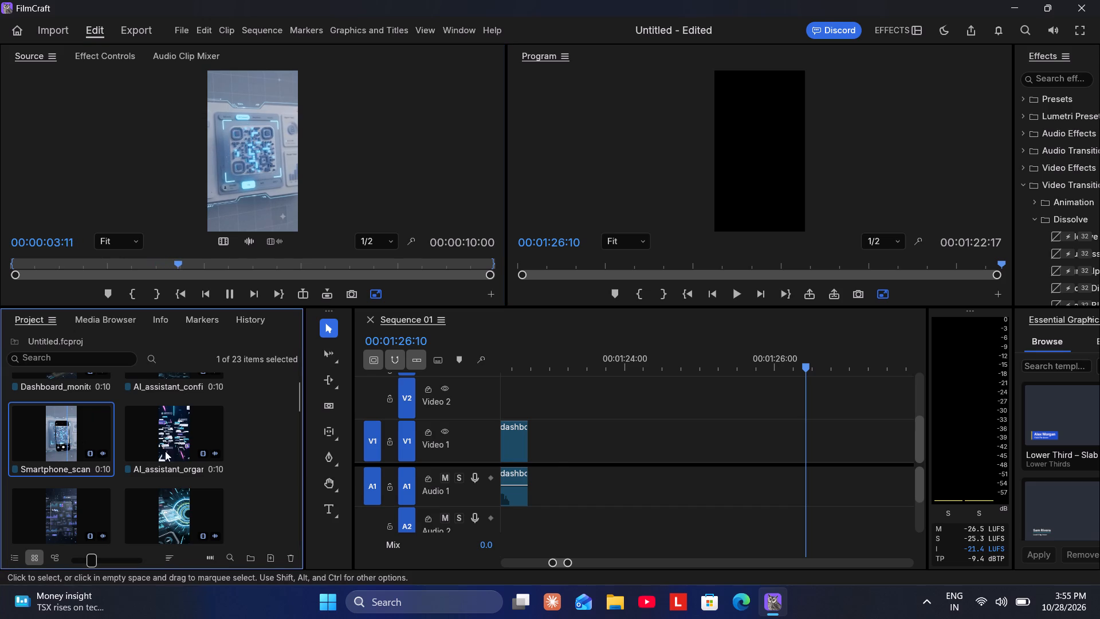
{"action": "left_click_drag", "start_coordinate": [165, 451], "coordinate": [533, 442]}
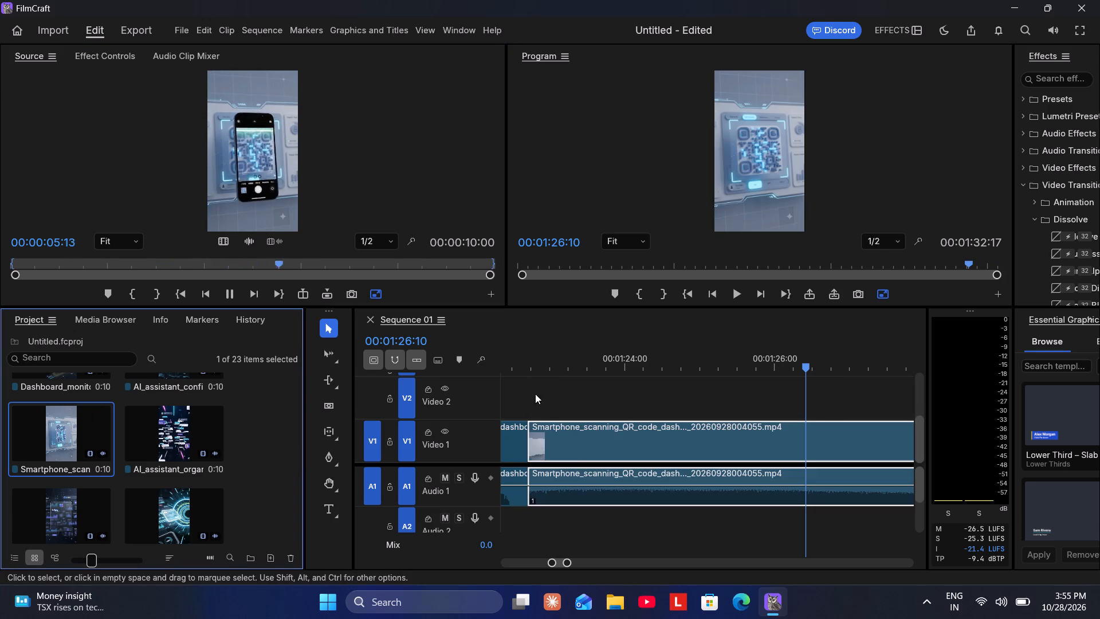
Play the transition from the second Logging_into_SaaS part into the Smartphone_scanning_QR_code clip to judge where it needs tightening.
{"action": "left_click", "coordinate": [530, 369]}
{"action": "left_click_drag", "start_coordinate": [530, 369], "coordinate": [492, 372]}
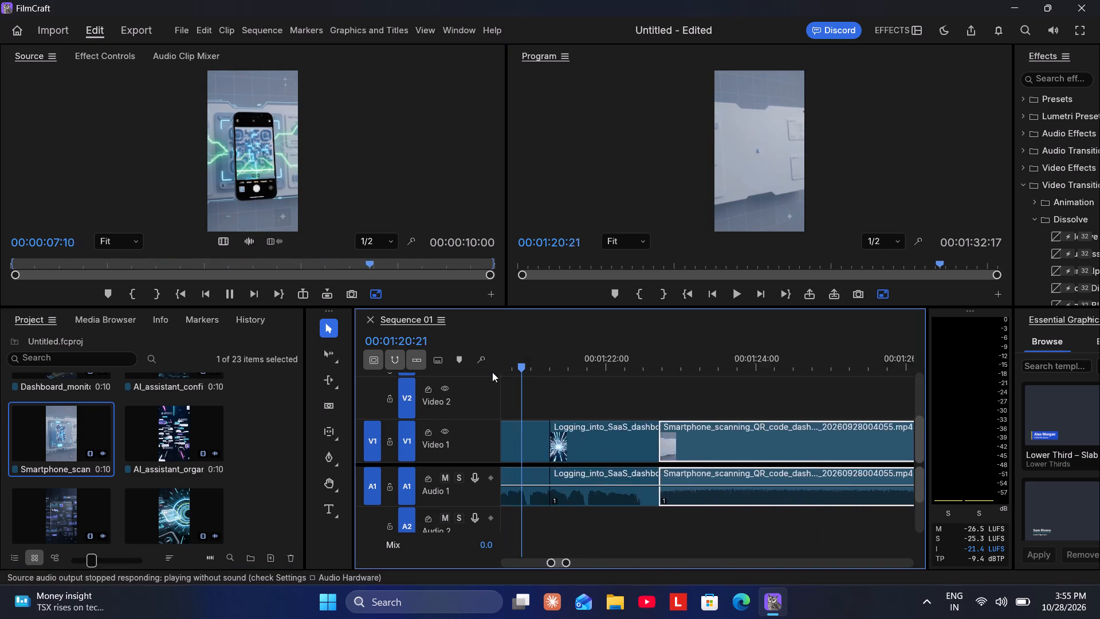
{"action": "left_click_drag", "start_coordinate": [492, 372], "coordinate": [716, 361]}
{"action": "key", "text": "space"}
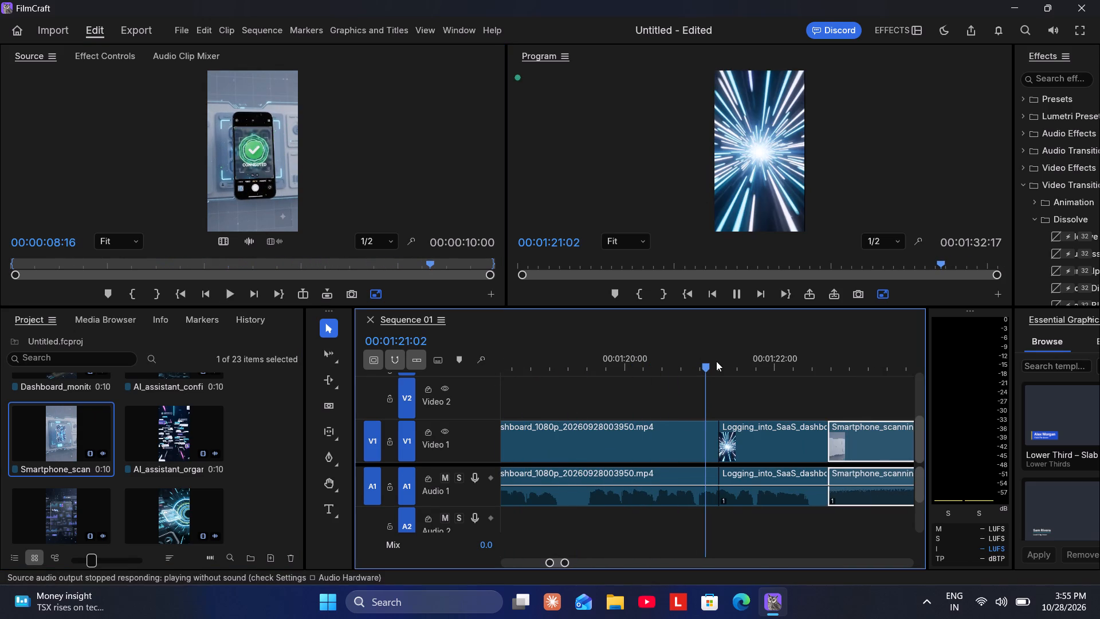
{"action": "key", "text": "space"}
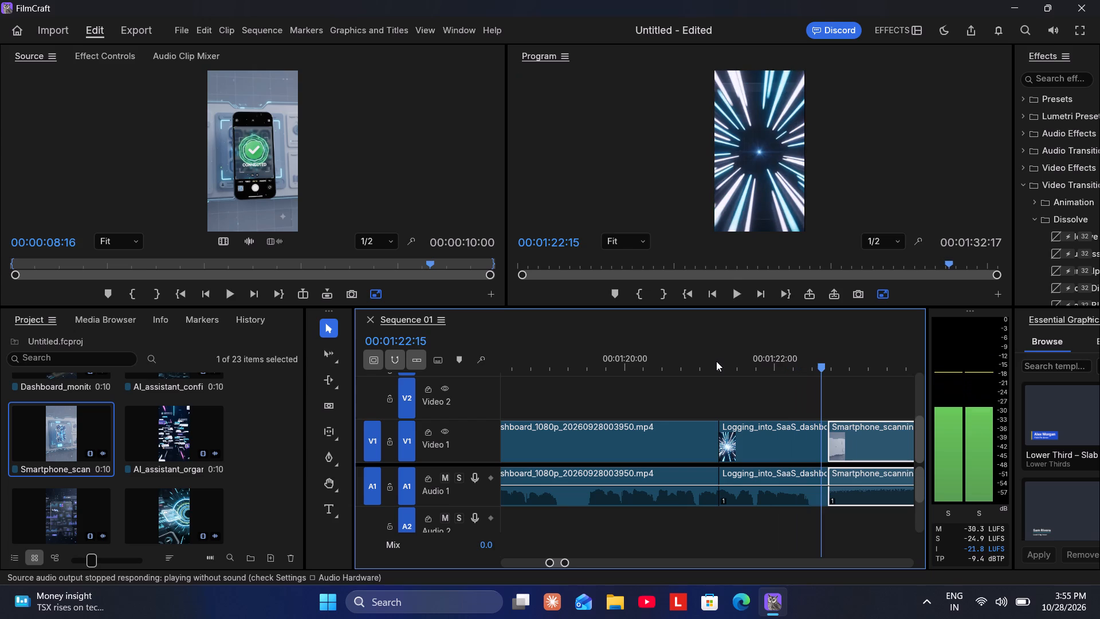
{"action": "key", "text": "space"}
{"action": "key", "text": "space"}
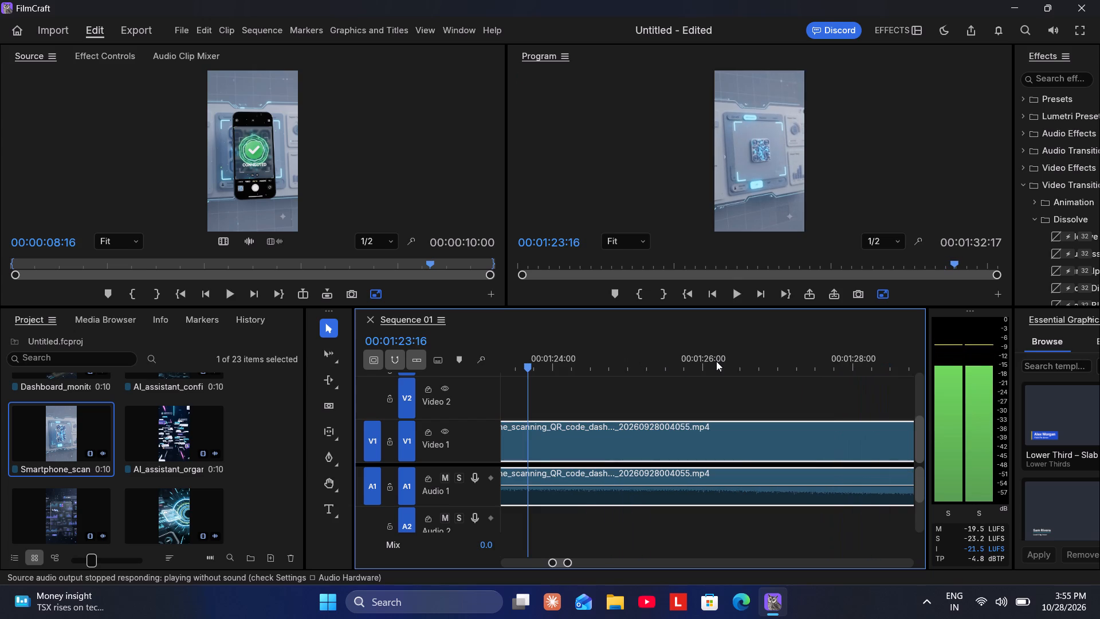
{"action": "left_click_drag", "start_coordinate": [530, 367], "coordinate": [506, 370]}
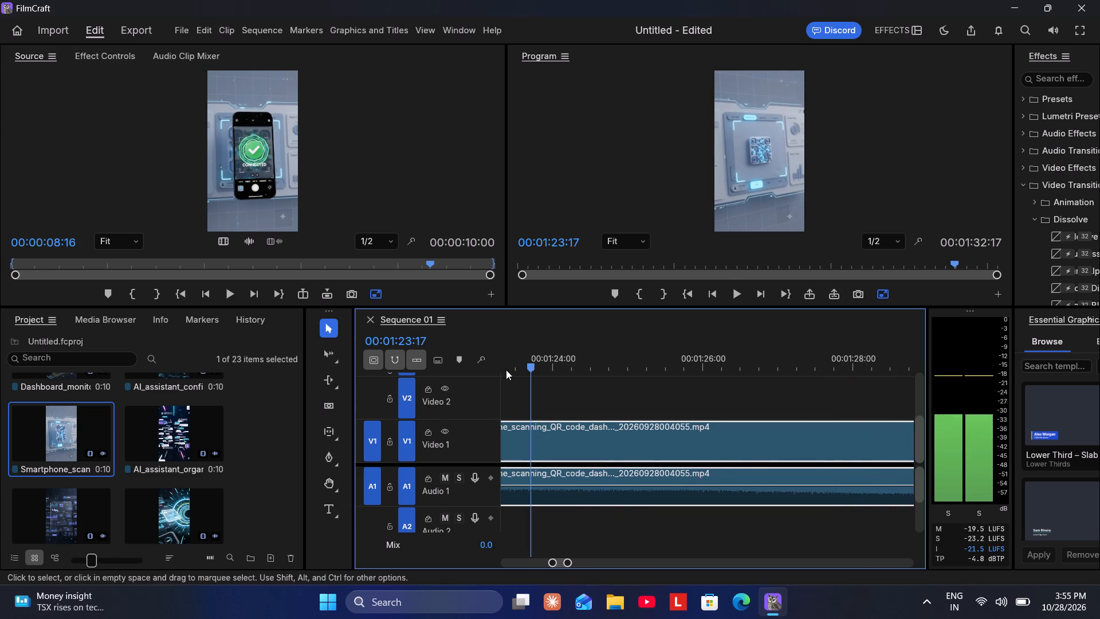
{"action": "left_click_drag", "start_coordinate": [506, 370], "coordinate": [781, 371]}
{"action": "key", "text": "space"}
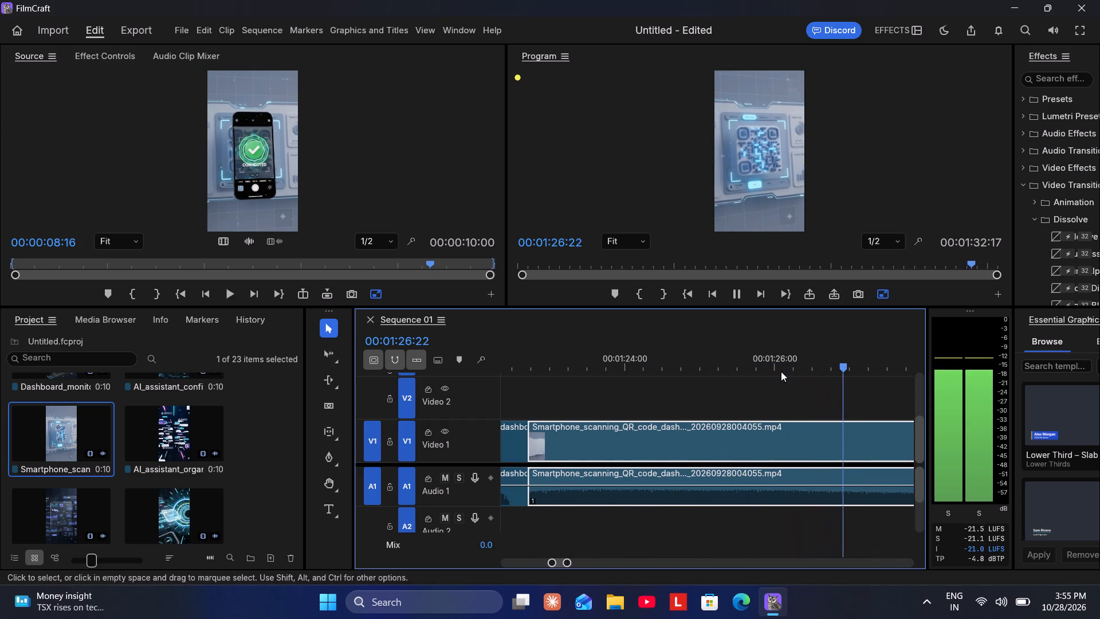
{"action": "key", "text": "space"}
Replay the QR-code close-up and split the Smartphone_scanning_QR_code clip with its audio at 00:01:25:20.
{"action": "double_click", "coordinate": [622, 364]}
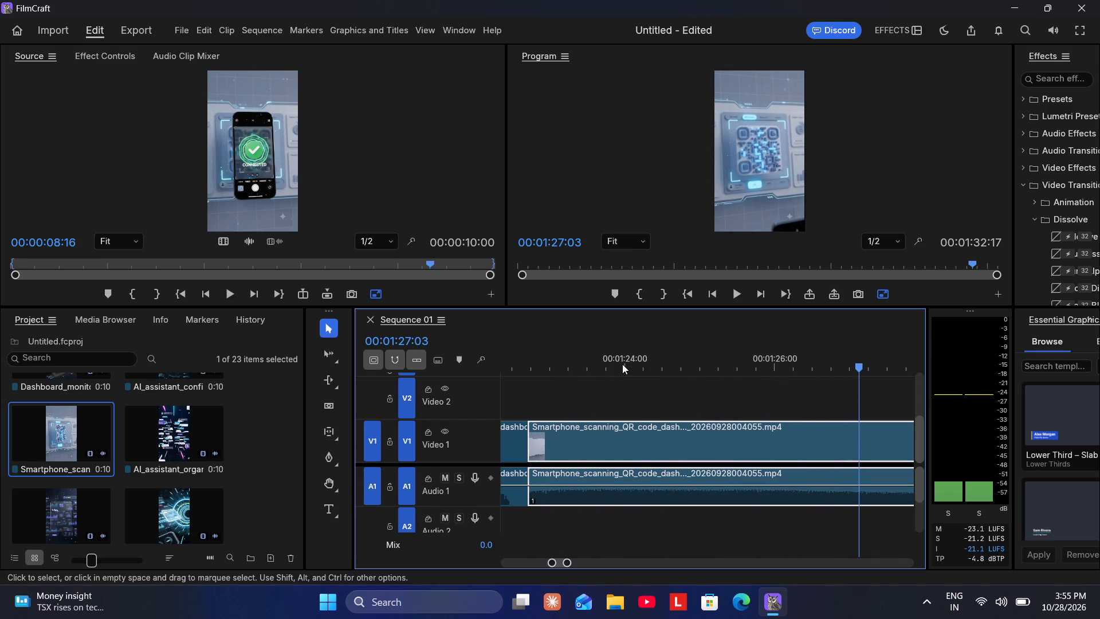
{"action": "key", "text": "space"}
{"action": "key", "text": "space"}
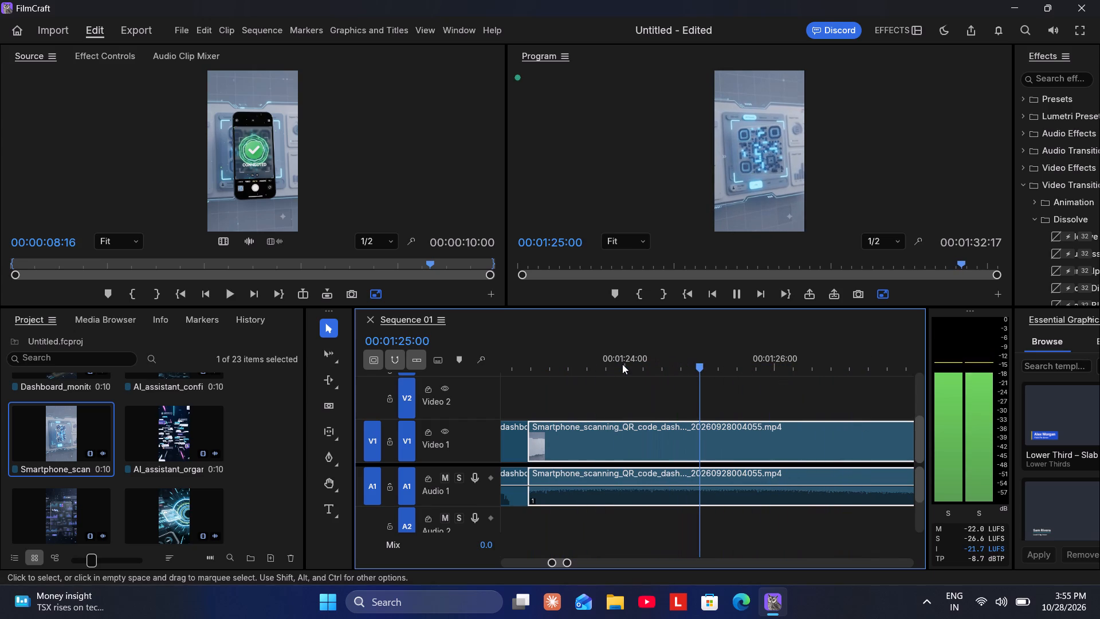
{"action": "key", "text": "space"}
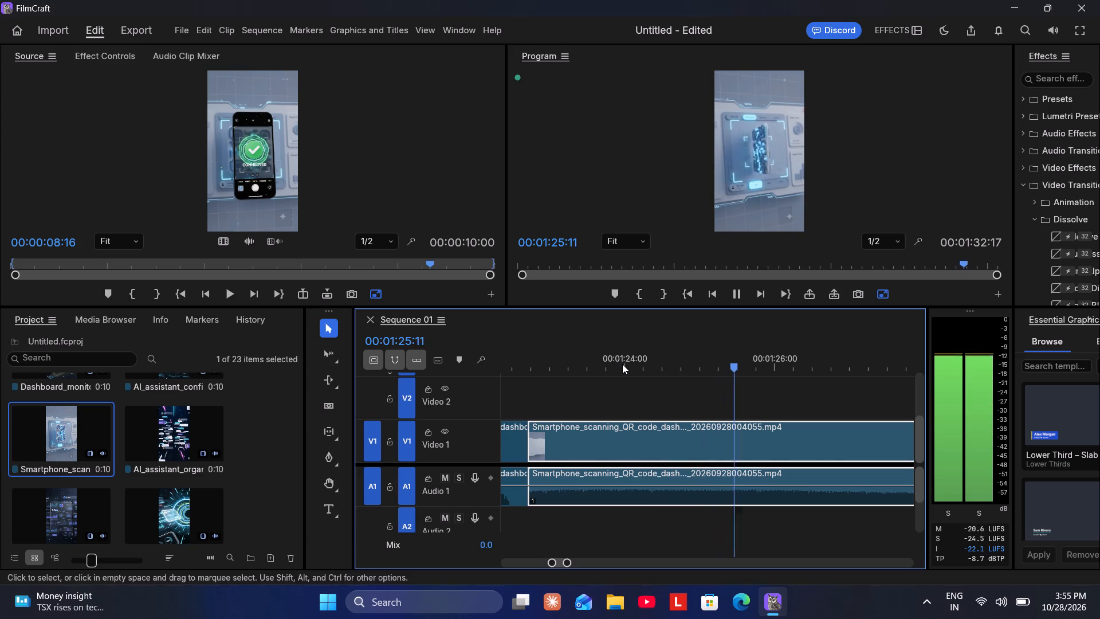
{"action": "key", "text": "space"}
{"action": "key", "text": "space"}
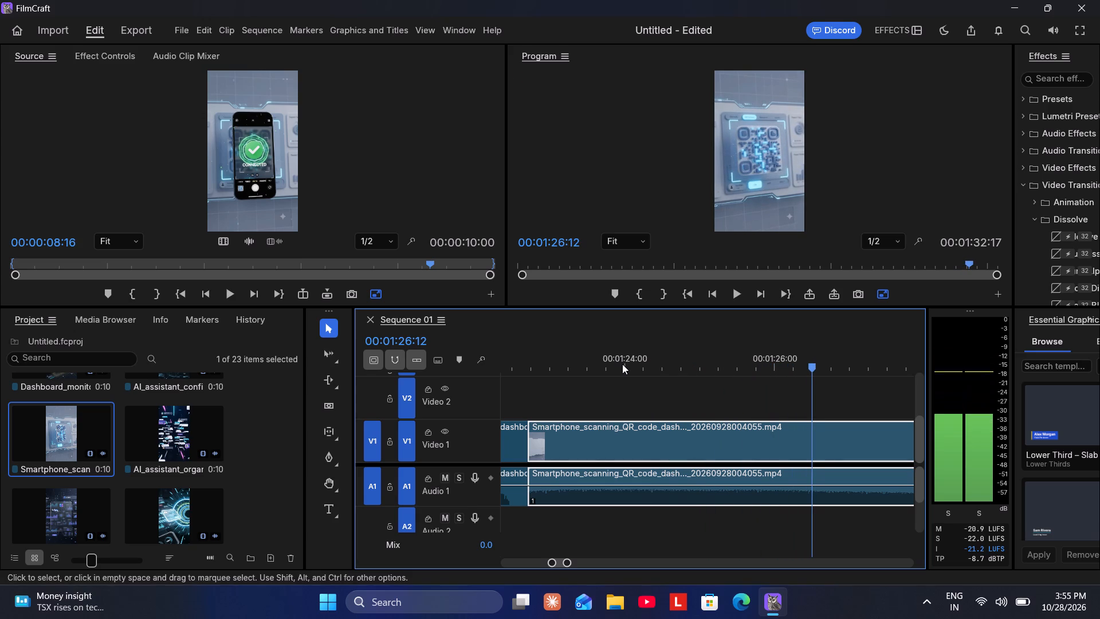
{"action": "key", "text": "space"}
{"action": "double_click", "coordinate": [620, 364]}
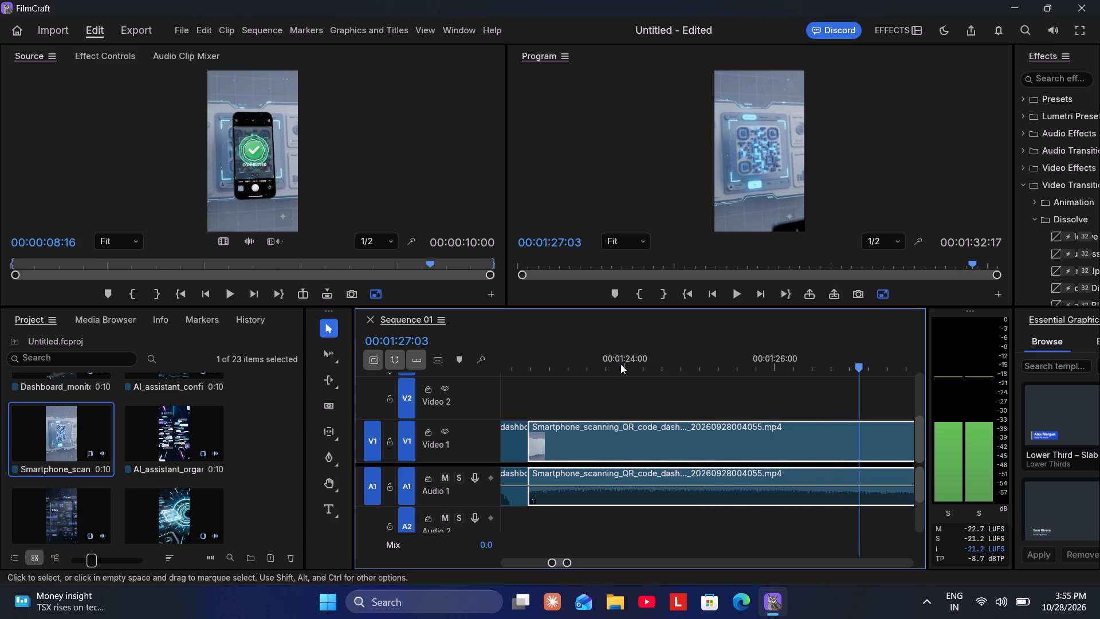
{"action": "key", "text": "space"}
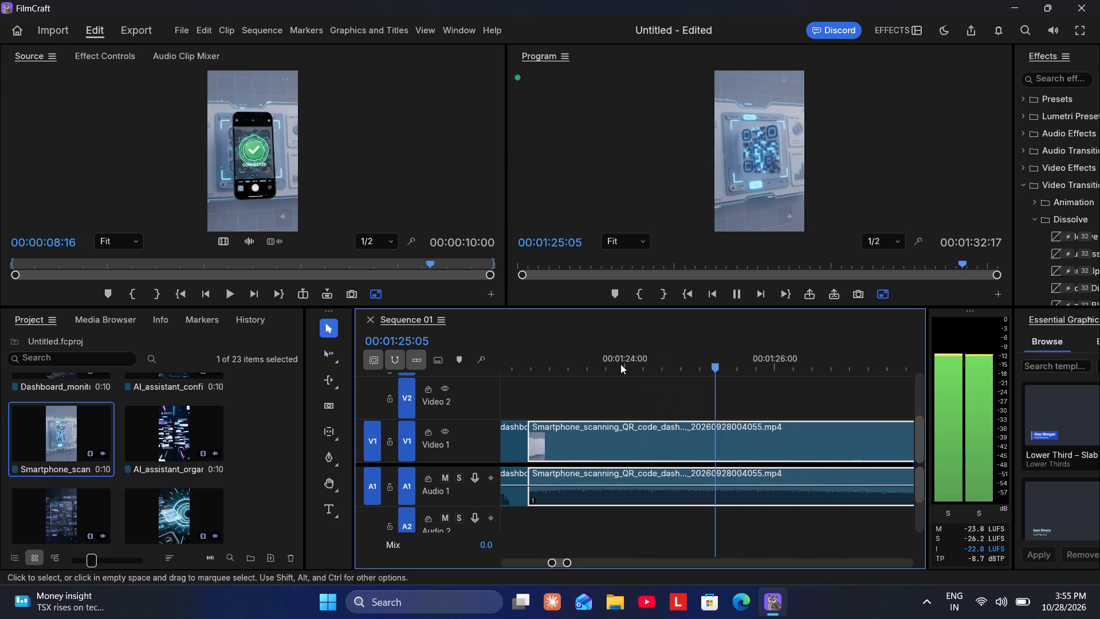
{"action": "key", "text": "space"}
{"action": "key", "text": "ctrl+k"}
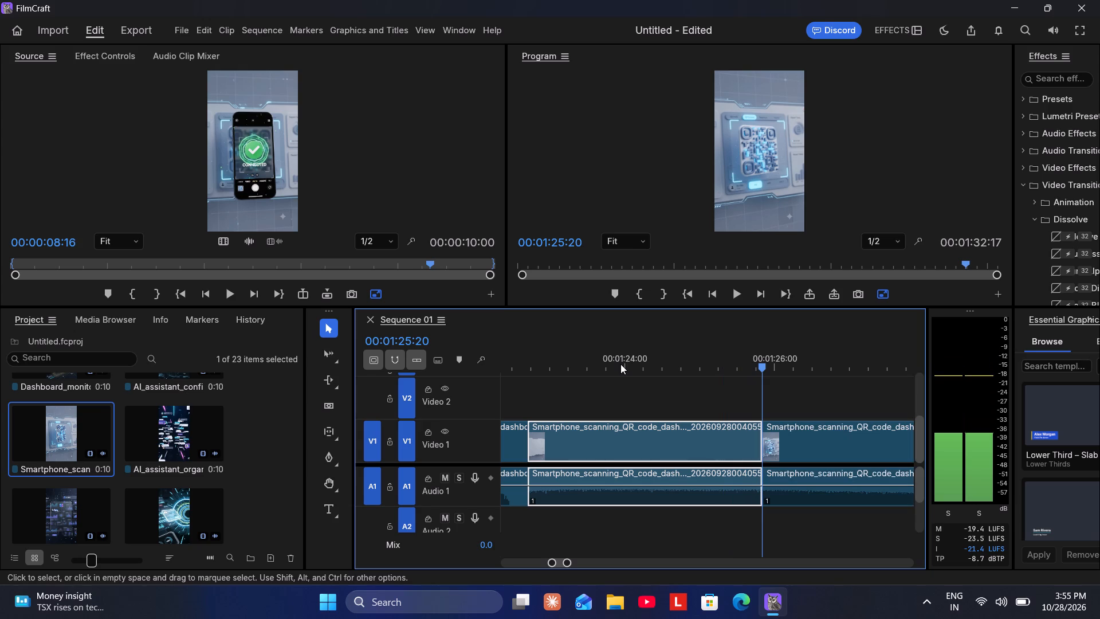
Split the Smartphone_scanning_QR_code clip again at 00:01:26:10 and ripple-delete the short piece between the two cuts.
{"action": "key", "text": "space"}
{"action": "key", "text": "space"}
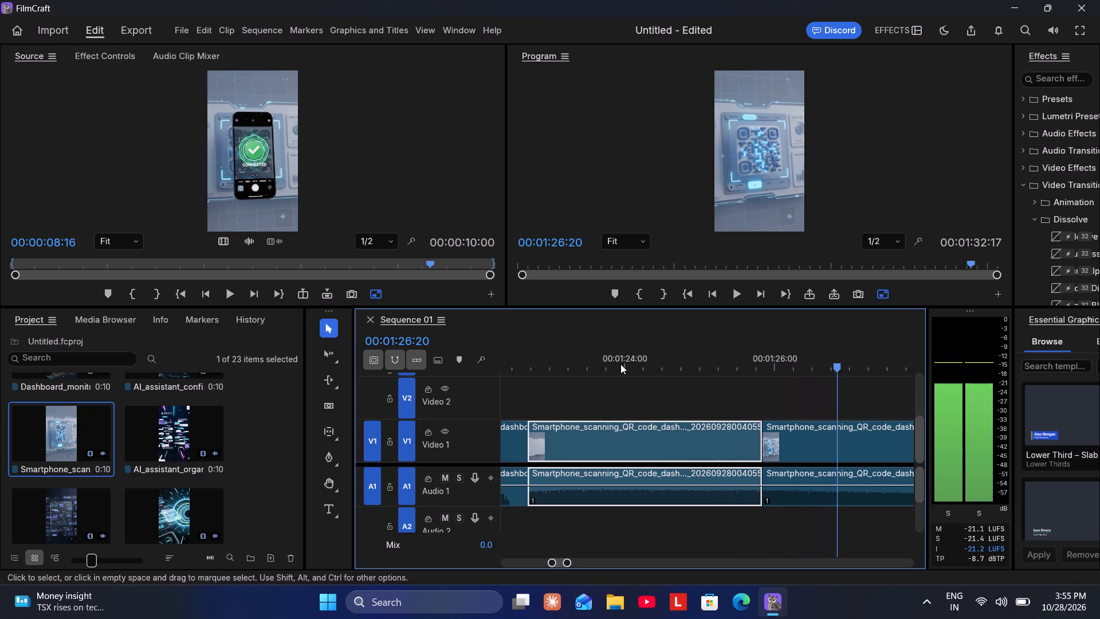
{"action": "key", "text": "space"}
{"action": "key", "text": "space"}
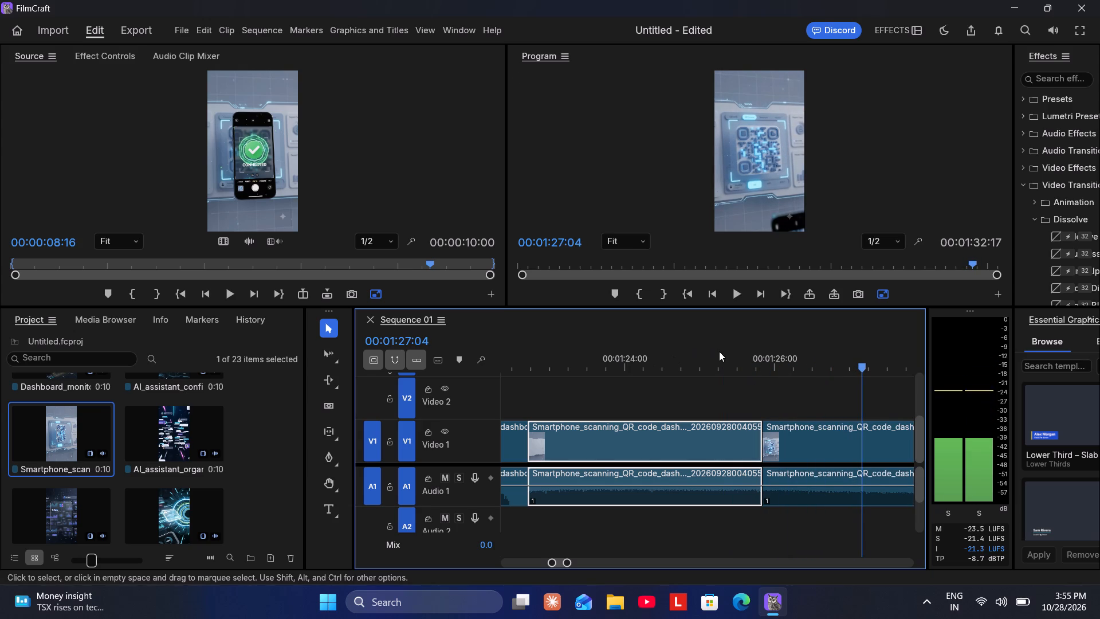
{"action": "double_click", "coordinate": [757, 365]}
{"action": "key", "text": "space"}
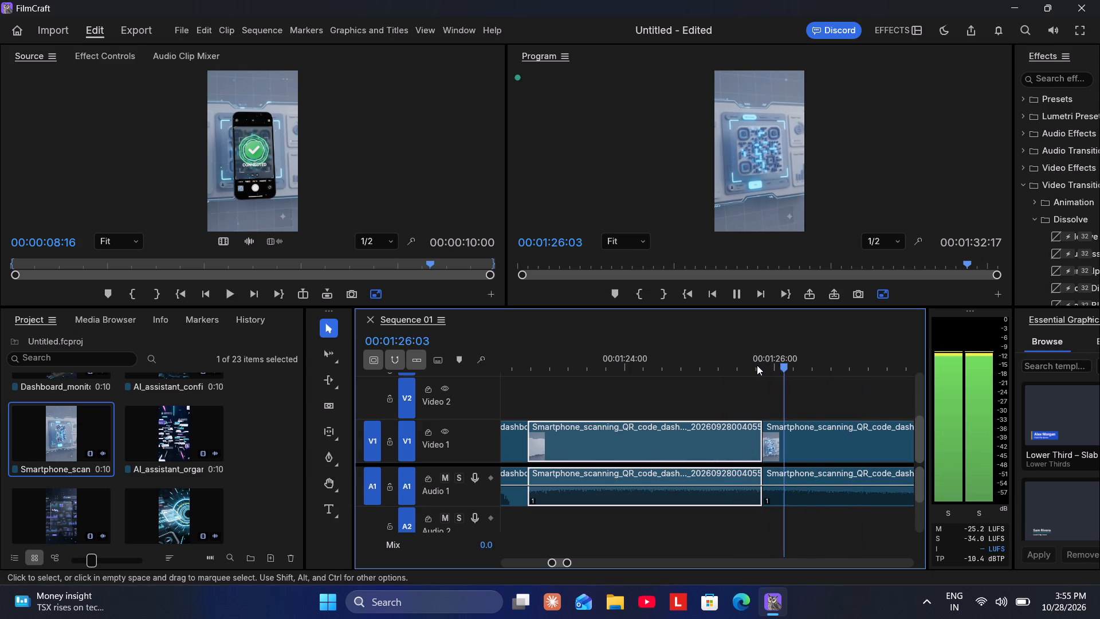
{"action": "key", "text": "space"}
{"action": "key", "text": "ctrl+k"}
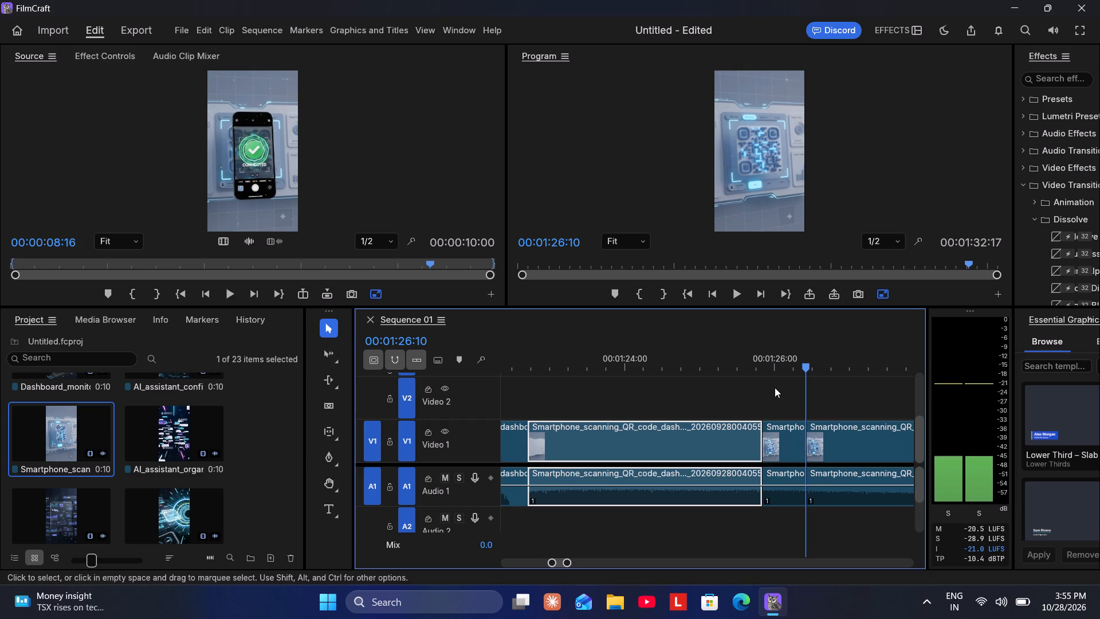
{"action": "left_click", "coordinate": [779, 442]}
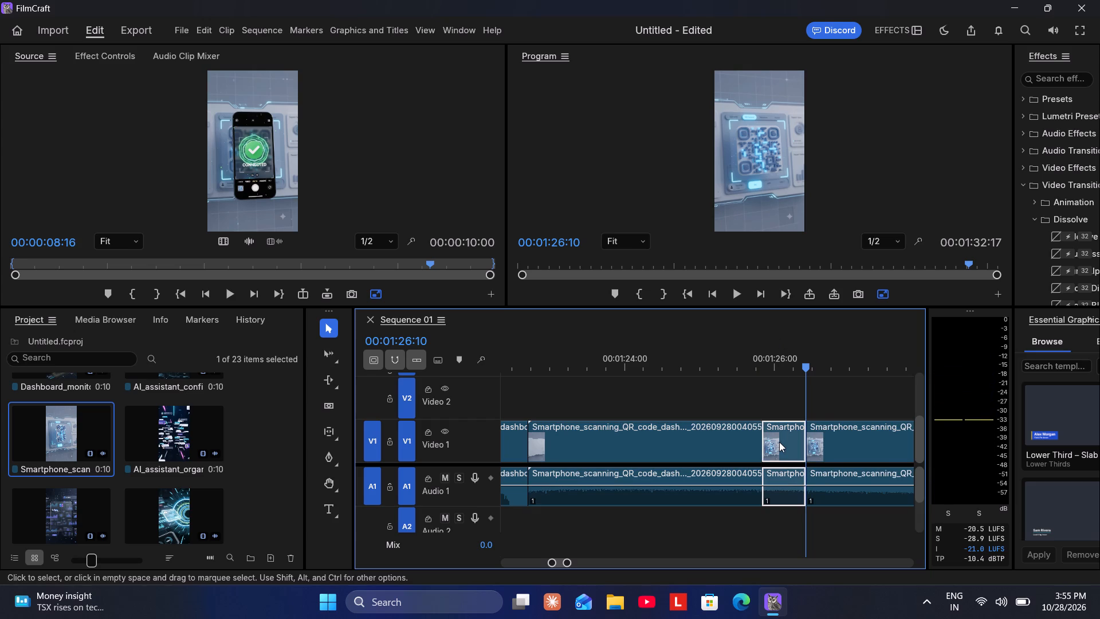
{"action": "key", "text": "shift+Delete"}
Play through the phone scan and trim the end of the last Smartphone_scanning_QR_code part to 00:01:30:19.
{"action": "double_click", "coordinate": [707, 368]}
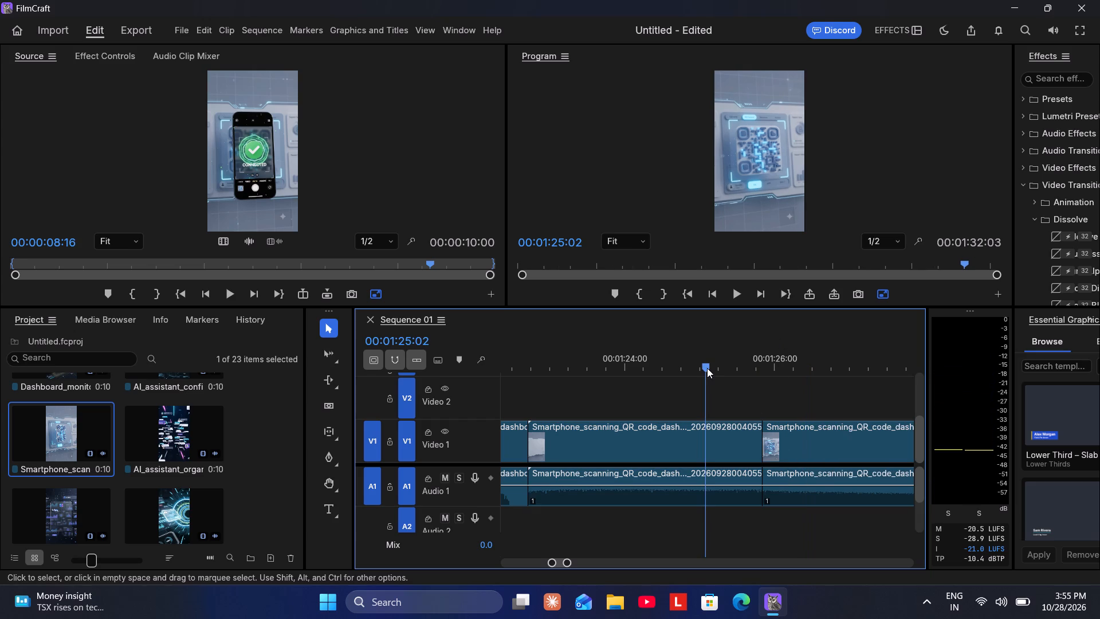
{"action": "key", "text": "space"}
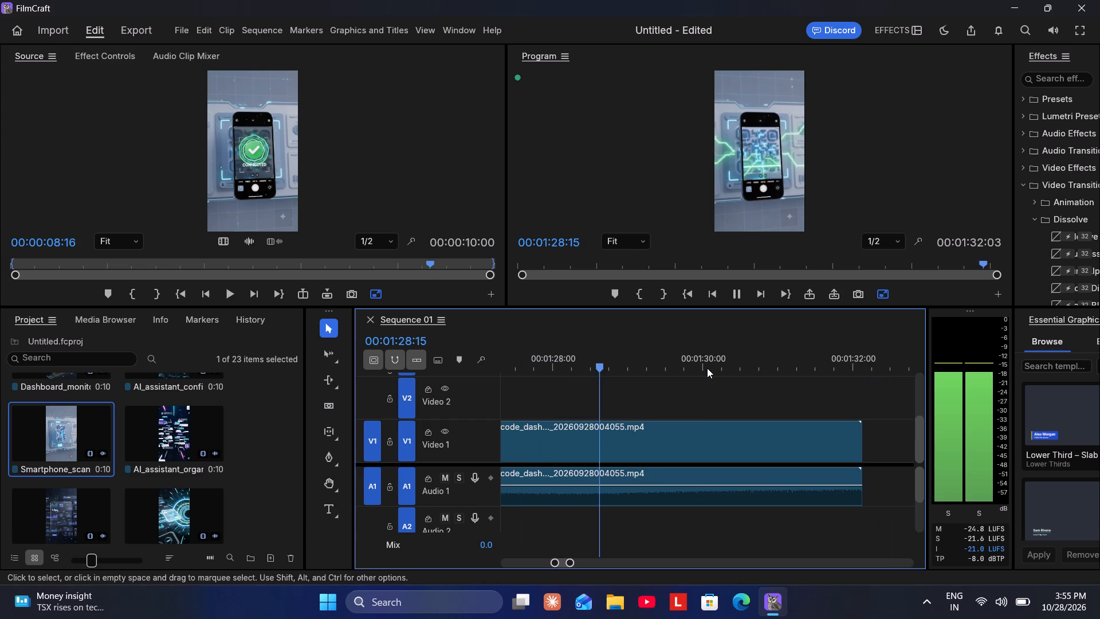
{"action": "key", "text": "space"}
{"action": "key", "text": "space"}
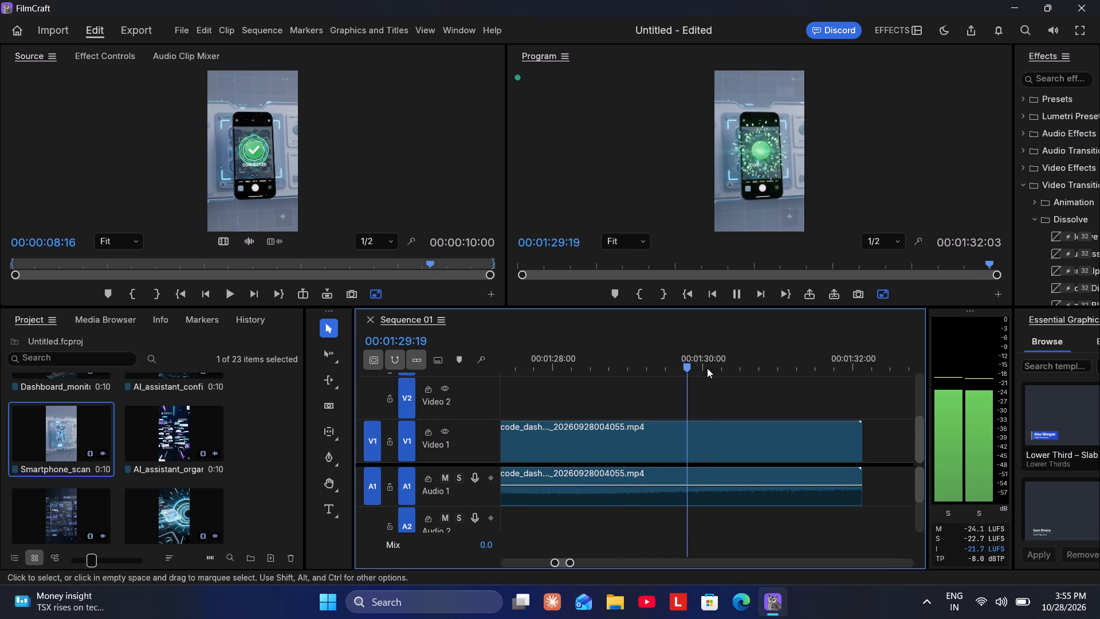
{"action": "key", "text": "space"}
{"action": "key", "text": "space"}
{"action": "key", "text": "space"}
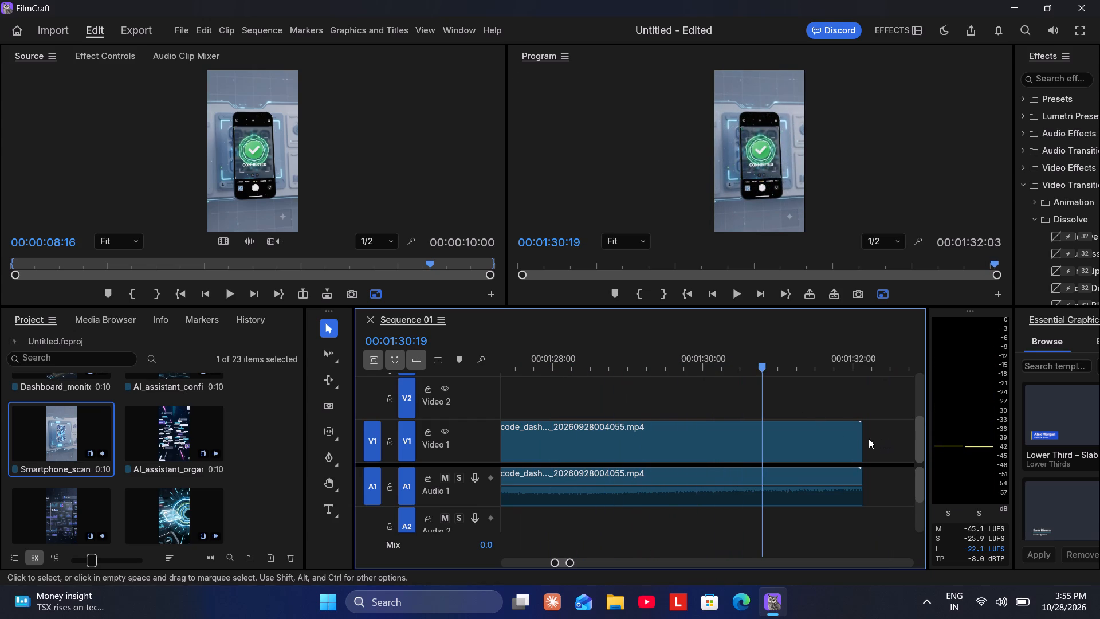
{"action": "left_click_drag", "start_coordinate": [860, 436], "coordinate": [765, 444]}
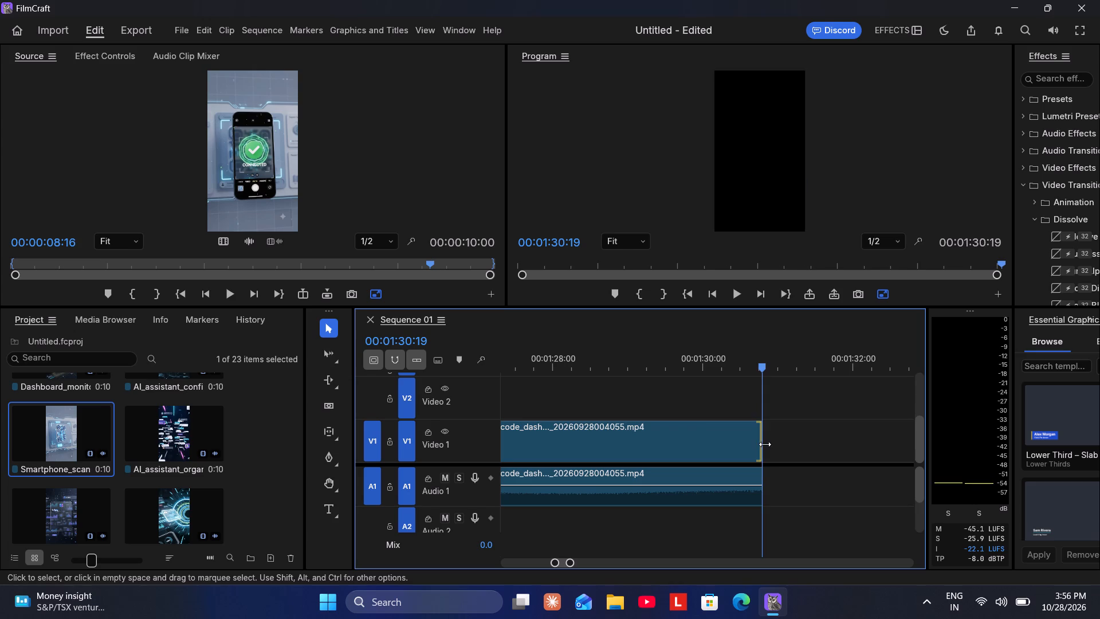
Preview the AI_assistant_organ clip and append it on Video 1 directly after the Smartphone_scanning_QR_code clip at 00:01:30:19.
{"action": "double_click", "coordinate": [146, 441]}
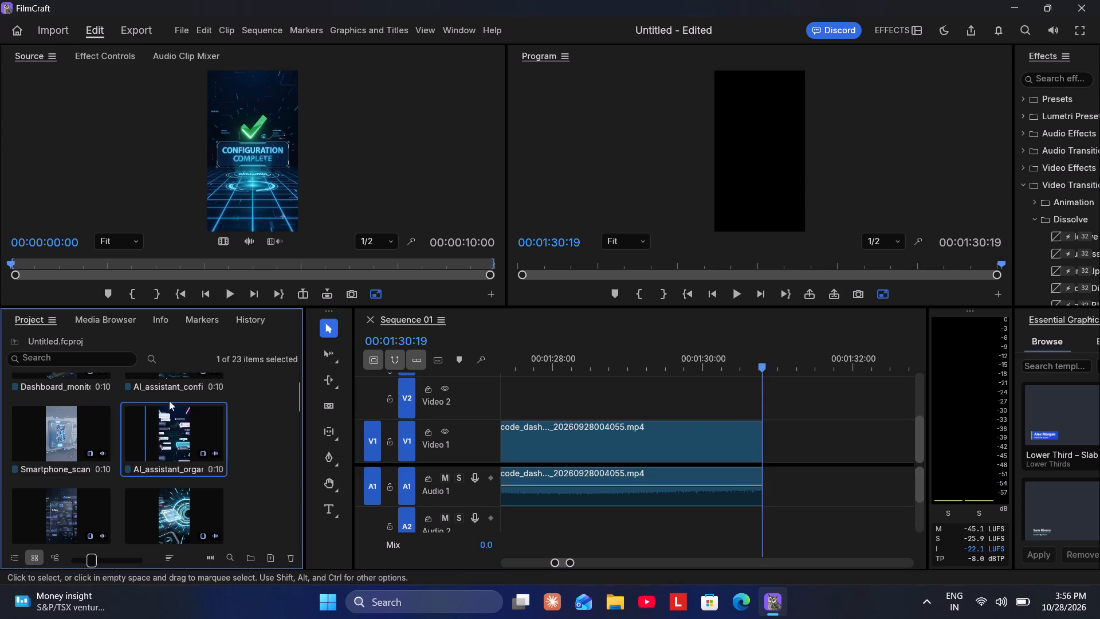
{"action": "left_click", "coordinate": [226, 290]}
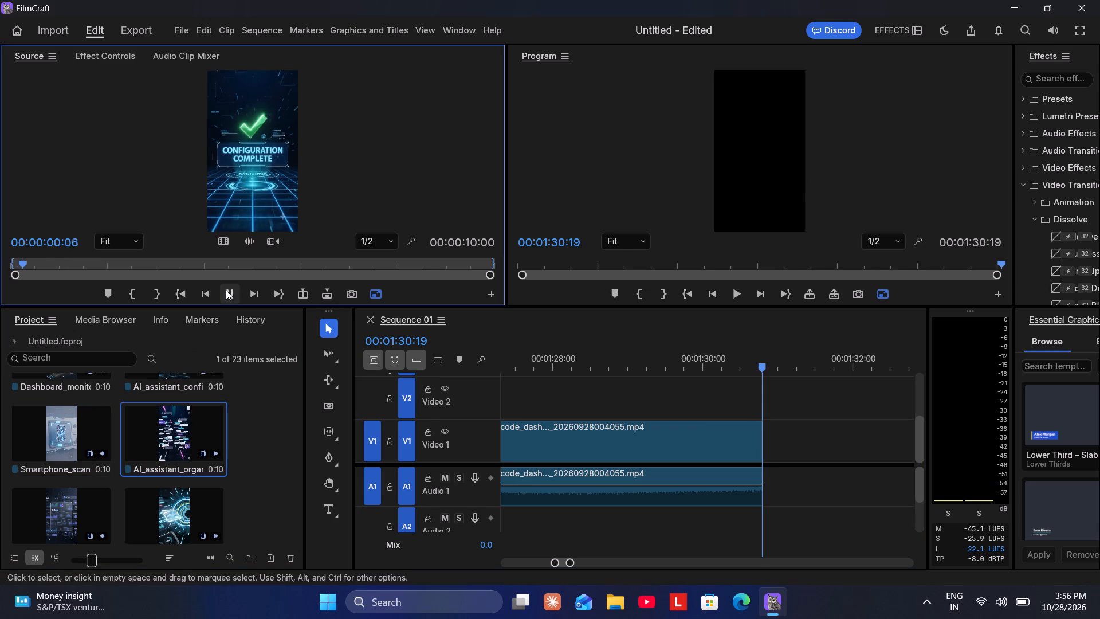
{"action": "left_click_drag", "start_coordinate": [155, 424], "coordinate": [234, 426]}
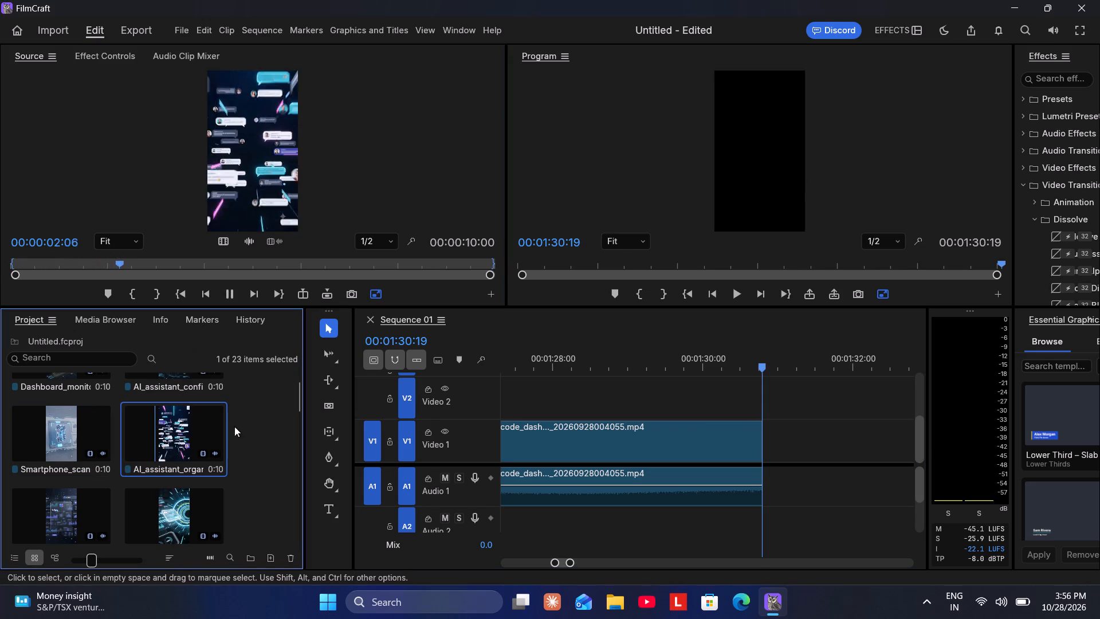
{"action": "left_click_drag", "start_coordinate": [234, 426], "coordinate": [767, 448]}
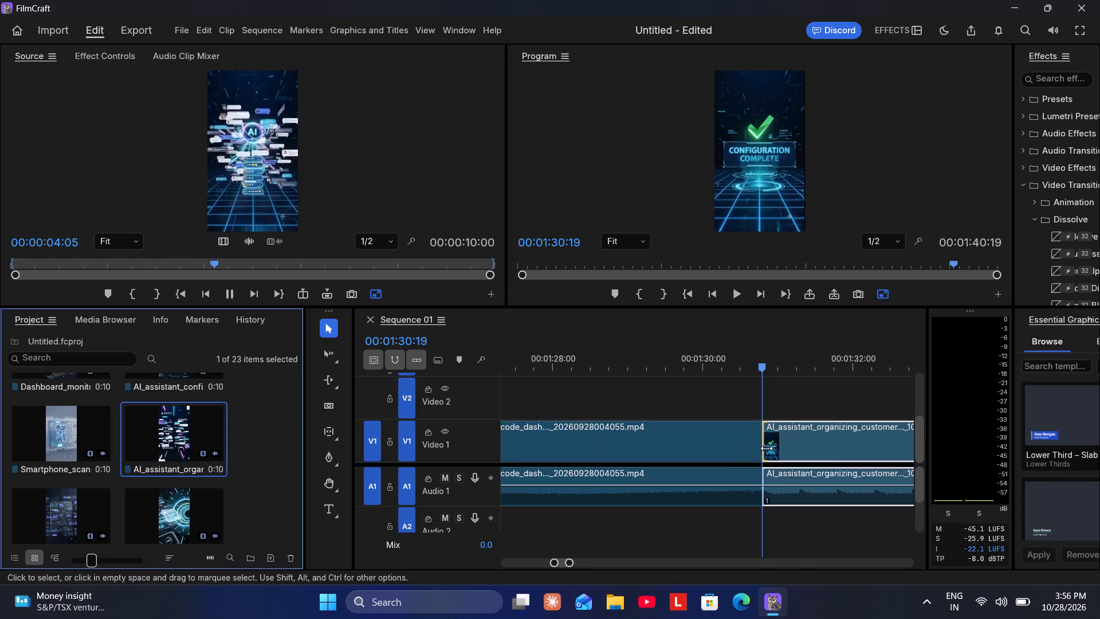
Play the AI_assistant_organizing clip, split it at 00:01:37:18 and delete the part after the cut.
{"action": "key", "text": "space"}
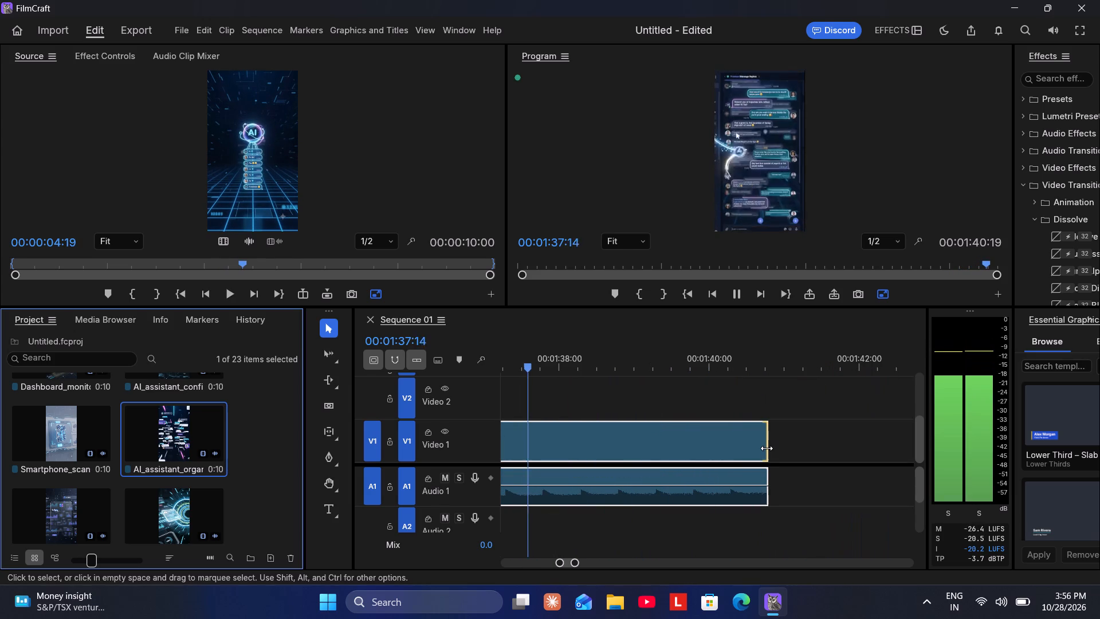
{"action": "key", "text": "space"}
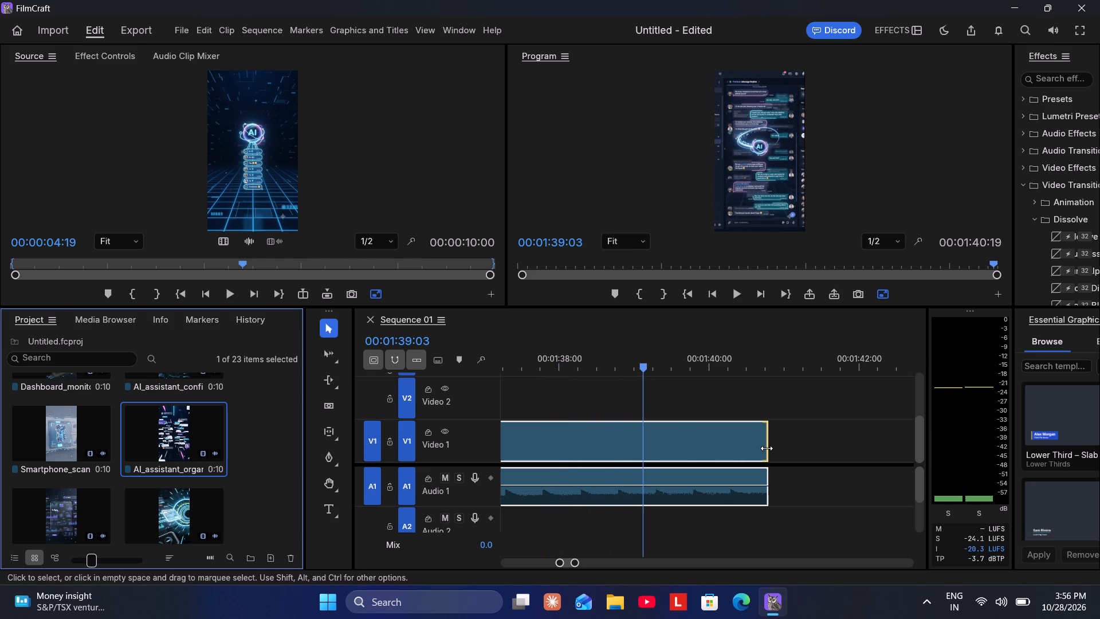
{"action": "scroll", "coordinate": [681, 415], "scroll_direction": "right", "scroll_amount": 2}
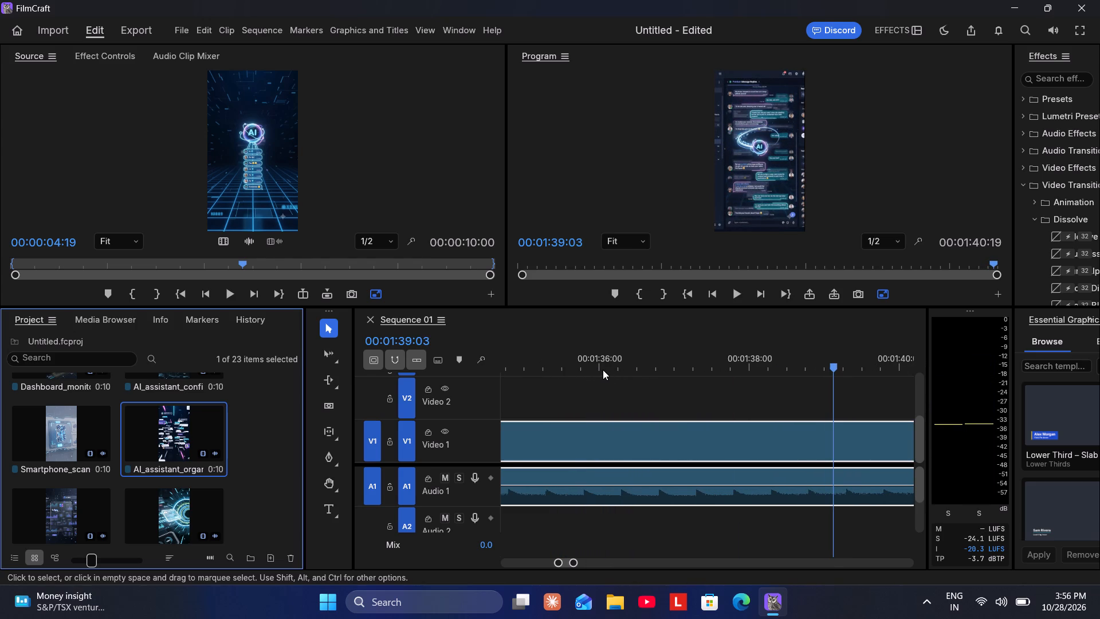
{"action": "left_click", "coordinate": [603, 370]}
{"action": "key", "text": "space"}
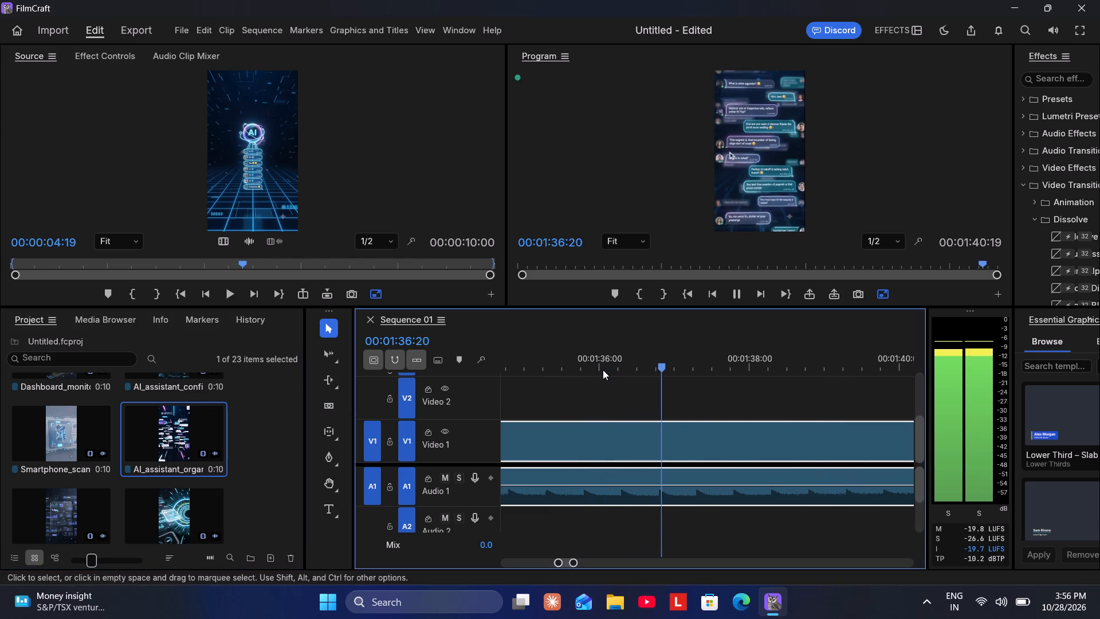
{"action": "key", "text": "space"}
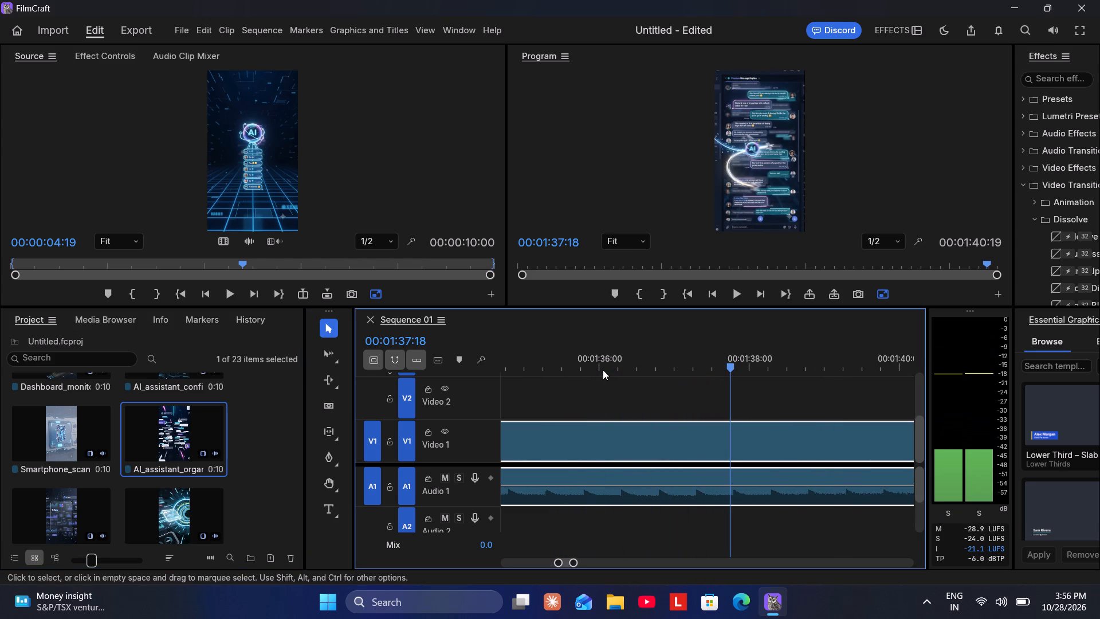
{"action": "key", "text": "ctrl+k"}
{"action": "left_click", "coordinate": [776, 432]}
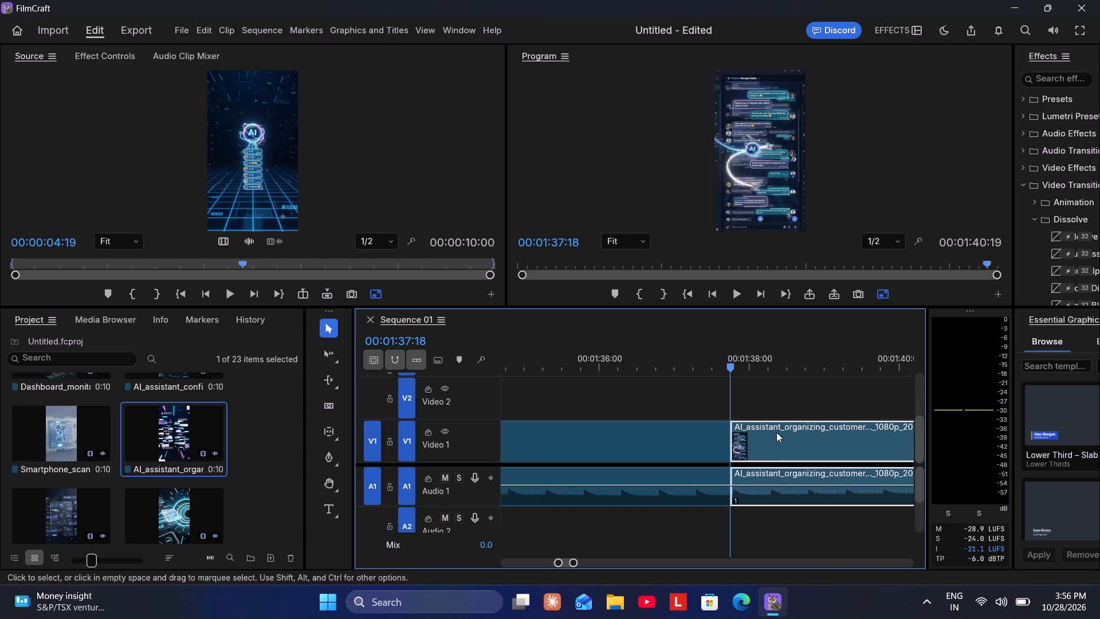
{"action": "key", "text": "Delete"}
{"action": "scroll", "coordinate": [174, 432], "scroll_direction": "down", "scroll_amount": 1}
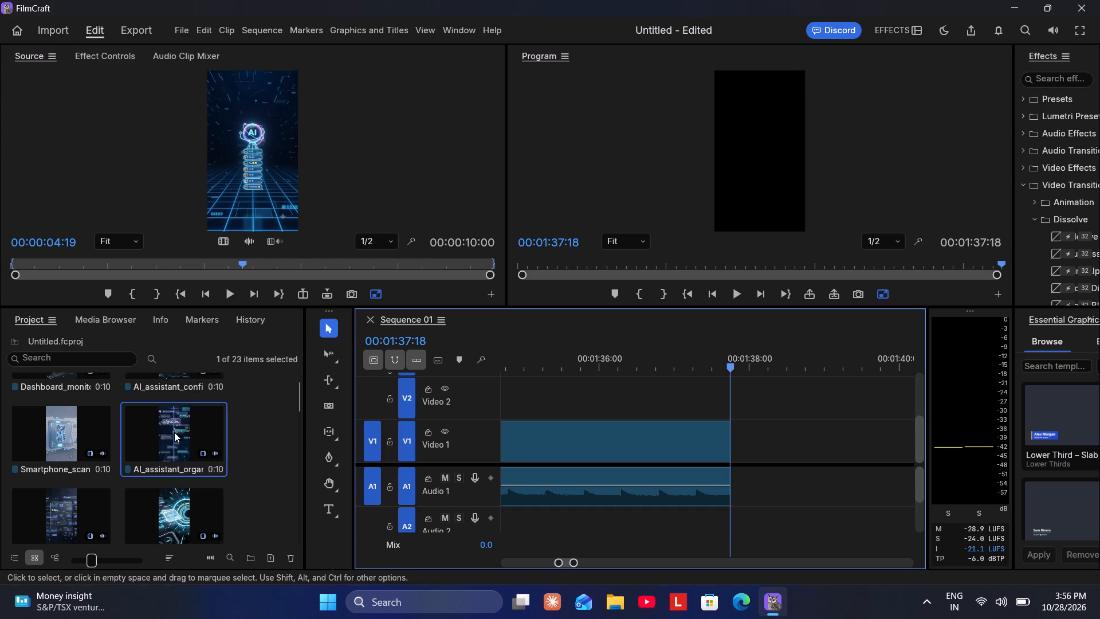
{"action": "scroll", "coordinate": [174, 432], "scroll_direction": "down", "scroll_amount": 1}
{"action": "scroll", "coordinate": [174, 432], "scroll_direction": "up", "scroll_amount": 2}
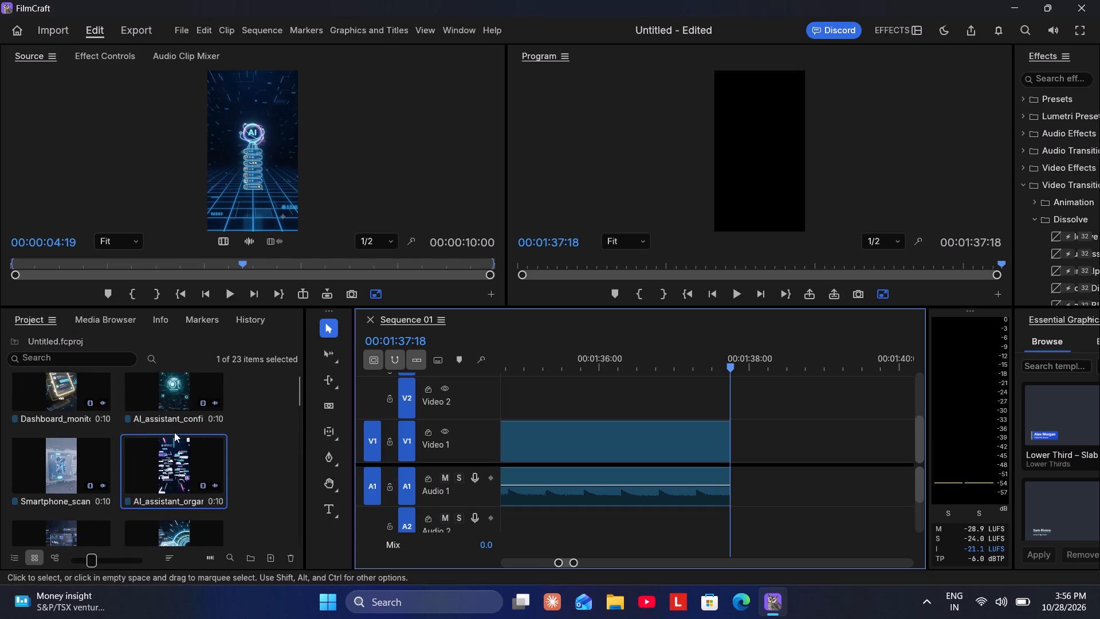
{"action": "double_click", "coordinate": [174, 397]}
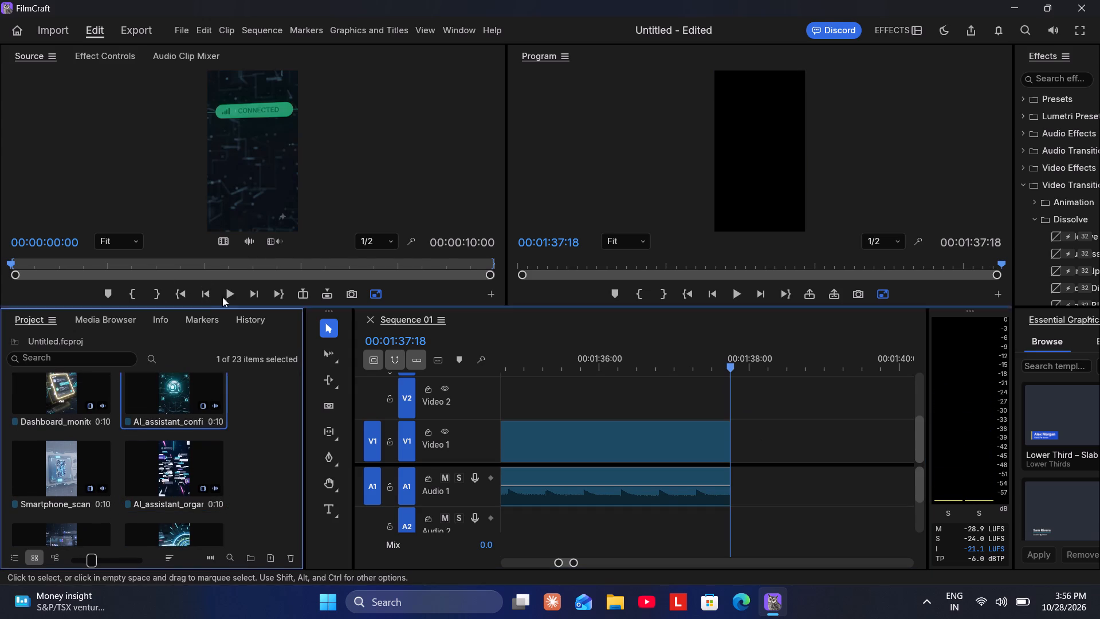
{"action": "left_click", "coordinate": [226, 296]}
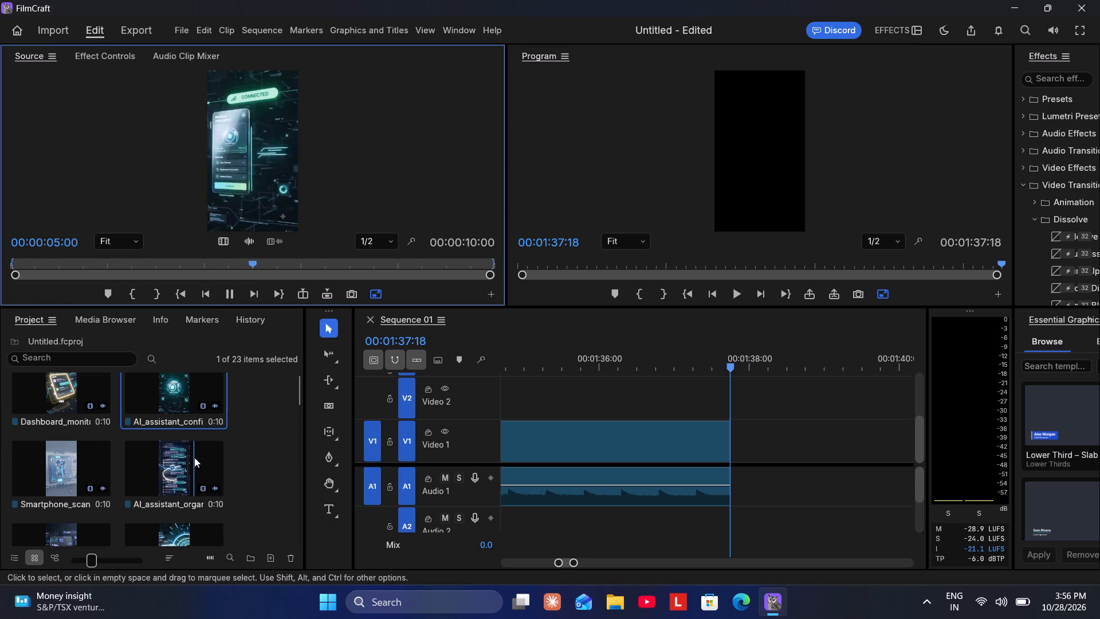
{"action": "scroll", "coordinate": [194, 457], "scroll_direction": "up", "scroll_amount": 1}
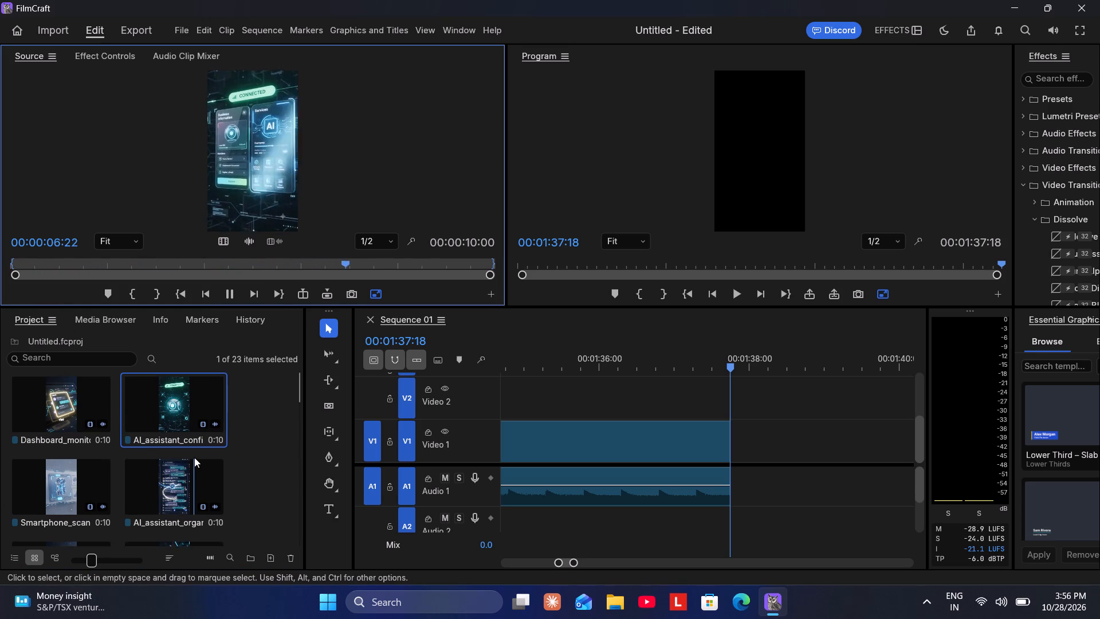
{"action": "scroll", "coordinate": [194, 457], "scroll_direction": "up", "scroll_amount": 1}
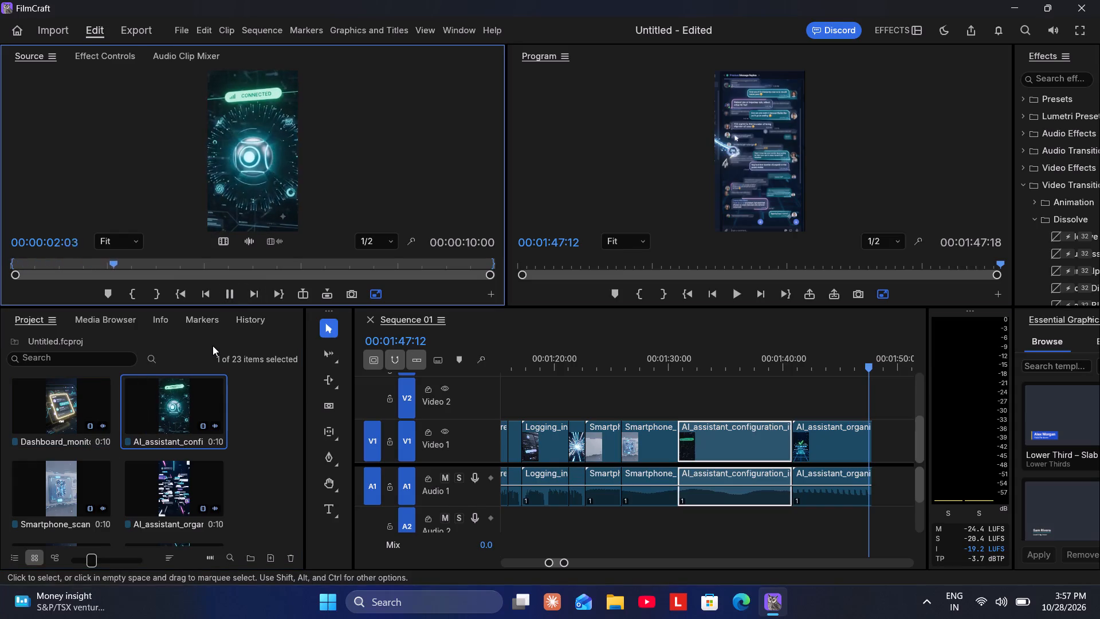
{"action": "double_click", "coordinate": [80, 488]}
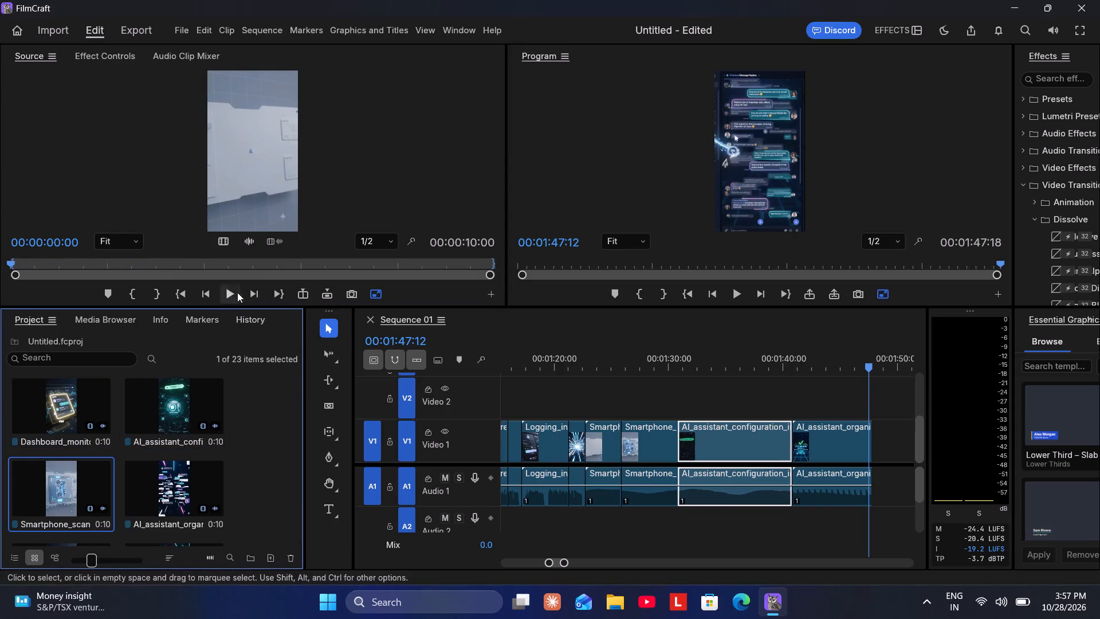
{"action": "left_click", "coordinate": [233, 292]}
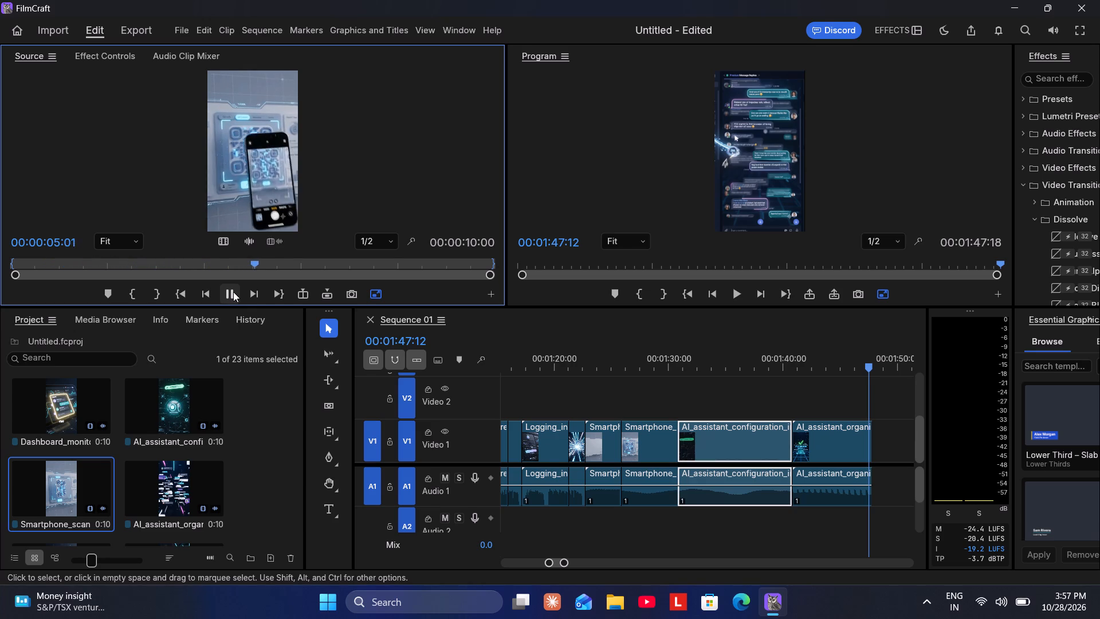
{"action": "left_click", "coordinate": [233, 292]}
{"action": "double_click", "coordinate": [162, 471]}
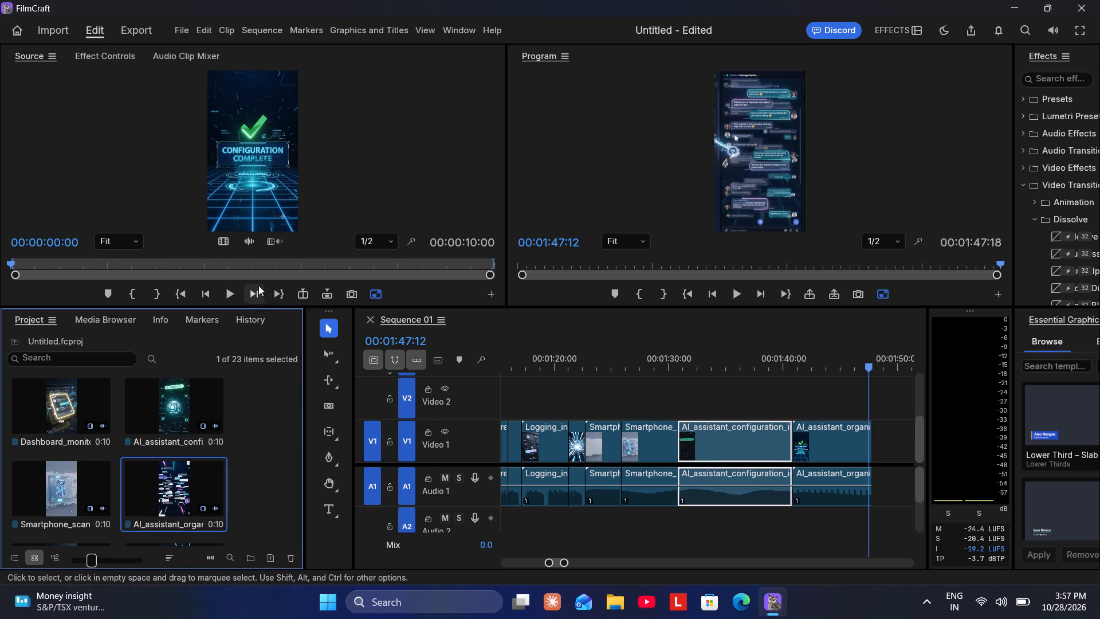
{"action": "left_click", "coordinate": [237, 293]}
{"action": "scroll", "coordinate": [249, 455], "scroll_direction": "down", "scroll_amount": 1}
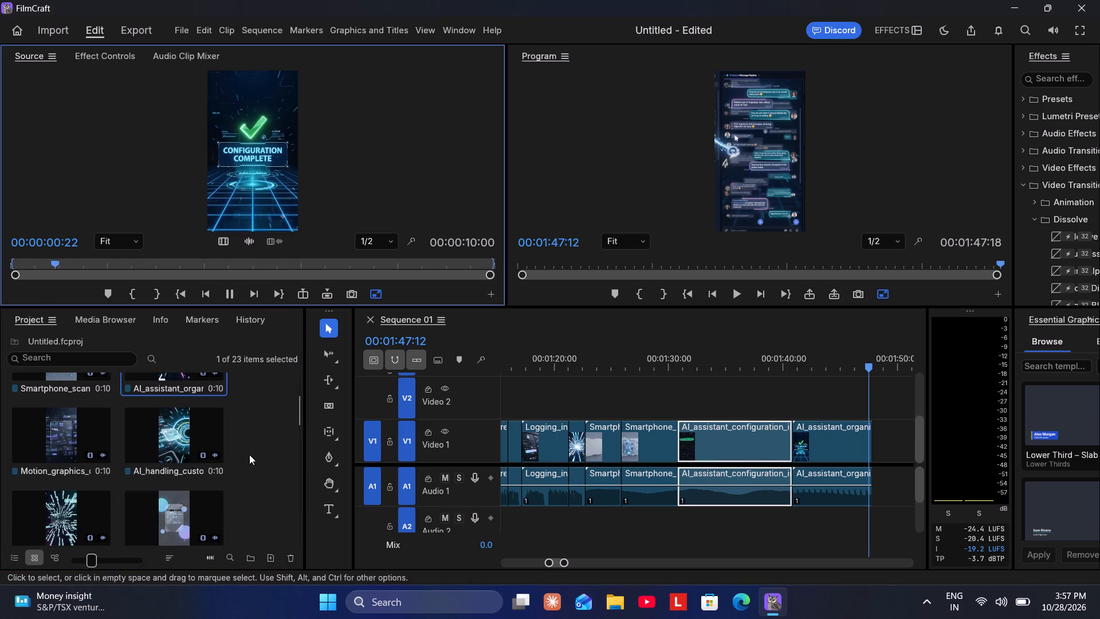
{"action": "double_click", "coordinate": [72, 437]}
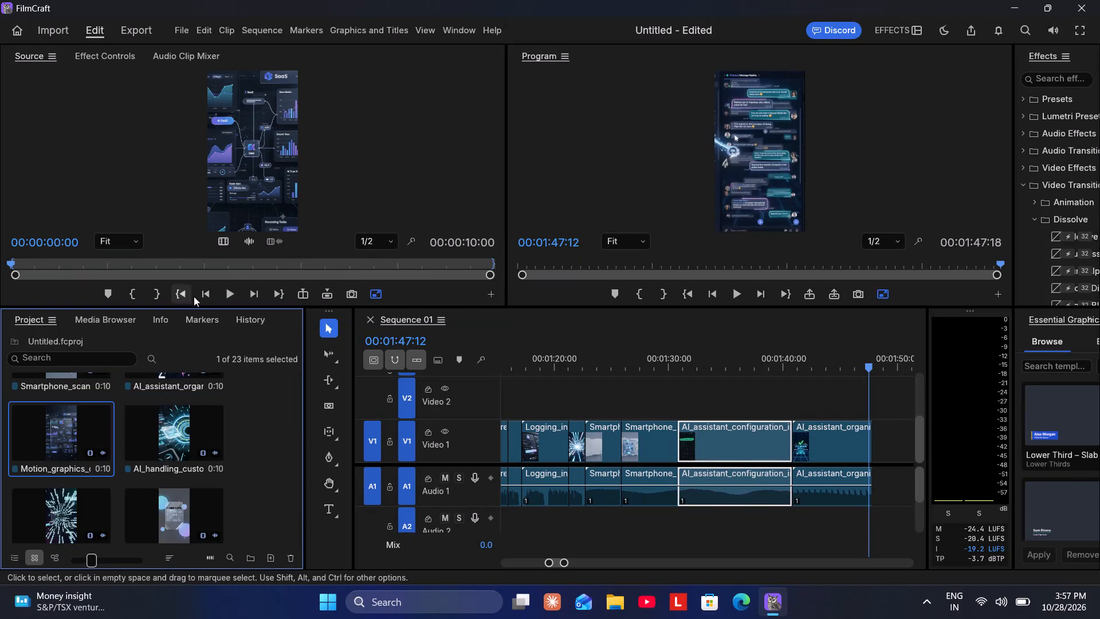
{"action": "left_click", "coordinate": [230, 294]}
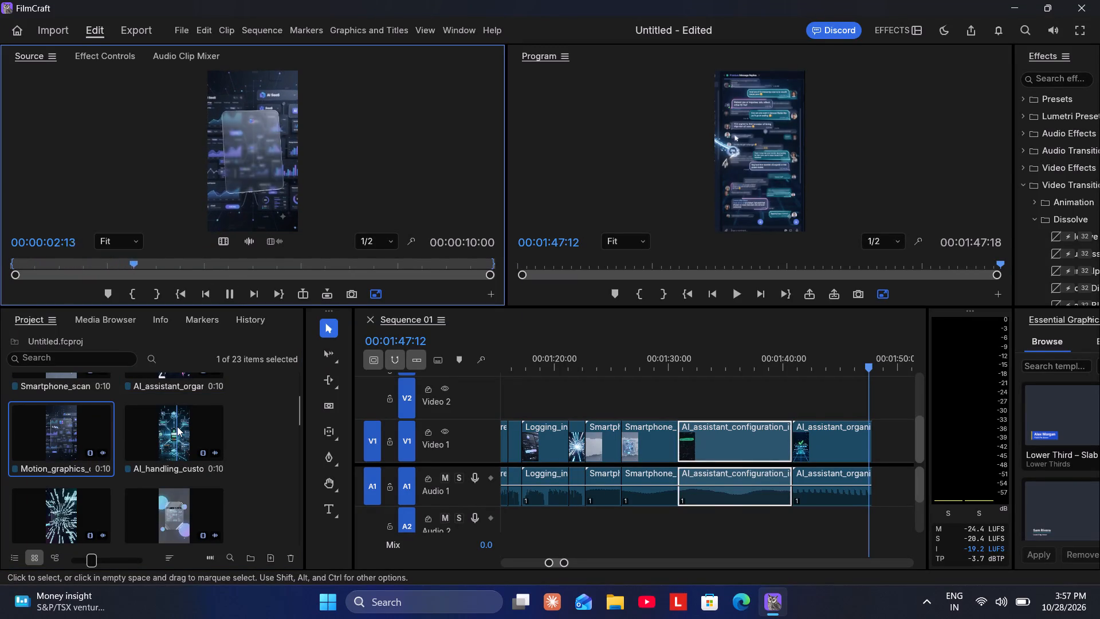
Preview the AI_handling_custo clip and append it on Video 1 directly after the AI_assistant_organizing clip at 00:01:47:18.
{"action": "double_click", "coordinate": [186, 441]}
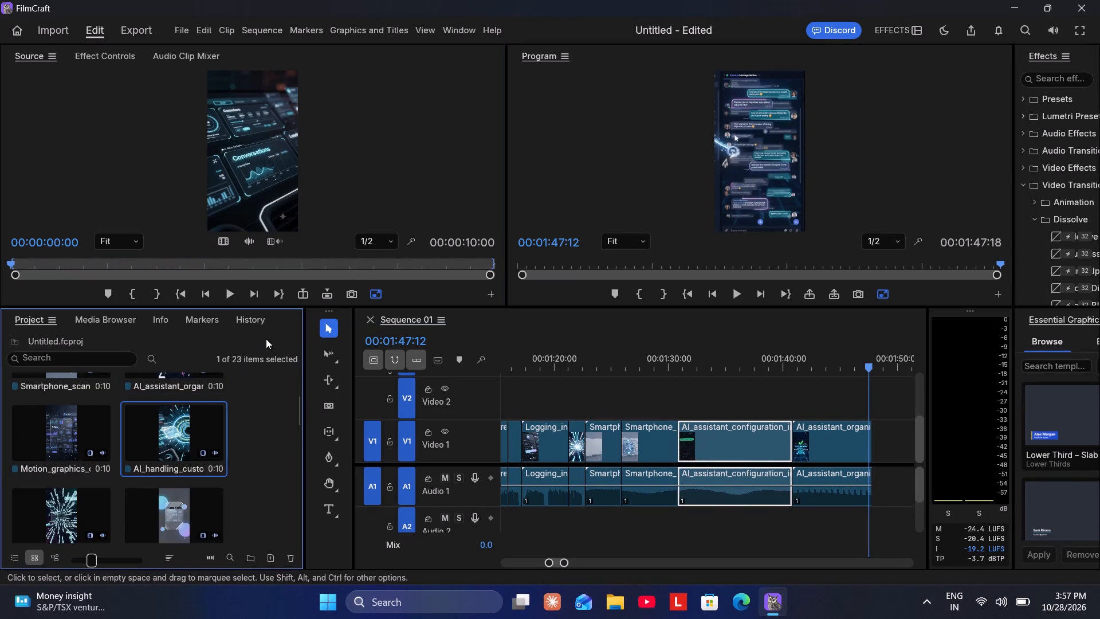
{"action": "left_click", "coordinate": [231, 291]}
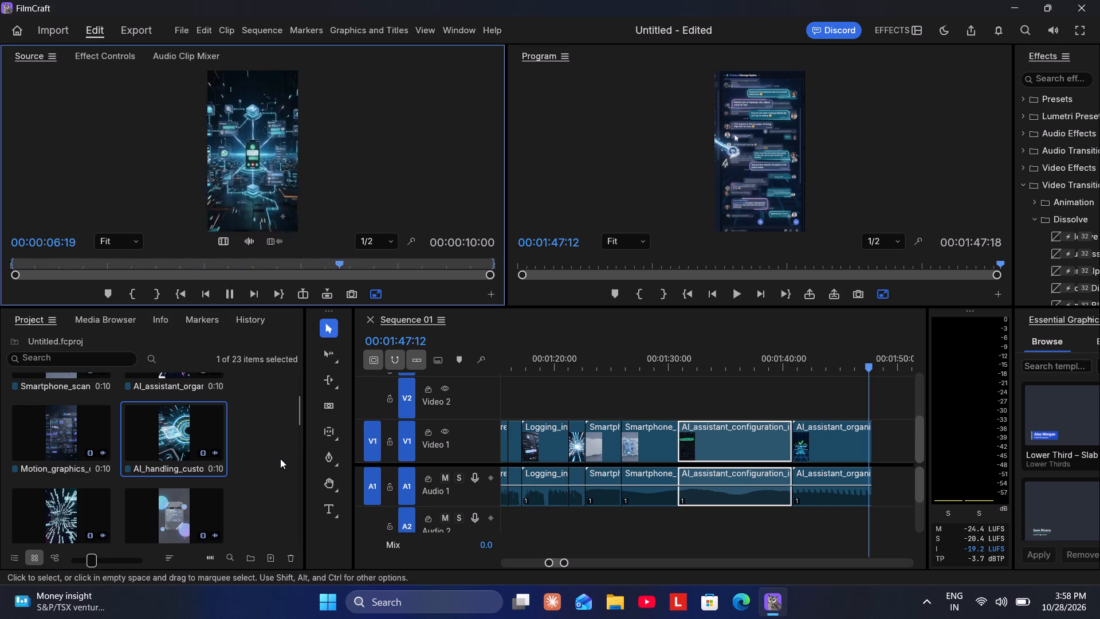
{"action": "scroll", "coordinate": [262, 505], "scroll_direction": "down", "scroll_amount": 1}
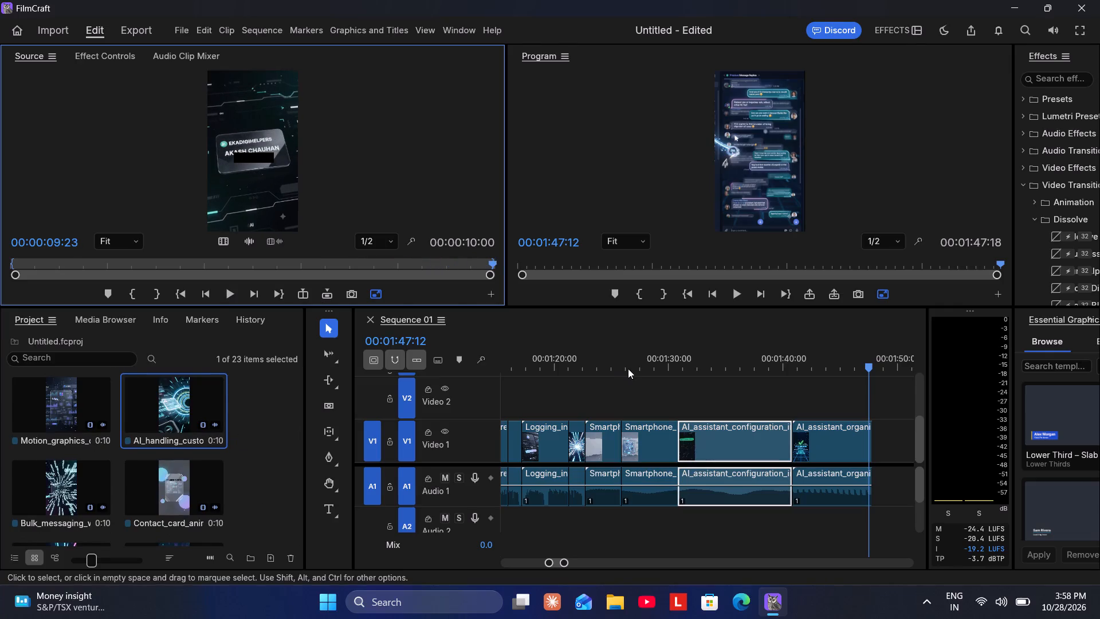
{"action": "left_click", "coordinate": [784, 367]}
{"action": "key", "text": "space"}
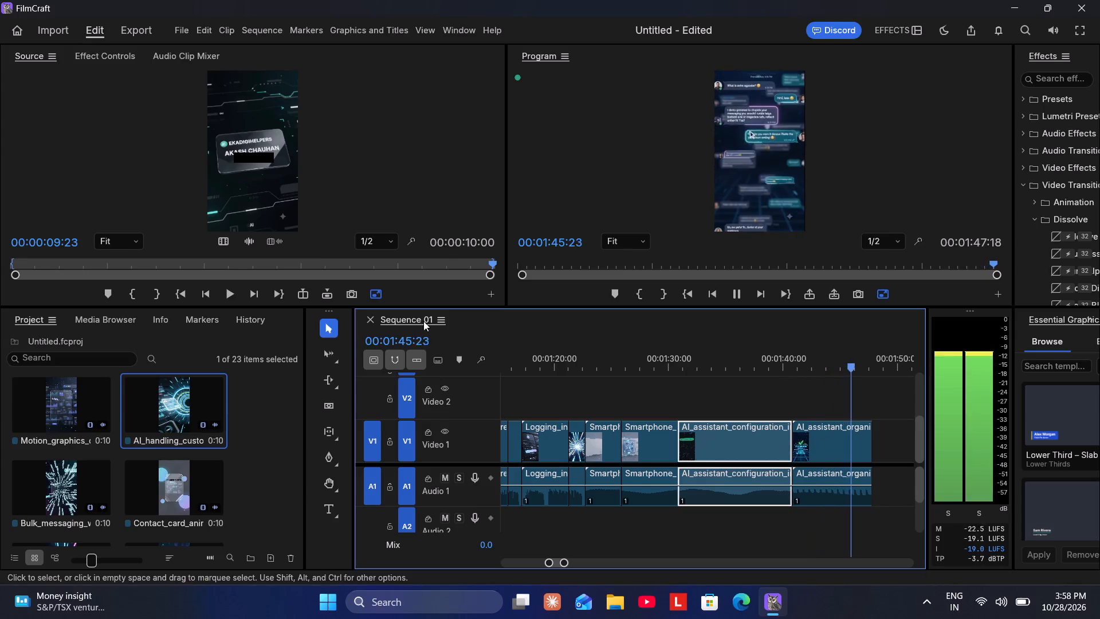
{"action": "left_click_drag", "start_coordinate": [183, 414], "coordinate": [877, 425]}
{"action": "scroll", "coordinate": [462, 465], "scroll_direction": "right", "scroll_amount": 1}
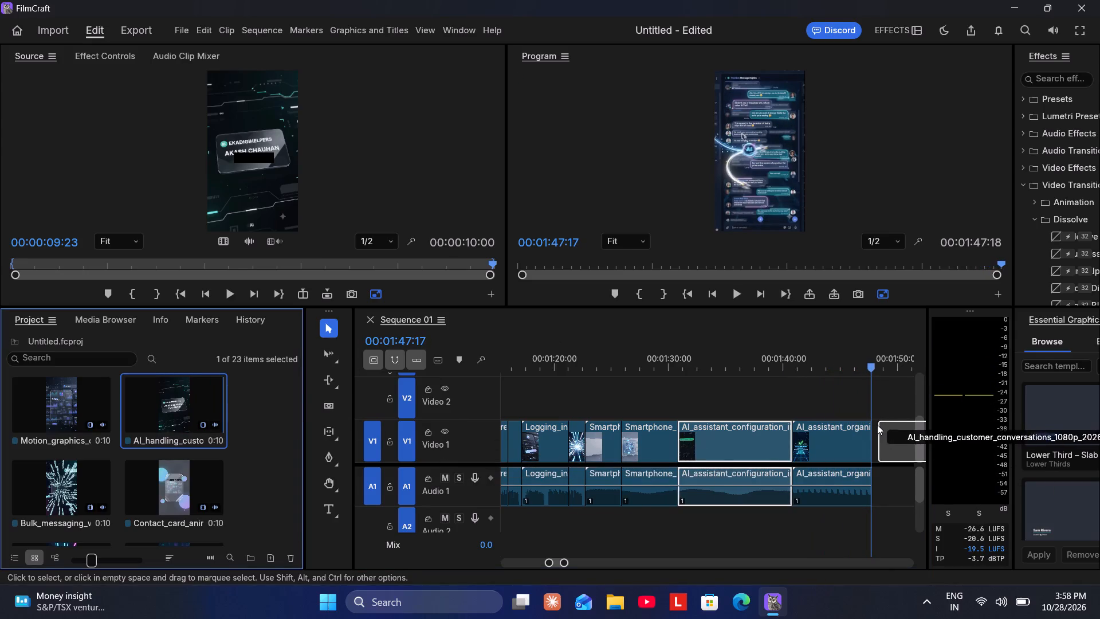
{"action": "left_click_drag", "start_coordinate": [877, 425], "coordinate": [875, 426]}
Play the sequence through the appended AI_handling_customer_conversations clip and stop at 00:01:57:00.
{"action": "key", "text": "space"}
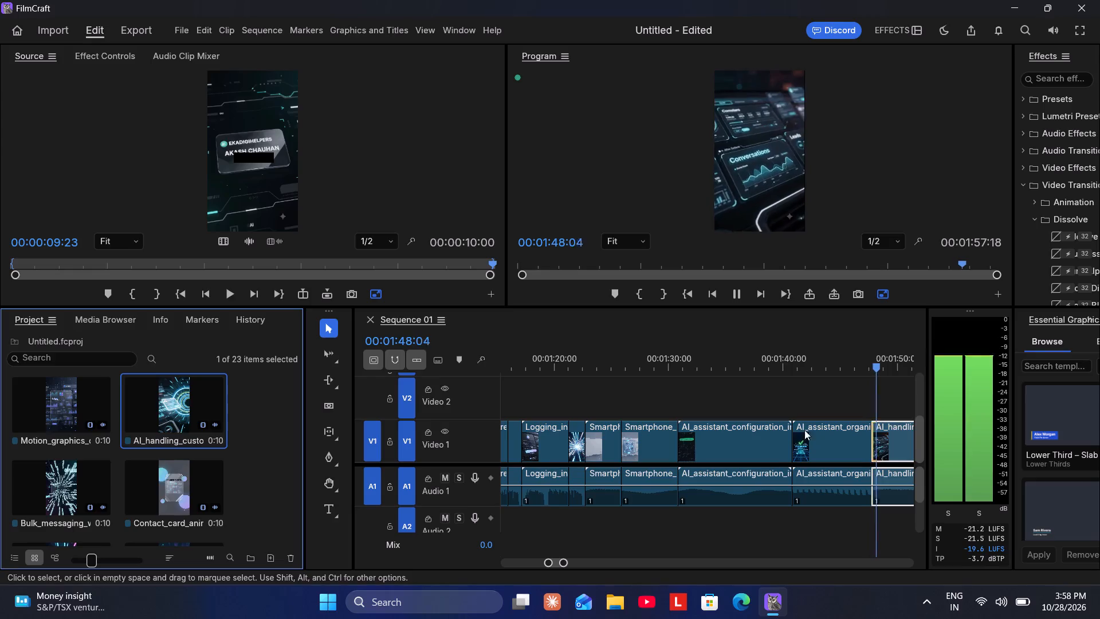
{"action": "scroll", "coordinate": [787, 536], "scroll_direction": "left", "scroll_amount": 3}
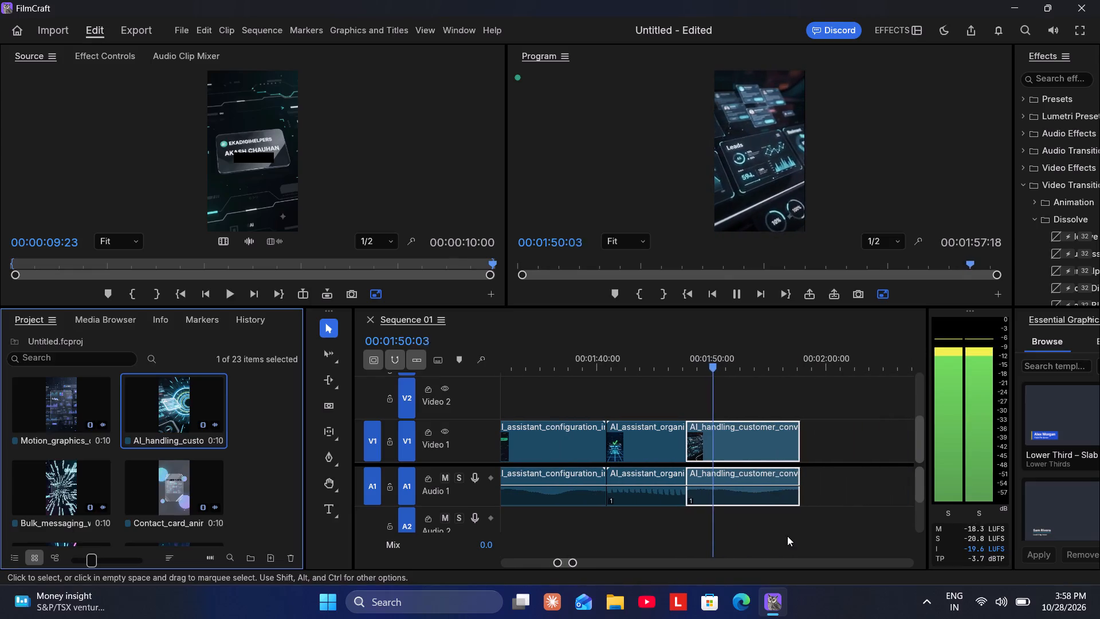
{"action": "scroll", "coordinate": [270, 463], "scroll_direction": "down", "scroll_amount": 1}
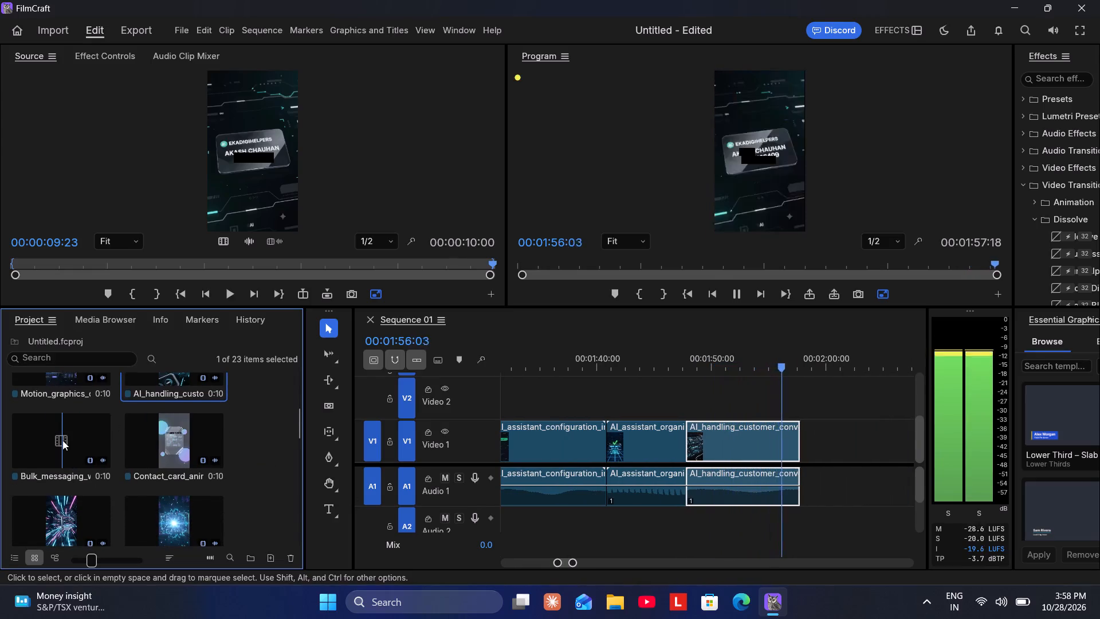
{"action": "key", "text": "space"}
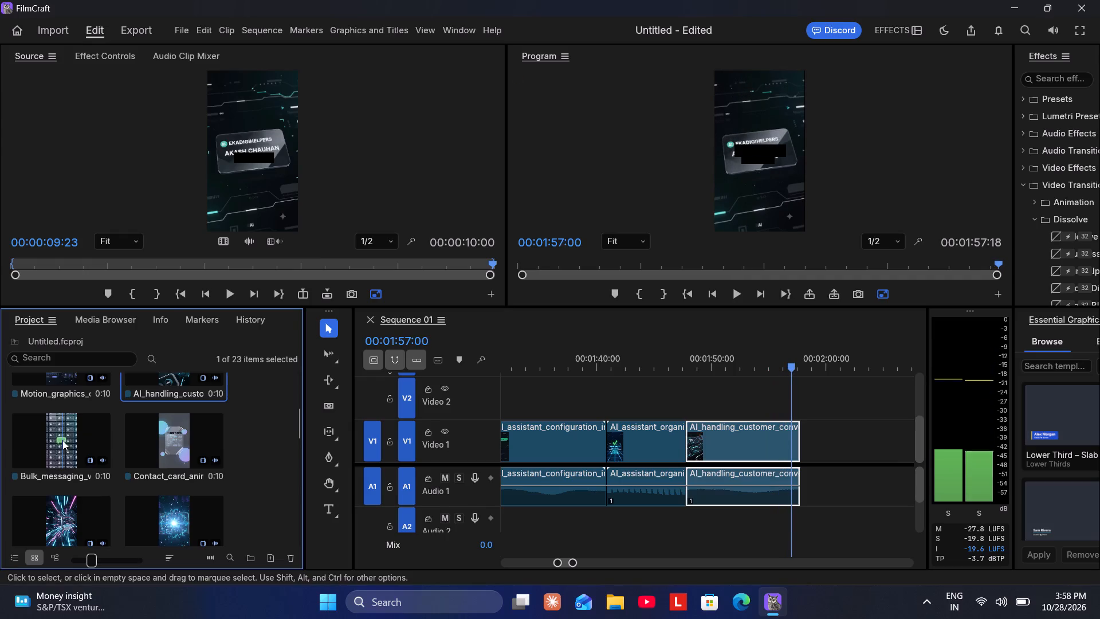
Preview the Bulk_messaging_with_Excel_files clip and append it on Video 1 directly after the AI_handling_customer_conversations clip at 00:01:57:18.
{"action": "double_click", "coordinate": [230, 287]}
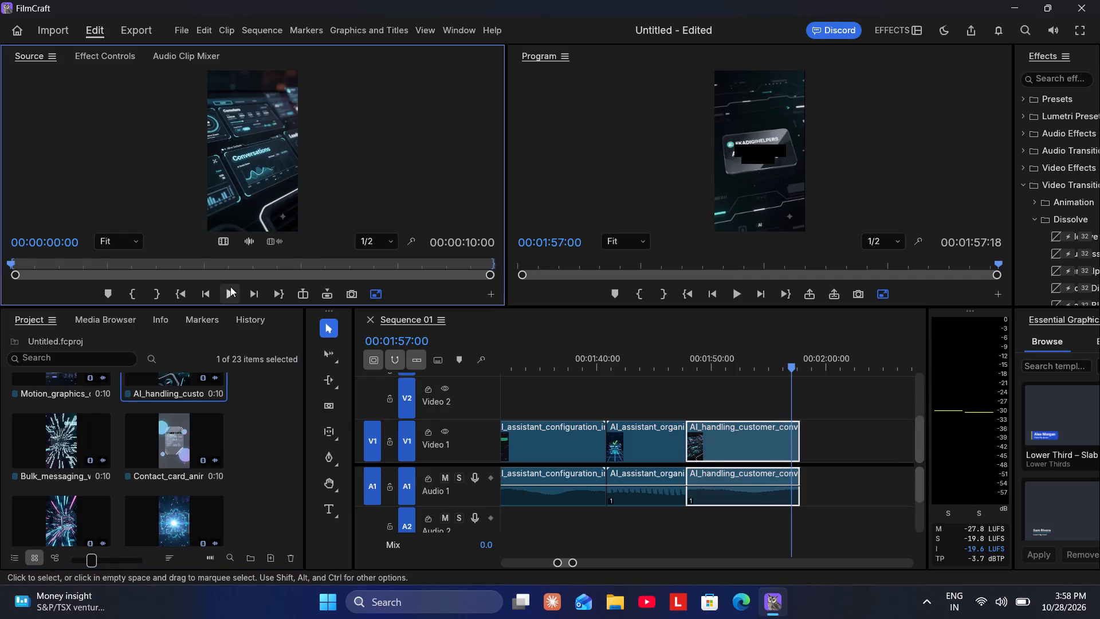
{"action": "double_click", "coordinate": [50, 437]}
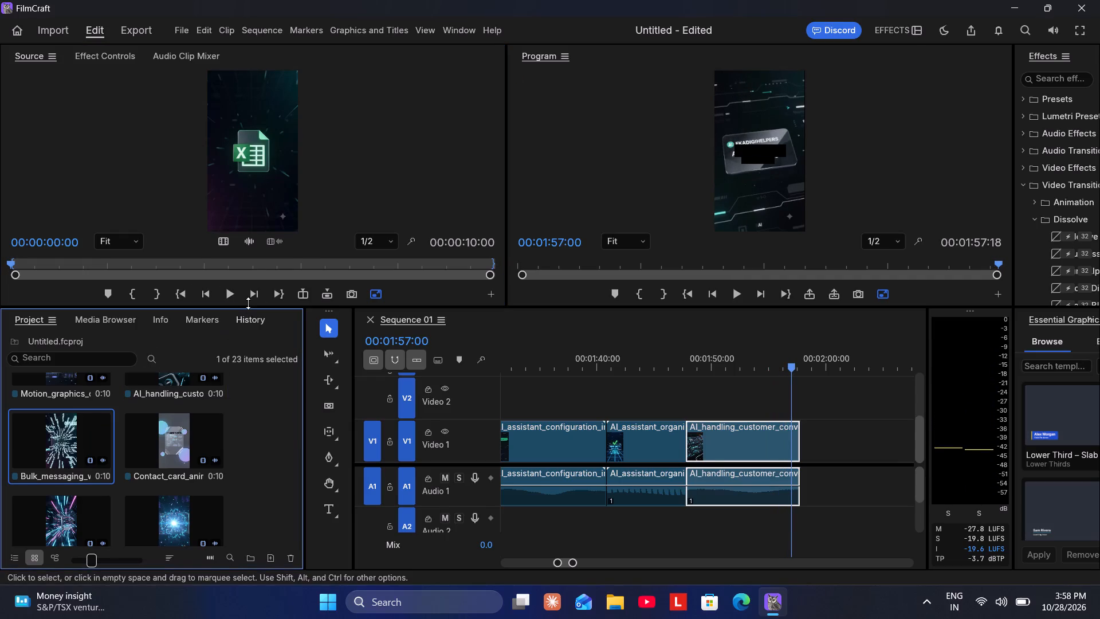
{"action": "left_click", "coordinate": [234, 295]}
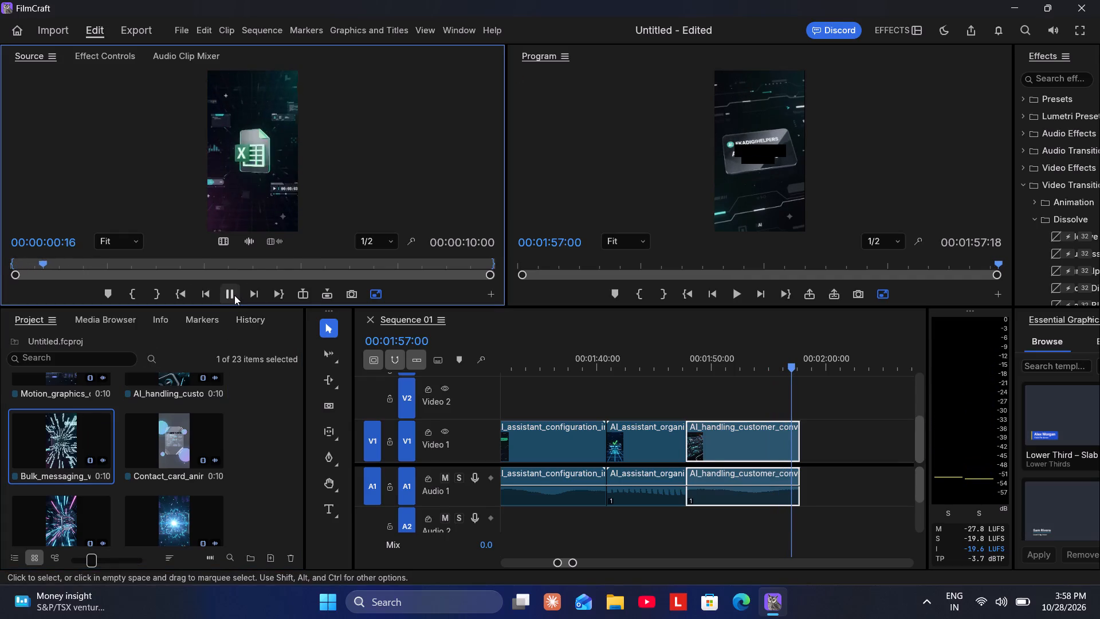
{"action": "left_click_drag", "start_coordinate": [58, 456], "coordinate": [804, 447]}
{"action": "scroll", "coordinate": [651, 401], "scroll_direction": "right", "scroll_amount": 1}
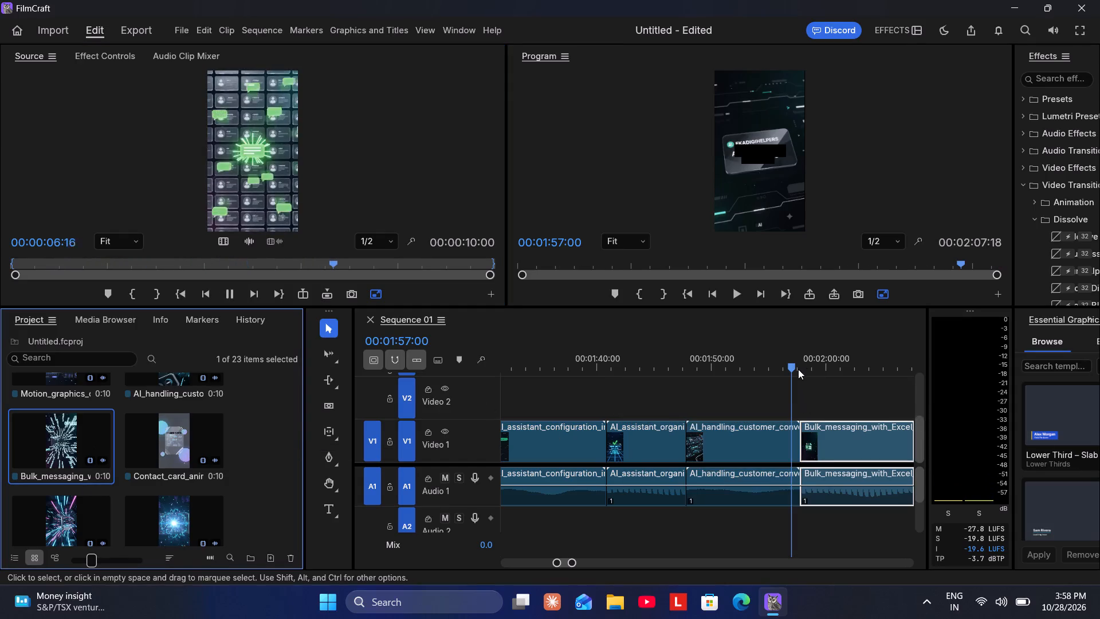
Play through the appended Bulk_messaging_with_Excel_files clip to find the cut point and split it at 00:02:01:15.
{"action": "double_click", "coordinate": [798, 369]}
{"action": "key", "text": "space"}
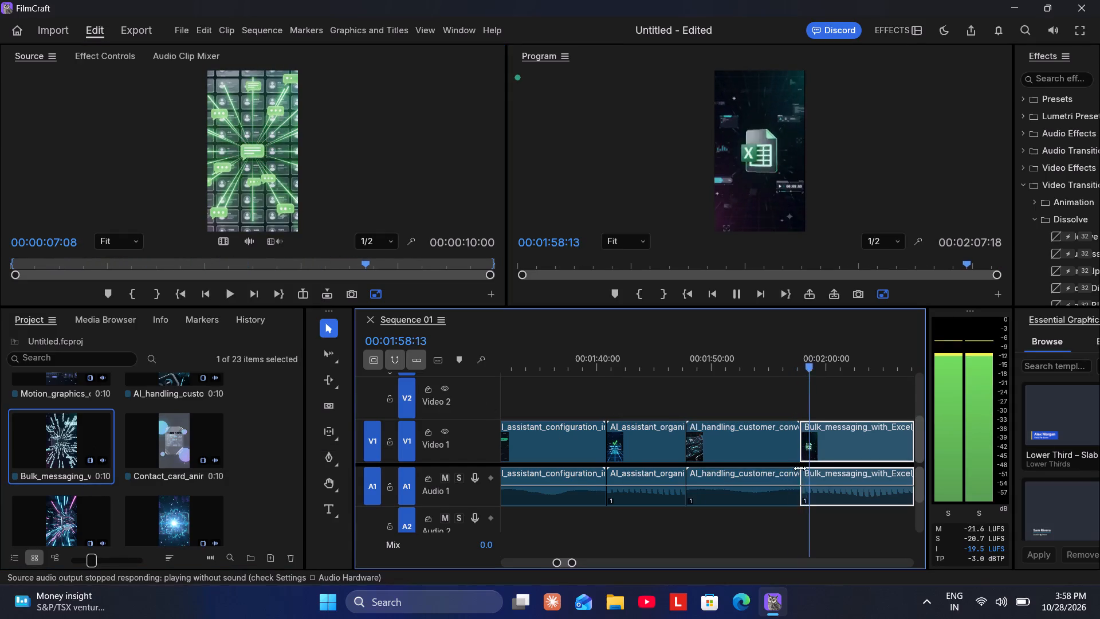
{"action": "scroll", "coordinate": [800, 468], "scroll_direction": "left", "scroll_amount": 1}
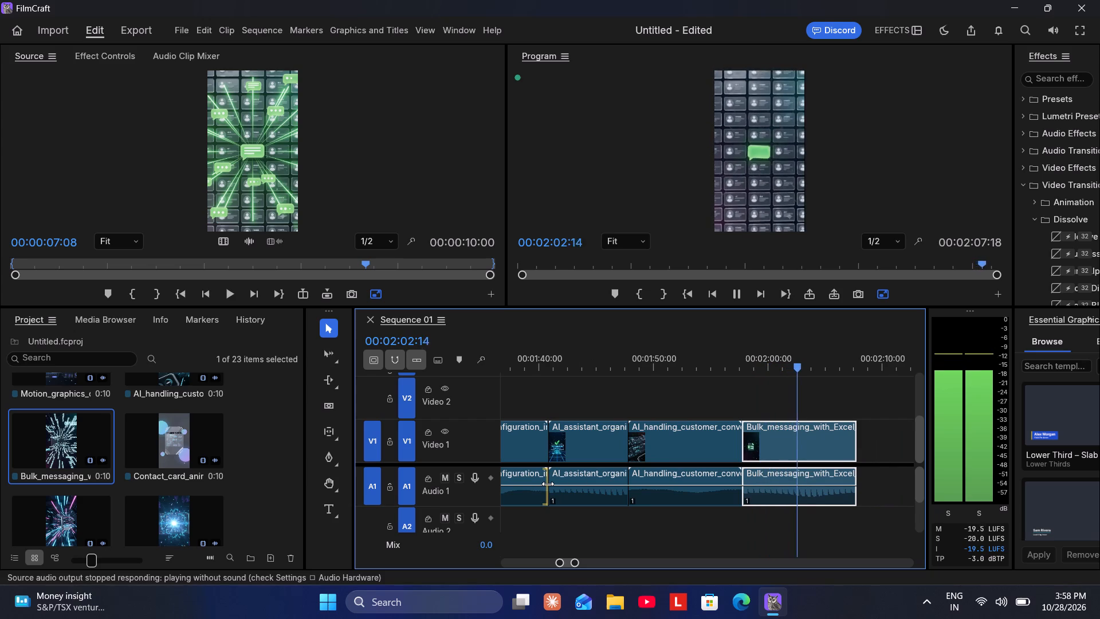
{"action": "double_click", "coordinate": [779, 367]}
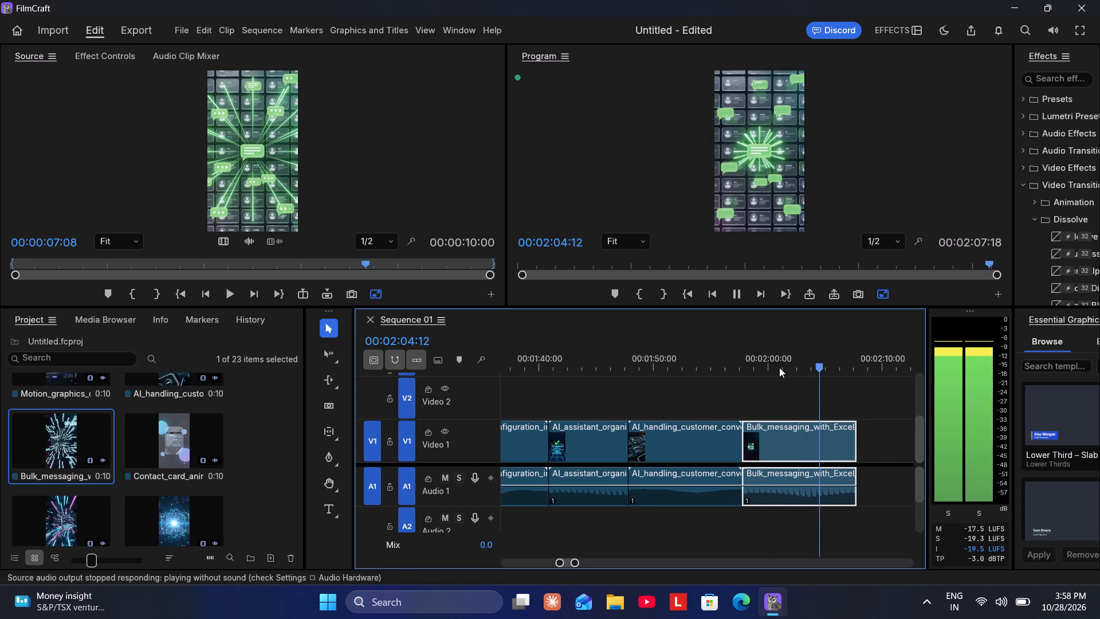
{"action": "key", "text": "space"}
{"action": "key", "text": "space"}
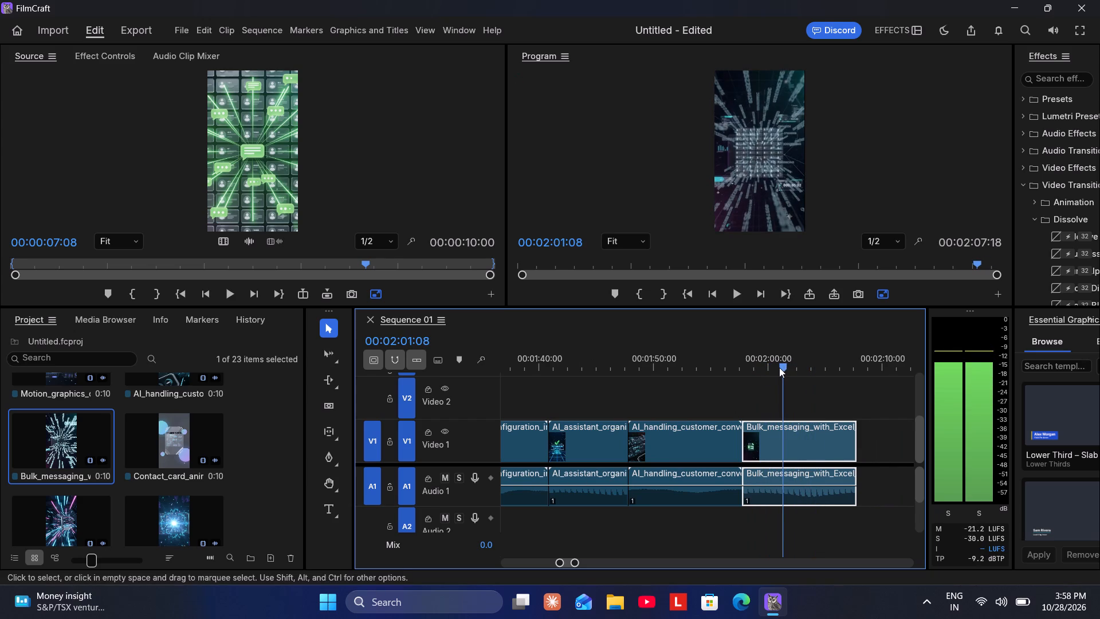
{"action": "type", "text": "==="}
{"action": "key", "text": "space"}
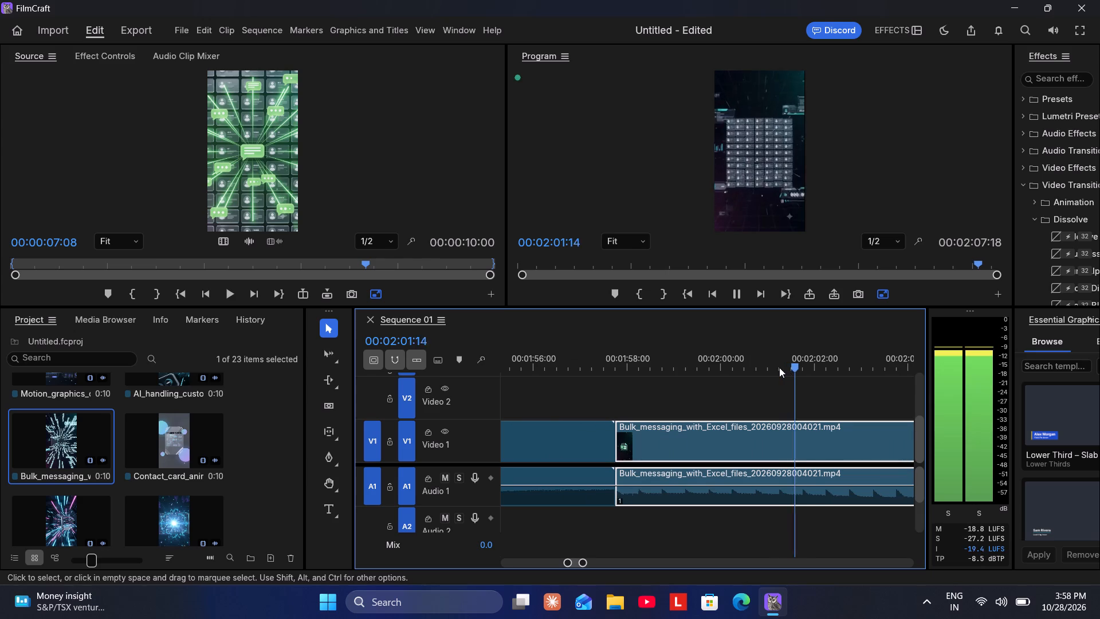
{"action": "key", "text": "space"}
{"action": "double_click", "coordinate": [783, 366]}
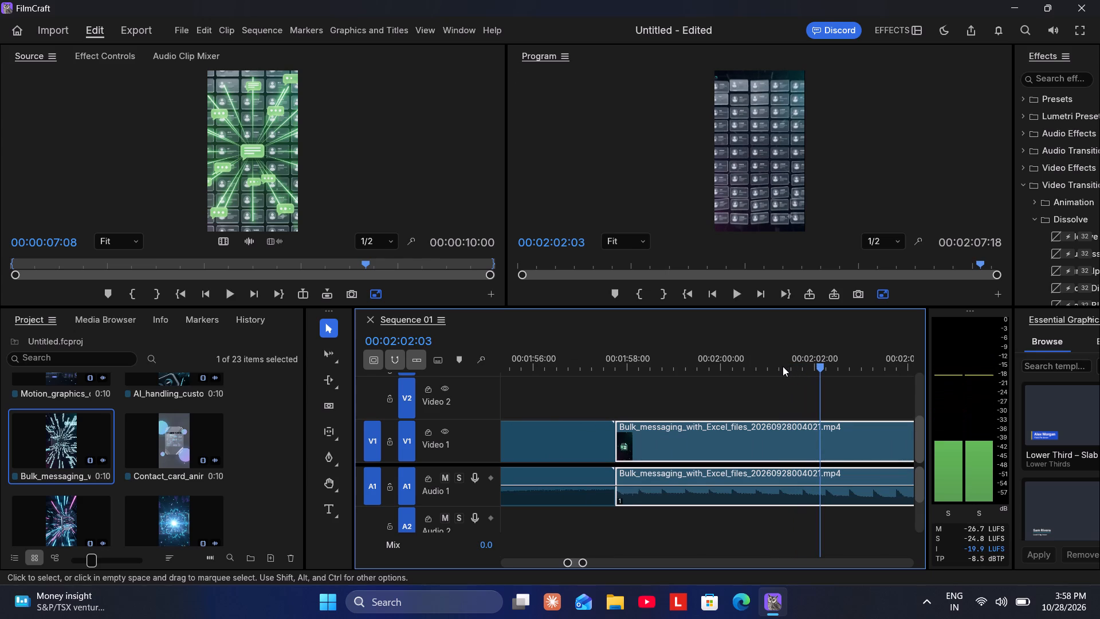
{"action": "key", "text": "space"}
{"action": "key", "text": "space"}
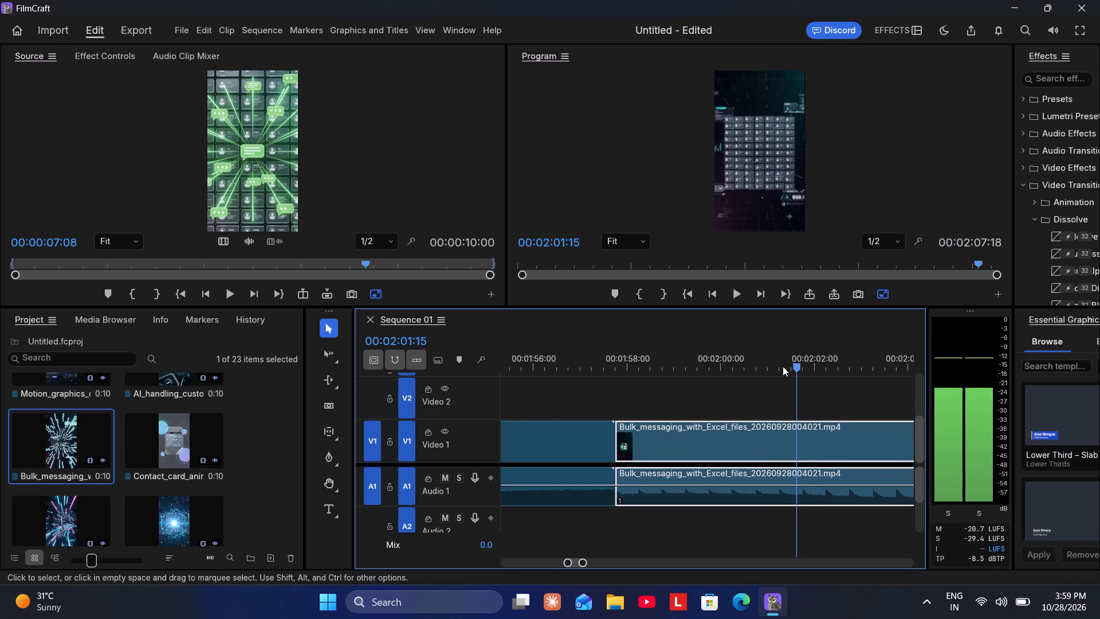
{"action": "key", "text": "ctrl+k"}
Trim the start of the second Bulk_messaging_with_Excel_files piece to 00:02:01:22 and close the gap before it.
{"action": "key", "text": "space"}
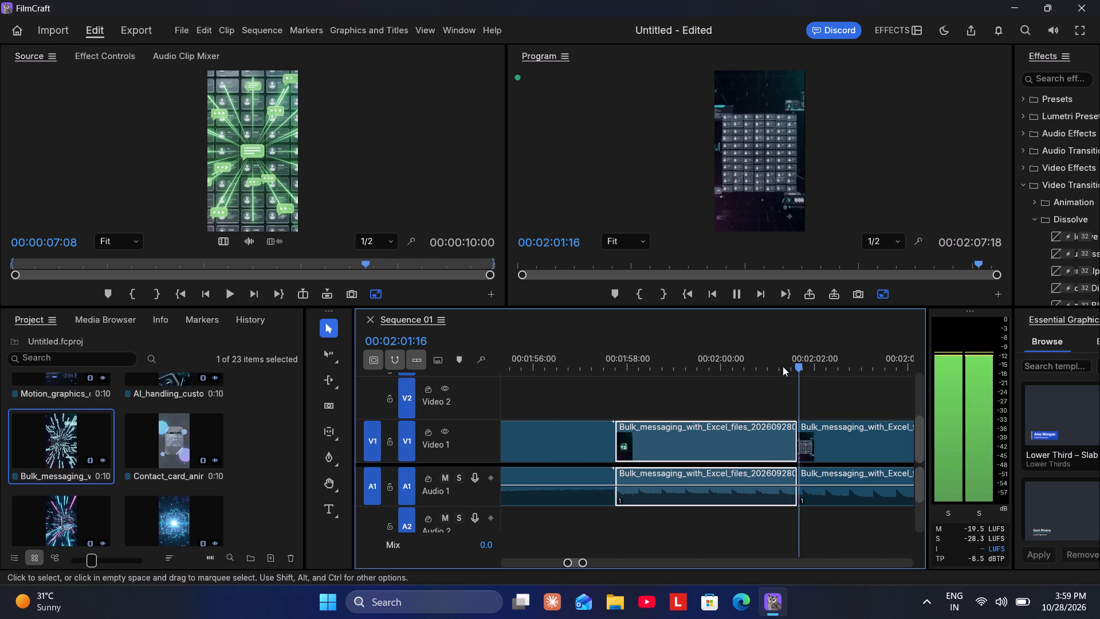
{"action": "key", "text": "space"}
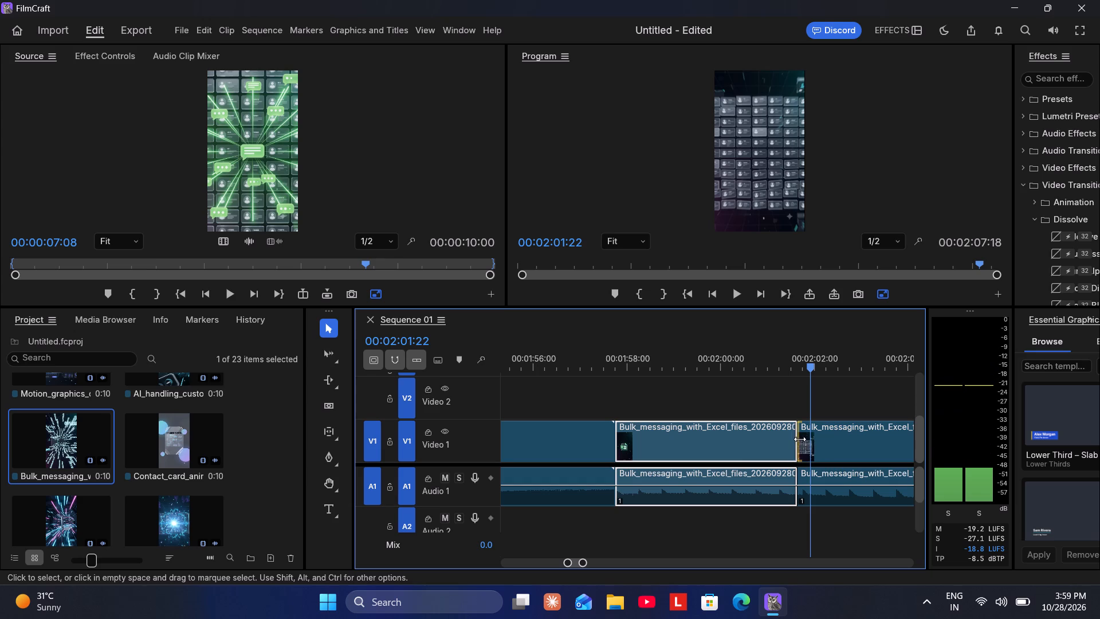
{"action": "left_click_drag", "start_coordinate": [799, 438], "coordinate": [811, 441]}
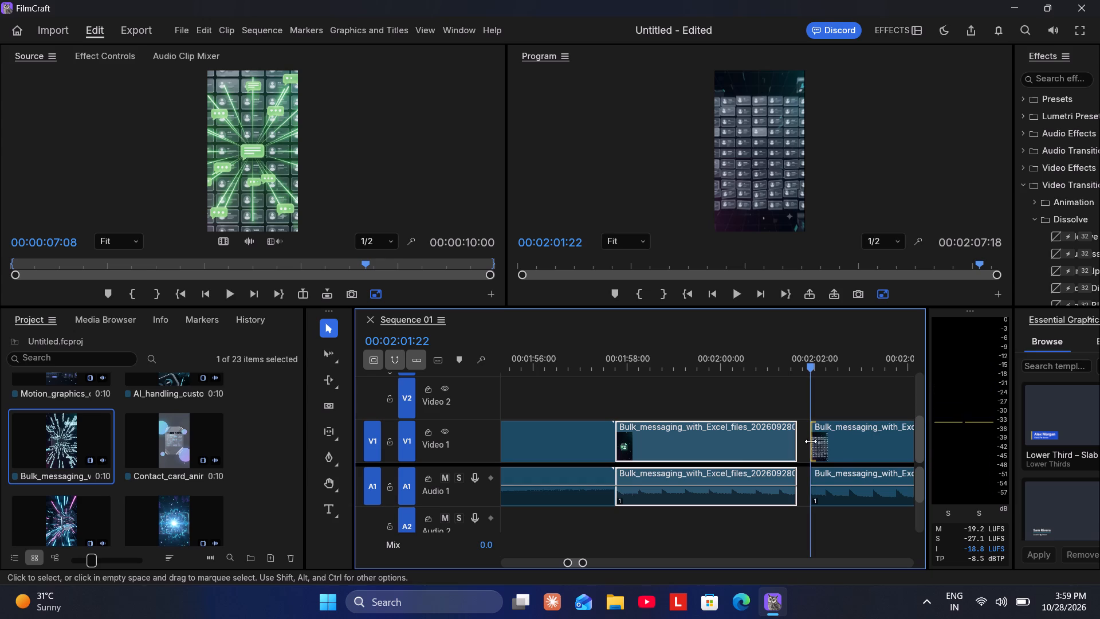
{"action": "left_click_drag", "start_coordinate": [840, 441], "coordinate": [828, 441]}
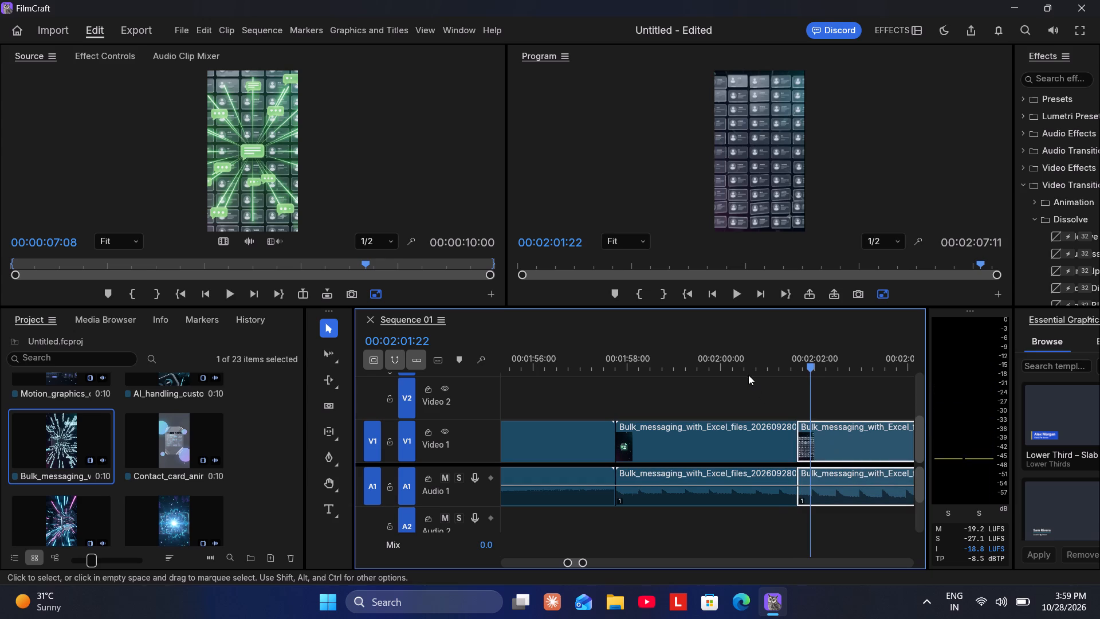
Play across the join, split the second Bulk_messaging_with_Excel_files piece at 00:02:06:09 and delete the remainder after the cut.
{"action": "double_click", "coordinate": [744, 368]}
{"action": "key", "text": "space"}
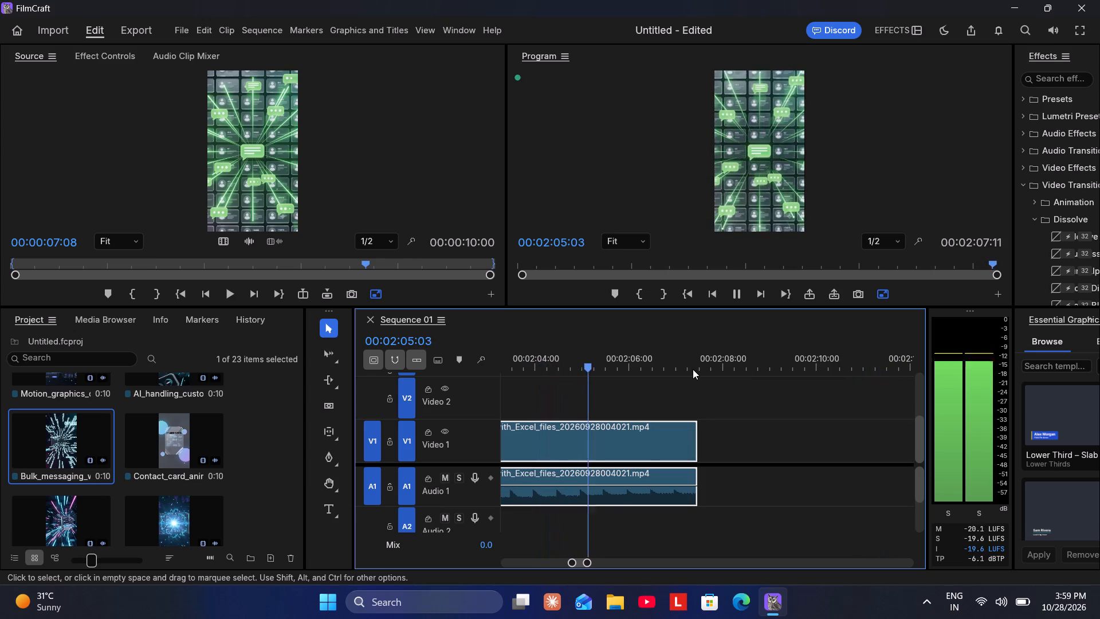
{"action": "key", "text": "space"}
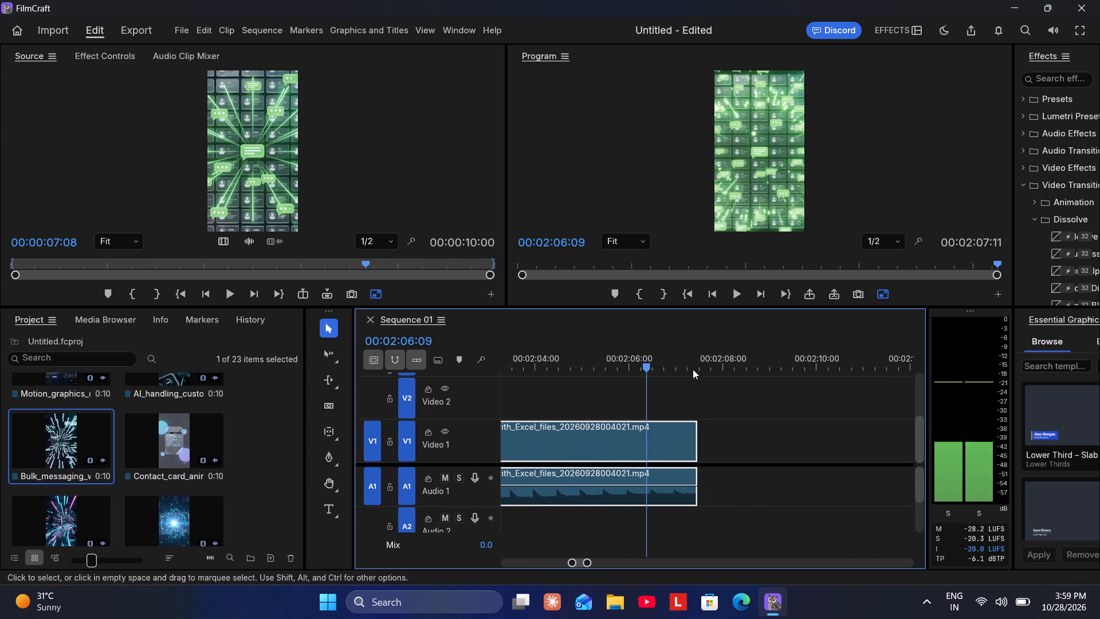
{"action": "key", "text": "ctrl+k"}
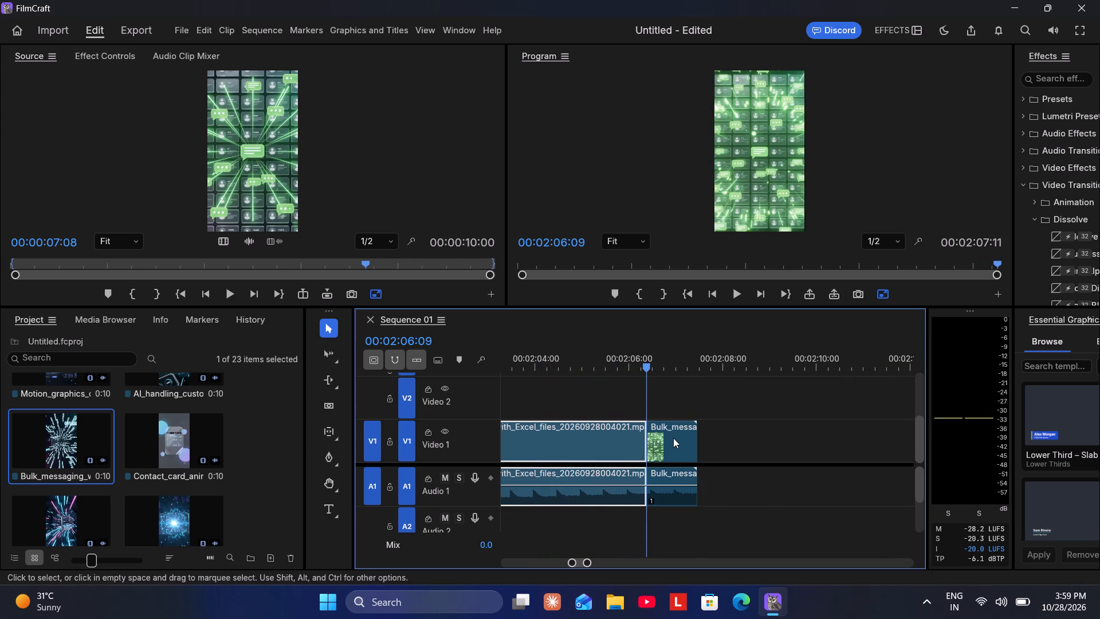
{"action": "left_click", "coordinate": [673, 438]}
{"action": "key", "text": "Delete"}
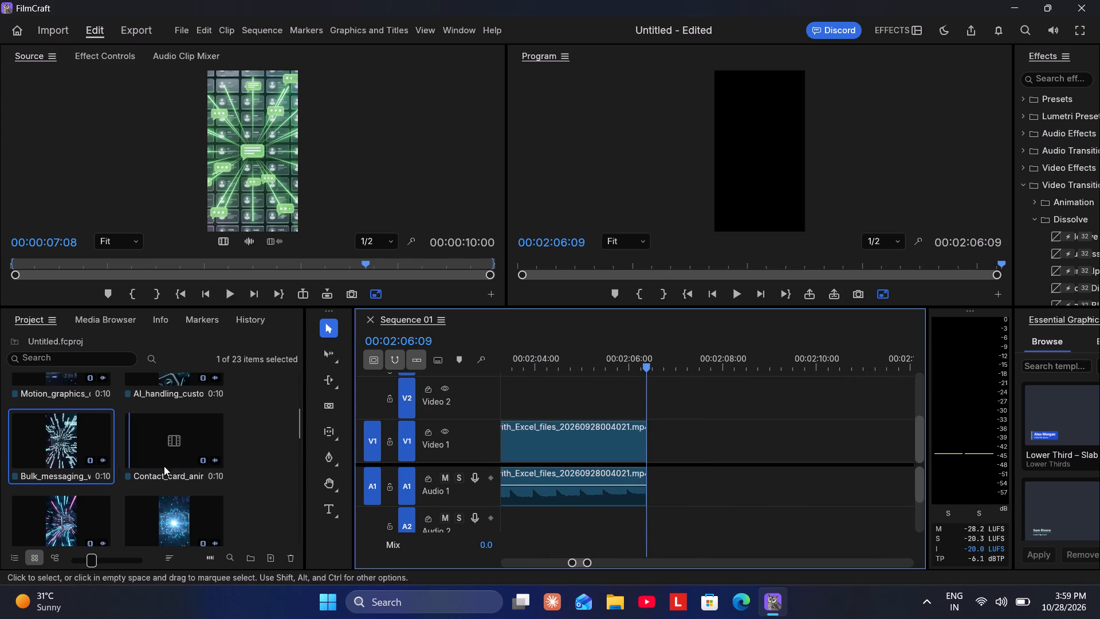
Preview the Contact_card, AI_handling_customer_conversations, Motion_graphics, WhatsApp notification and Dashboard_setup clips to look for the next shot.
{"action": "double_click", "coordinate": [174, 458]}
{"action": "left_click", "coordinate": [223, 296]}
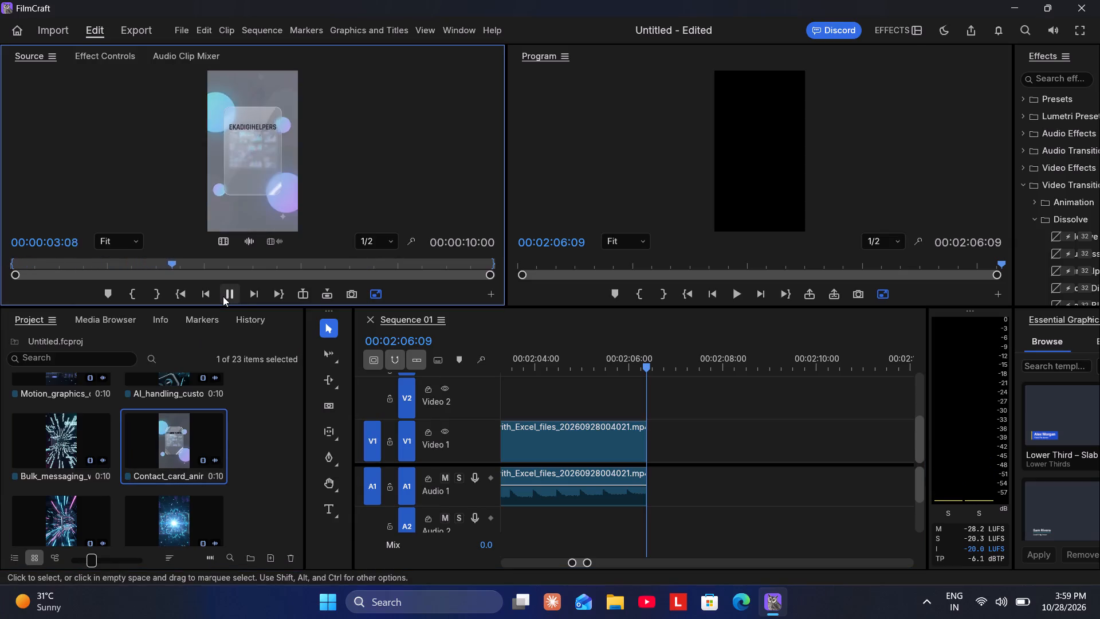
{"action": "scroll", "coordinate": [186, 411], "scroll_direction": "up", "scroll_amount": 1}
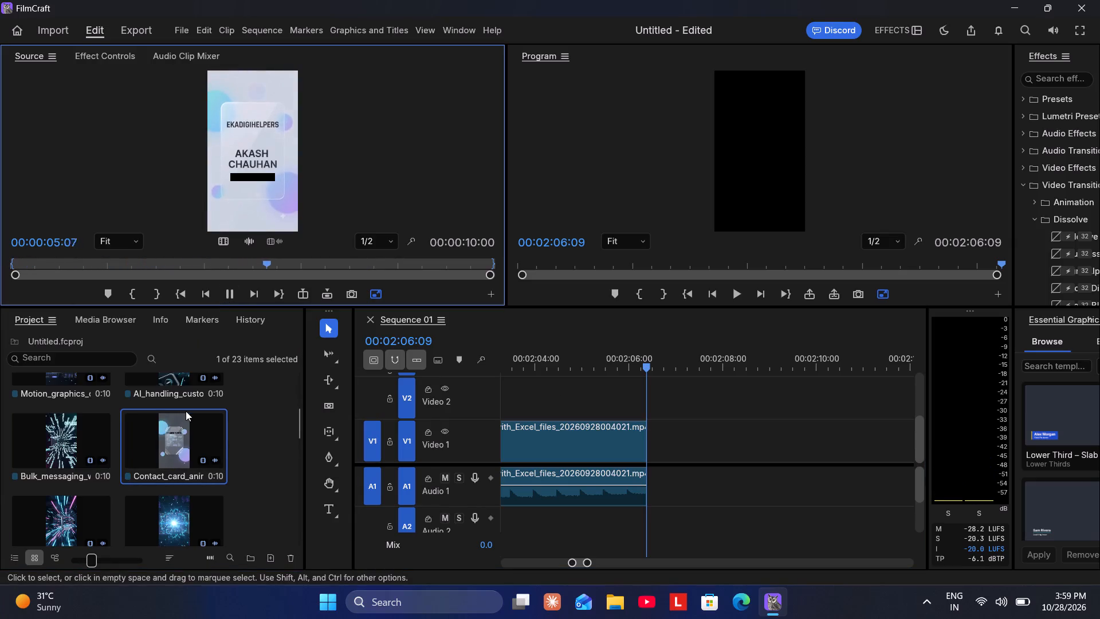
{"action": "scroll", "coordinate": [186, 411], "scroll_direction": "up", "scroll_amount": 1}
{"action": "double_click", "coordinate": [178, 432]}
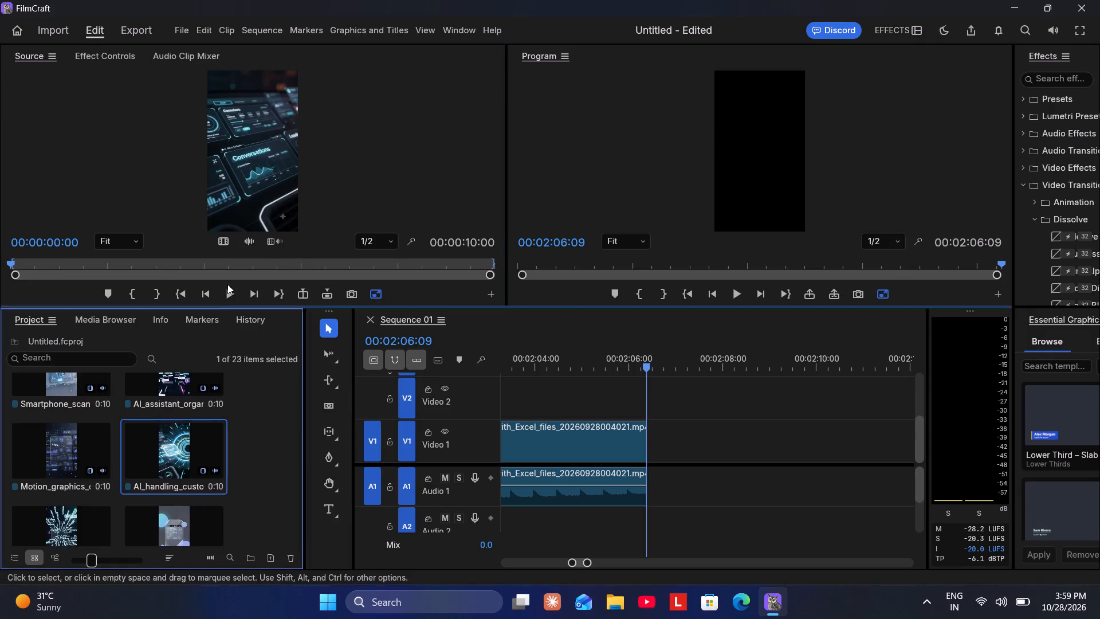
{"action": "left_click", "coordinate": [231, 288]}
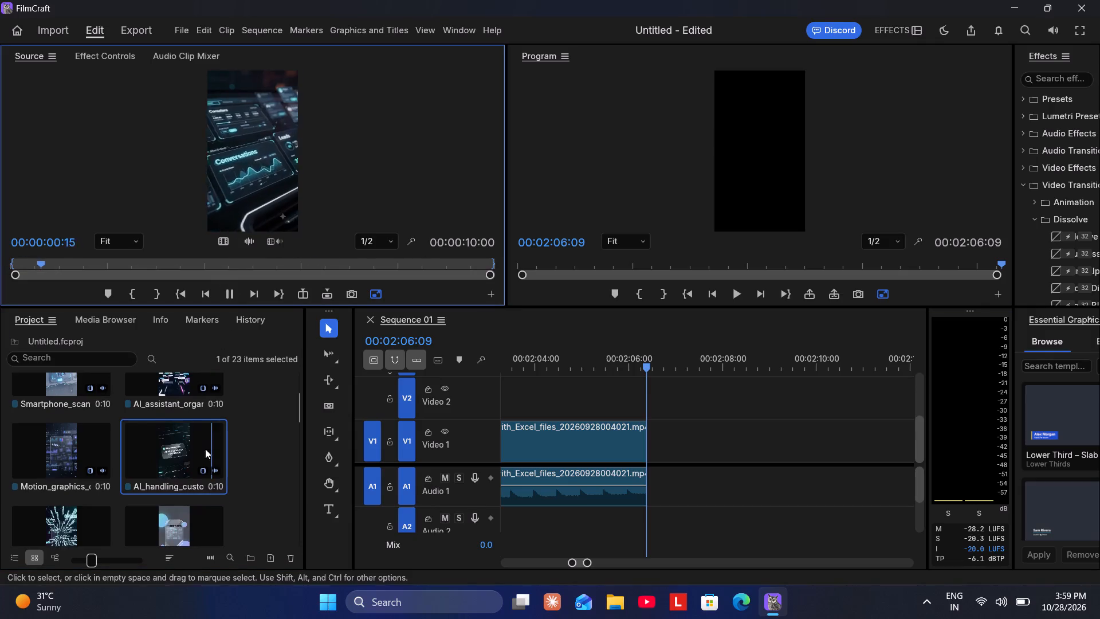
{"action": "scroll", "coordinate": [235, 475], "scroll_direction": "down", "scroll_amount": 1}
{"action": "double_click", "coordinate": [80, 448]}
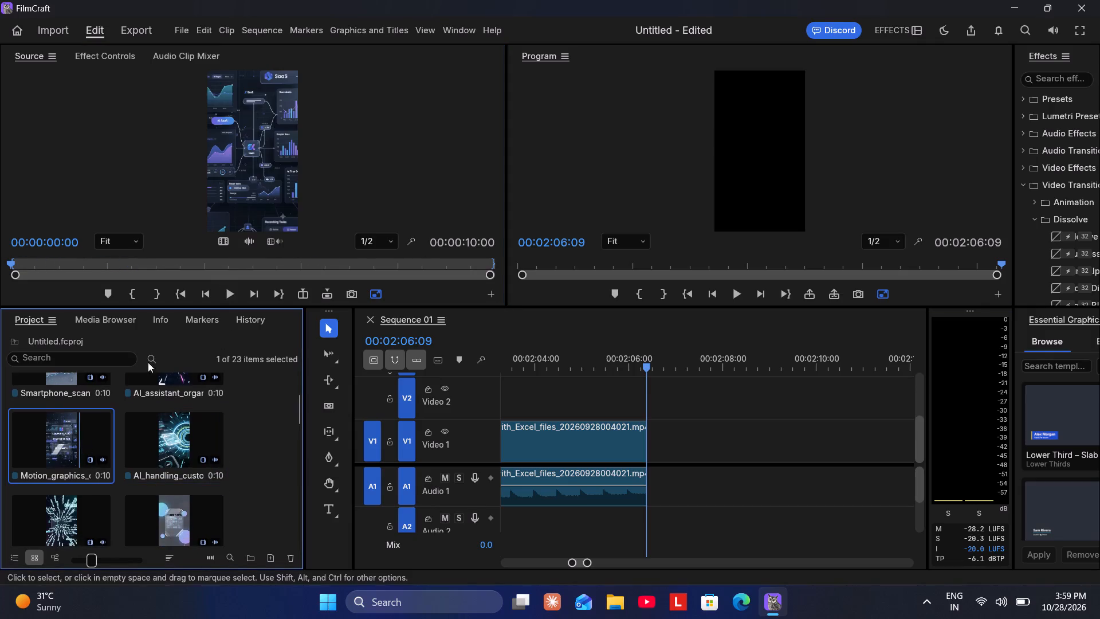
{"action": "left_click", "coordinate": [235, 296]}
{"action": "scroll", "coordinate": [186, 453], "scroll_direction": "up", "scroll_amount": 1}
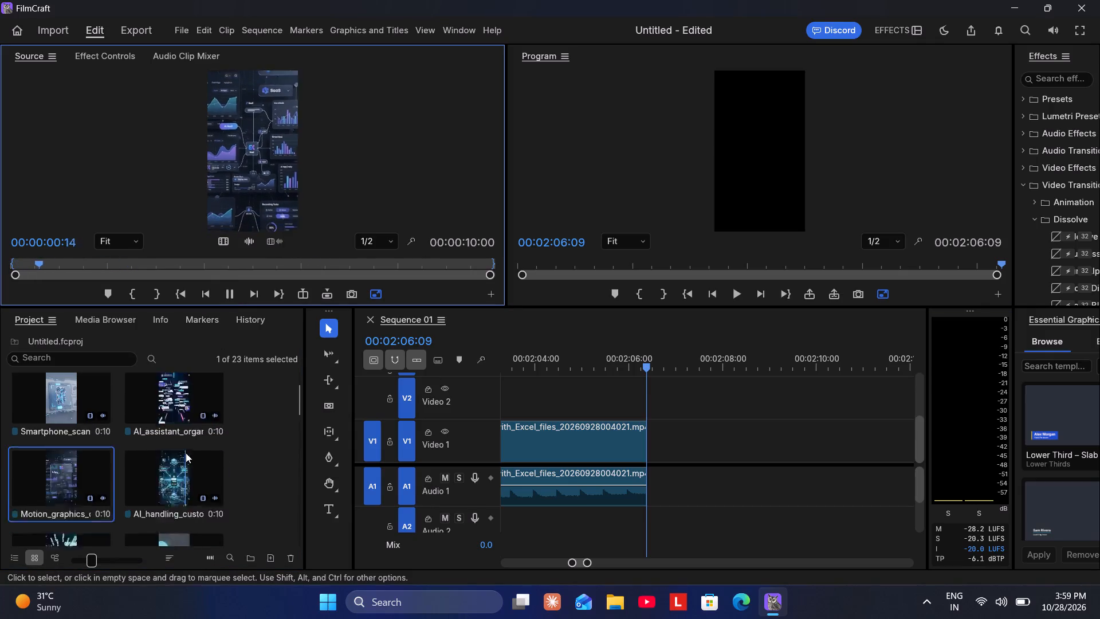
{"action": "scroll", "coordinate": [186, 453], "scroll_direction": "up", "scroll_amount": 1}
{"action": "scroll", "coordinate": [176, 472], "scroll_direction": "down", "scroll_amount": 2}
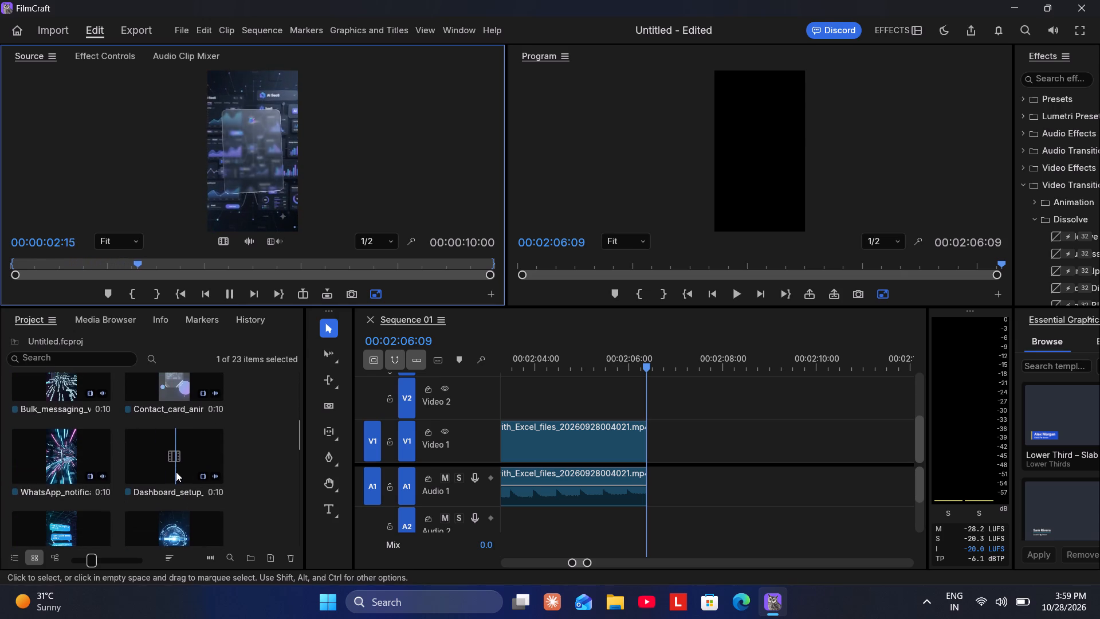
{"action": "double_click", "coordinate": [57, 435]}
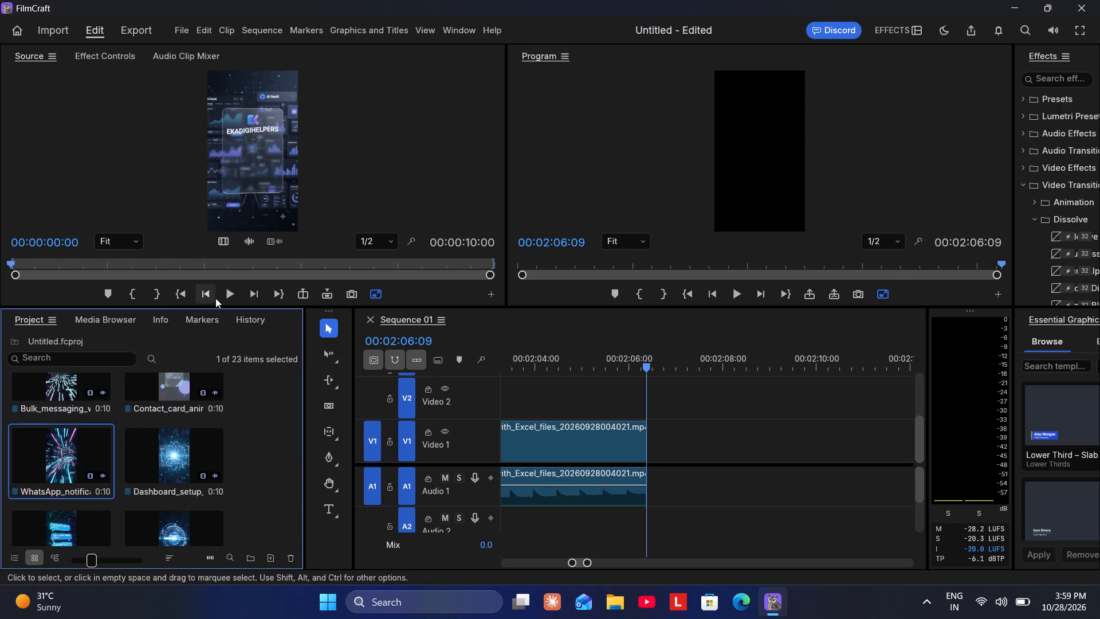
{"action": "left_click", "coordinate": [222, 295]}
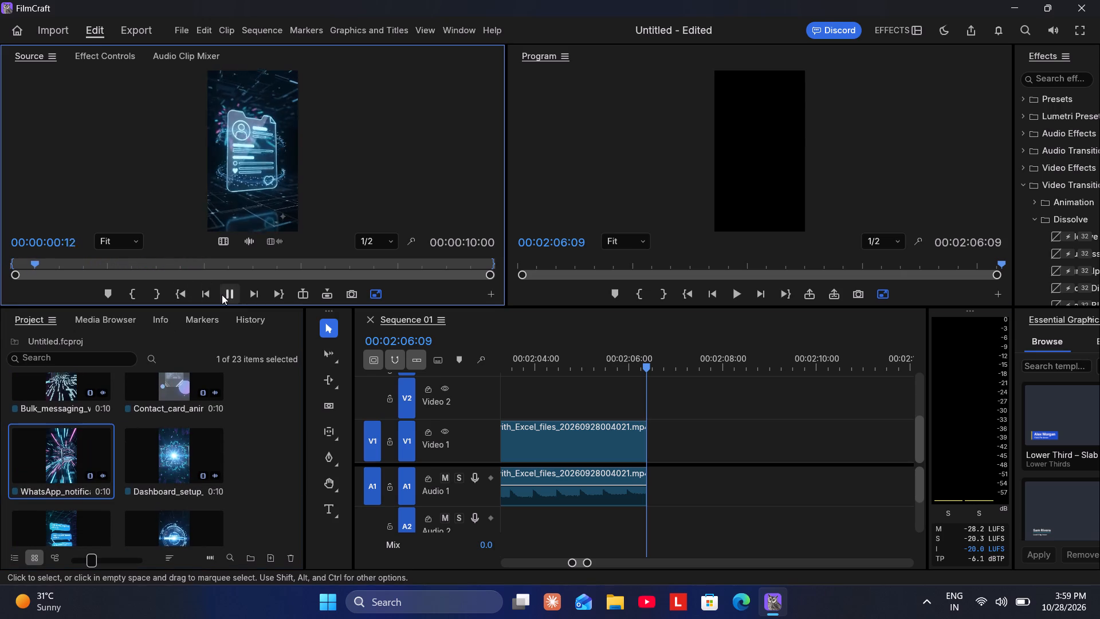
{"action": "scroll", "coordinate": [163, 455], "scroll_direction": "down", "scroll_amount": 1}
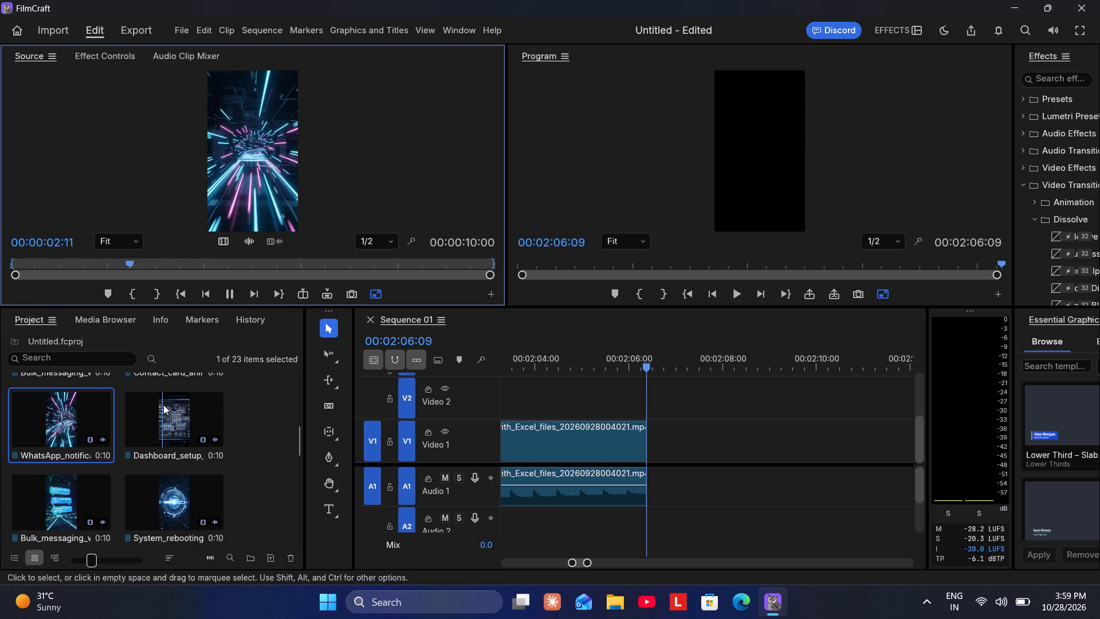
{"action": "double_click", "coordinate": [163, 405]}
{"action": "left_click", "coordinate": [229, 298]}
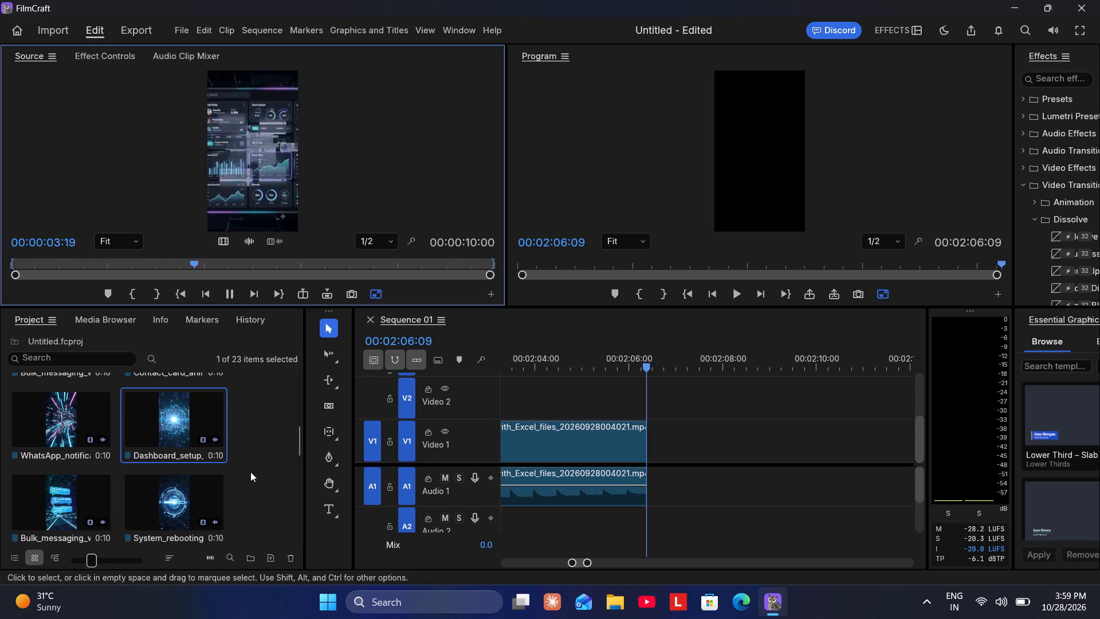
Preview the Bulk_messaging_with_controlled clip and append it on Video 1 directly after the Bulk_messaging_with_Excel_files clip at 00:02:06:09.
{"action": "scroll", "coordinate": [250, 472], "scroll_direction": "down", "scroll_amount": 1}
{"action": "double_click", "coordinate": [71, 389]}
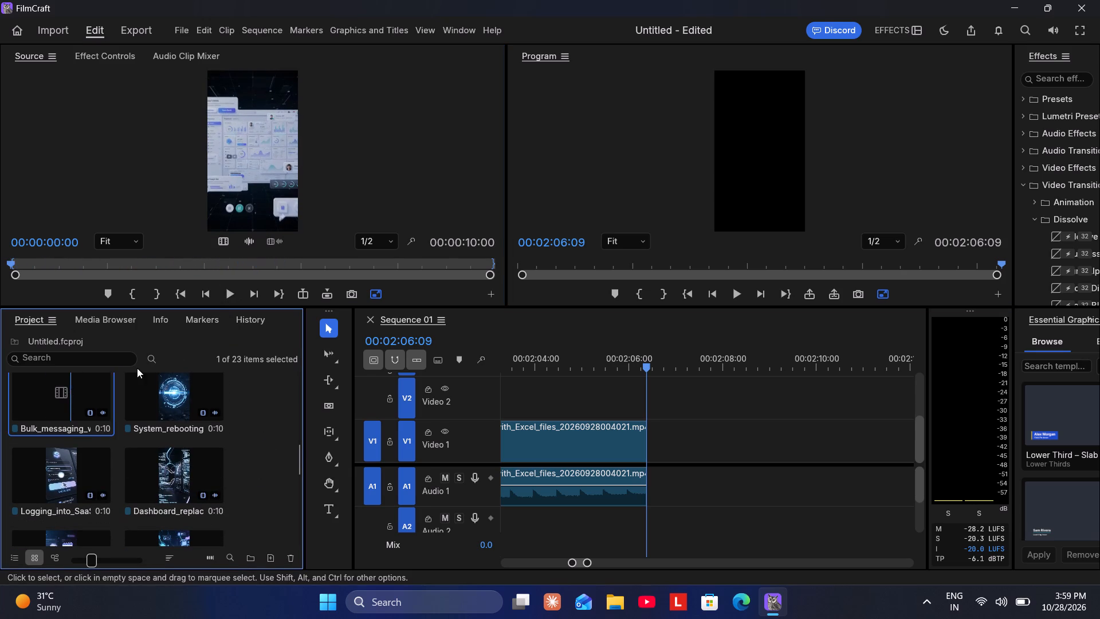
{"action": "left_click", "coordinate": [227, 292]}
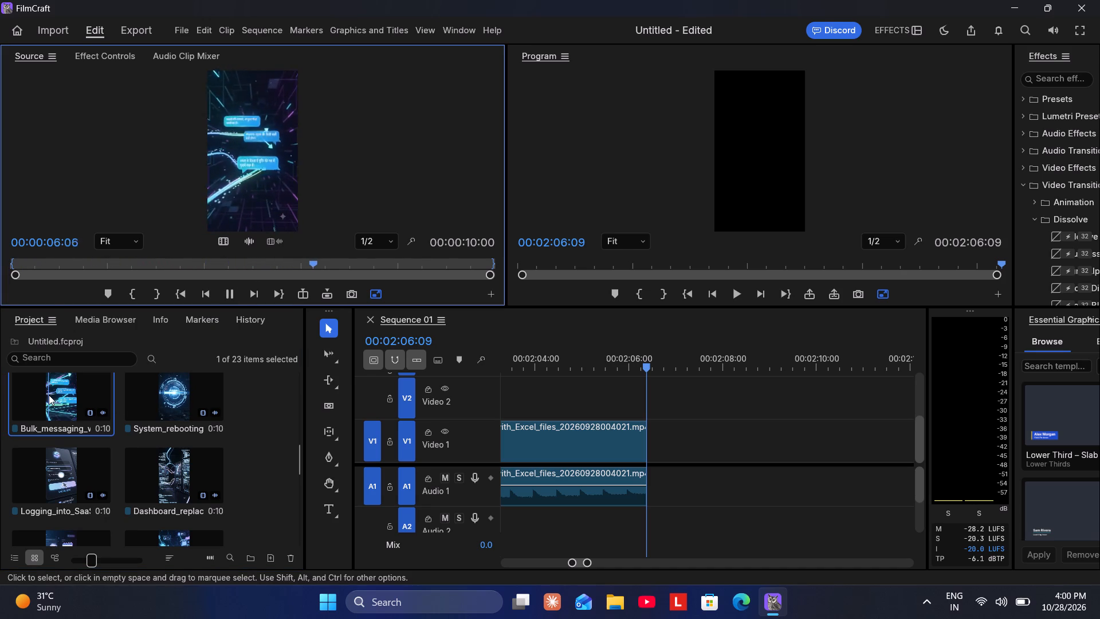
{"action": "left_click_drag", "start_coordinate": [49, 395], "coordinate": [650, 434]}
Play through the Bulk_messaging_with_controlled clip, split it at 00:02:15:13 and delete its tail after the cut.
{"action": "key", "text": "space"}
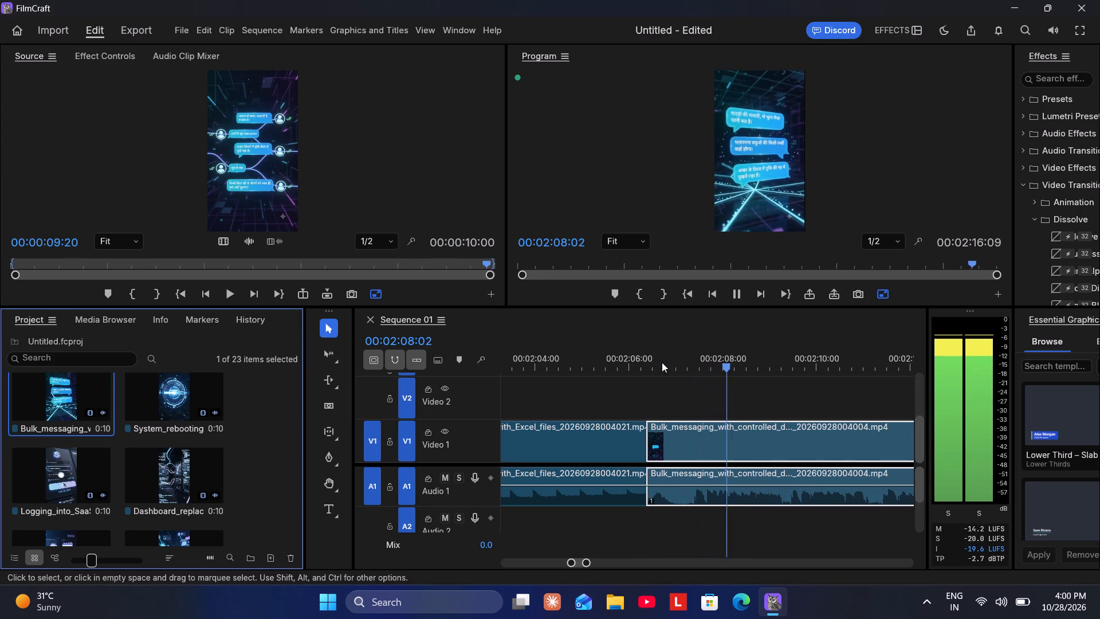
{"action": "key", "text": "space"}
{"action": "double_click", "coordinate": [568, 365]}
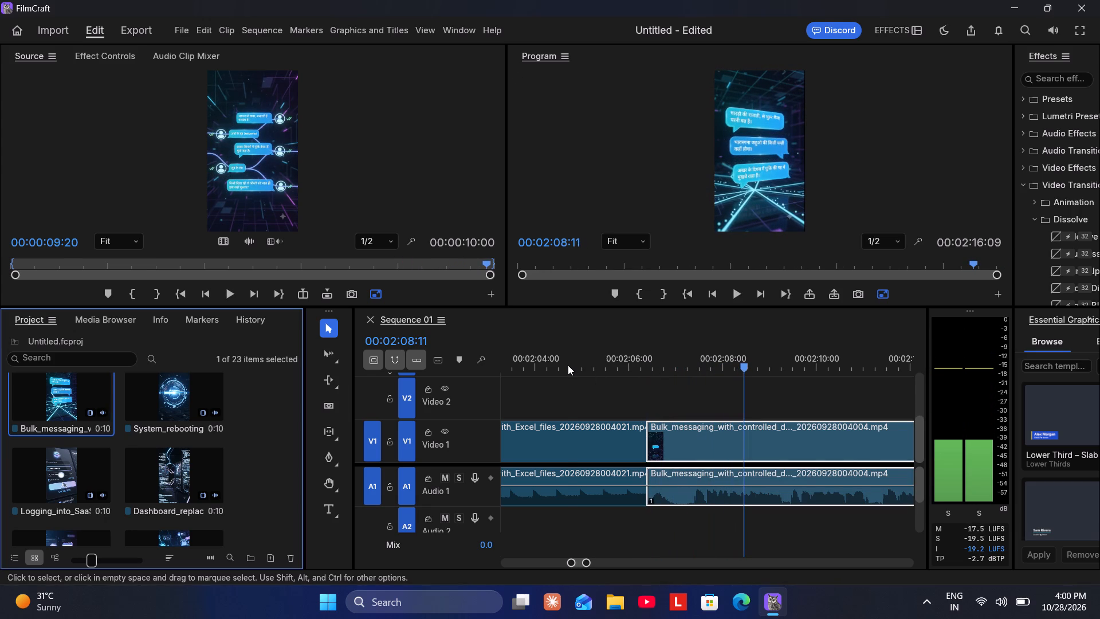
{"action": "key", "text": "space"}
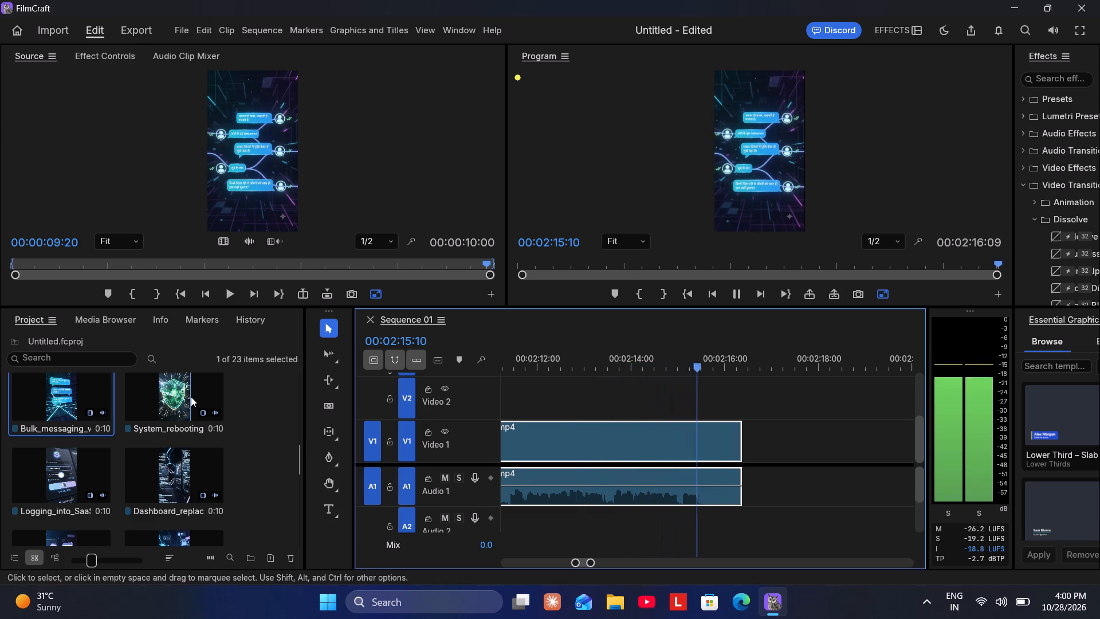
{"action": "key", "text": "space"}
{"action": "key", "text": "ctrl+k"}
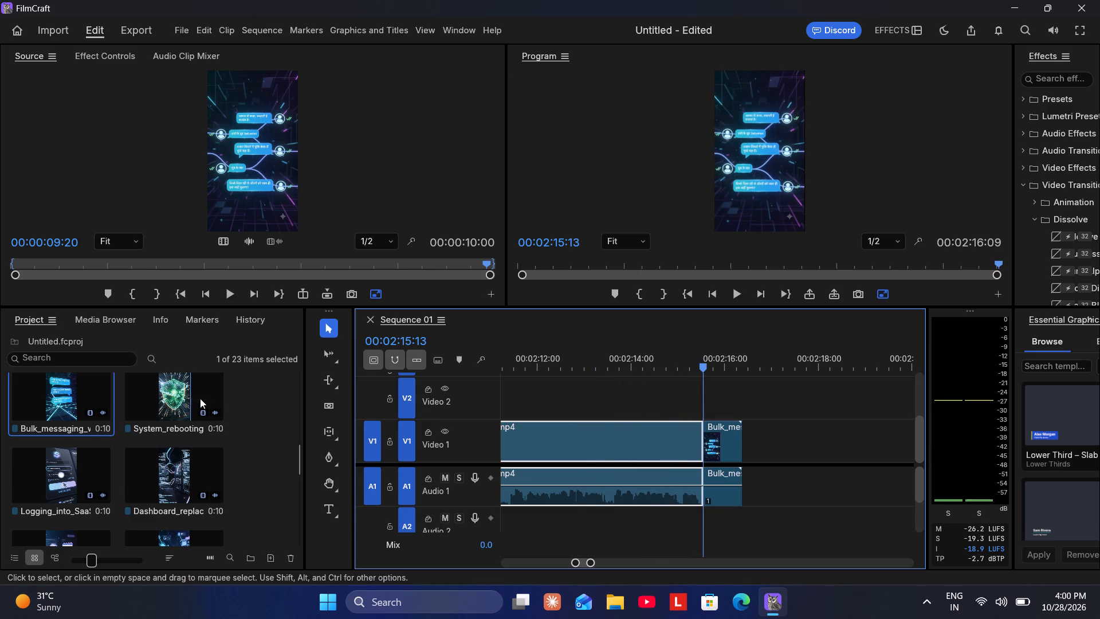
{"action": "left_click", "coordinate": [720, 440]}
{"action": "key", "text": "Delete"}
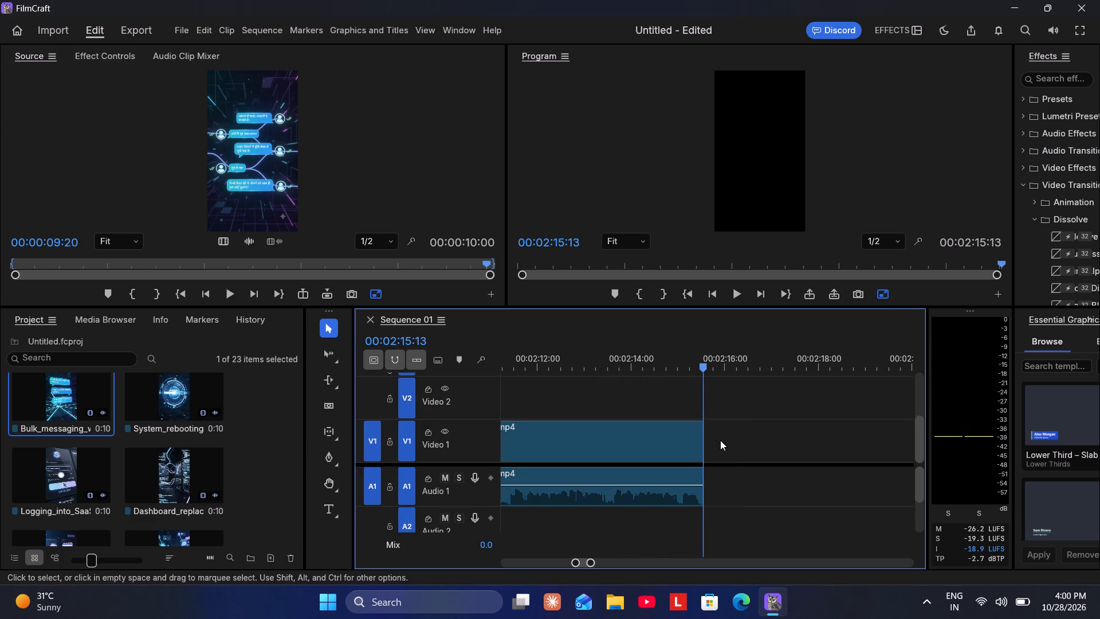
Preview the System_rebooting_and_blocking_loop clip and append it on Video 1 at 00:02:15:13.
{"action": "double_click", "coordinate": [190, 403]}
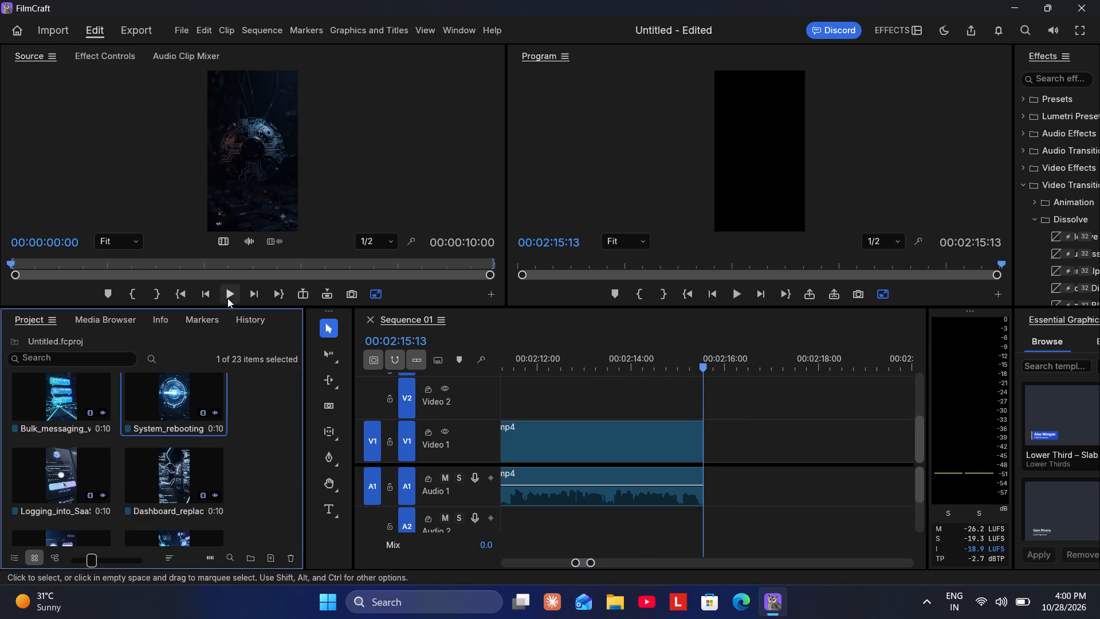
{"action": "left_click", "coordinate": [229, 292]}
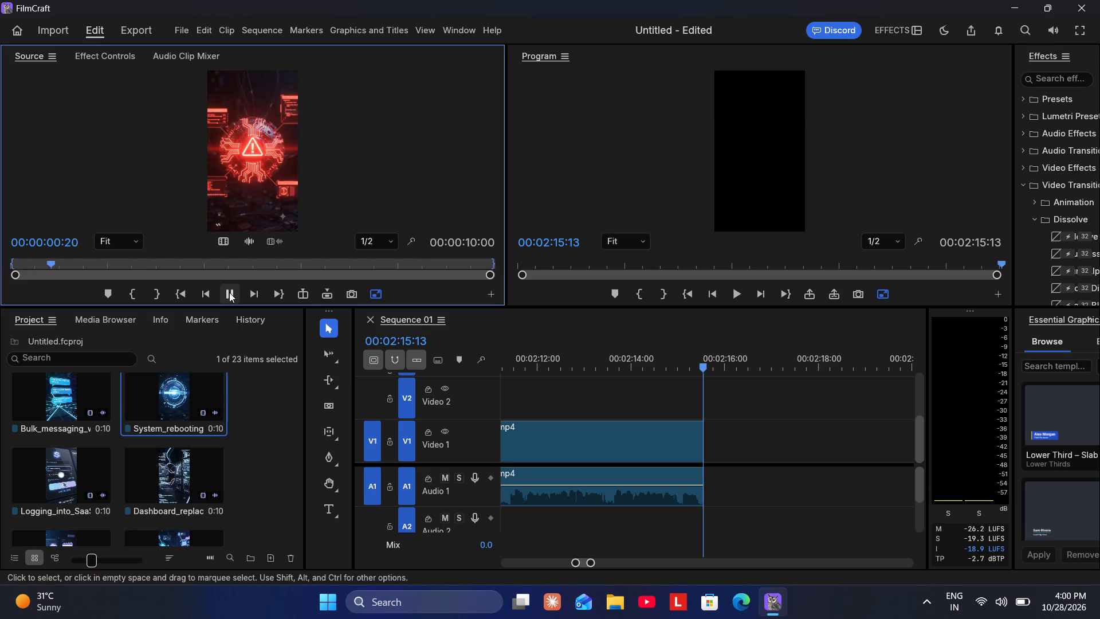
{"action": "left_click_drag", "start_coordinate": [229, 292], "coordinate": [274, 319]}
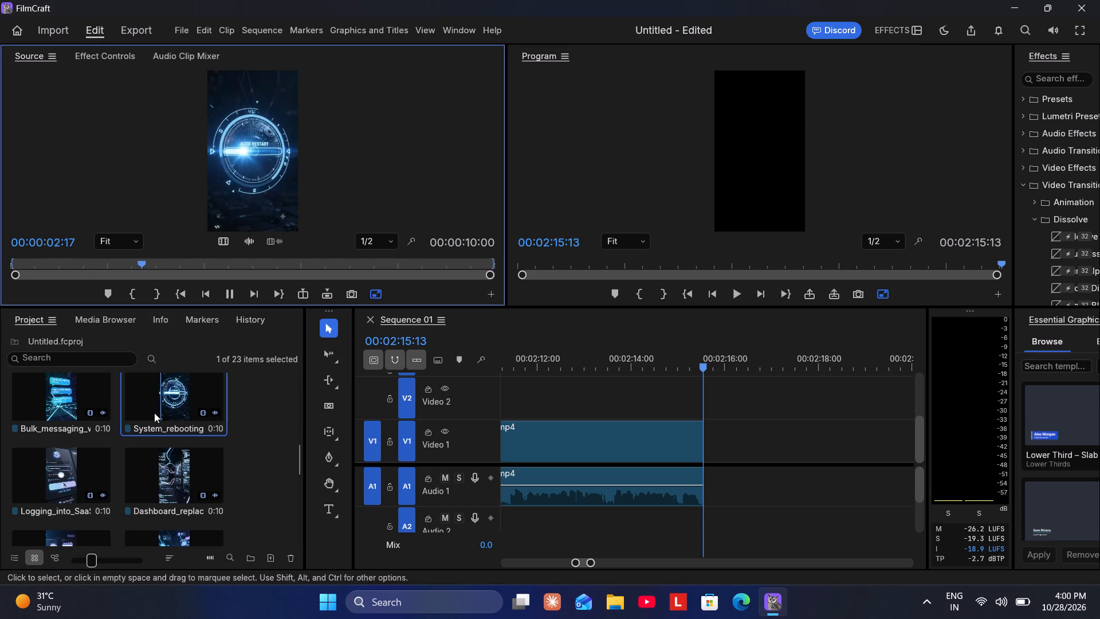
{"action": "left_click_drag", "start_coordinate": [152, 414], "coordinate": [702, 445]}
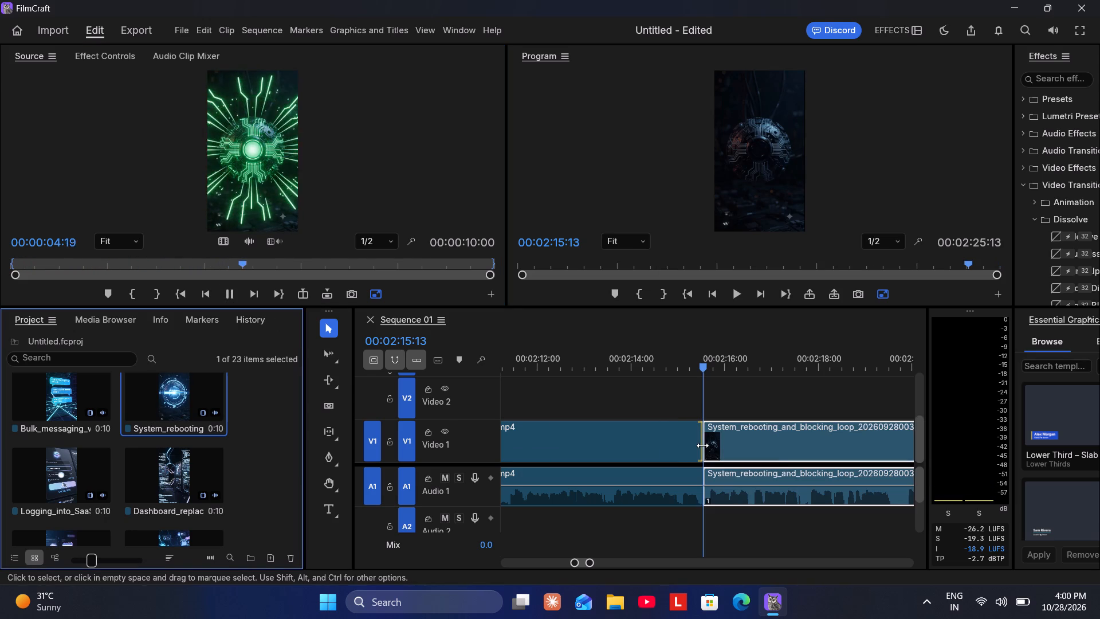
Play through the System_rebooting_and_blocking_loop clip, replay the green burst section and split the clip at 00:02:20:12.
{"action": "key", "text": "space"}
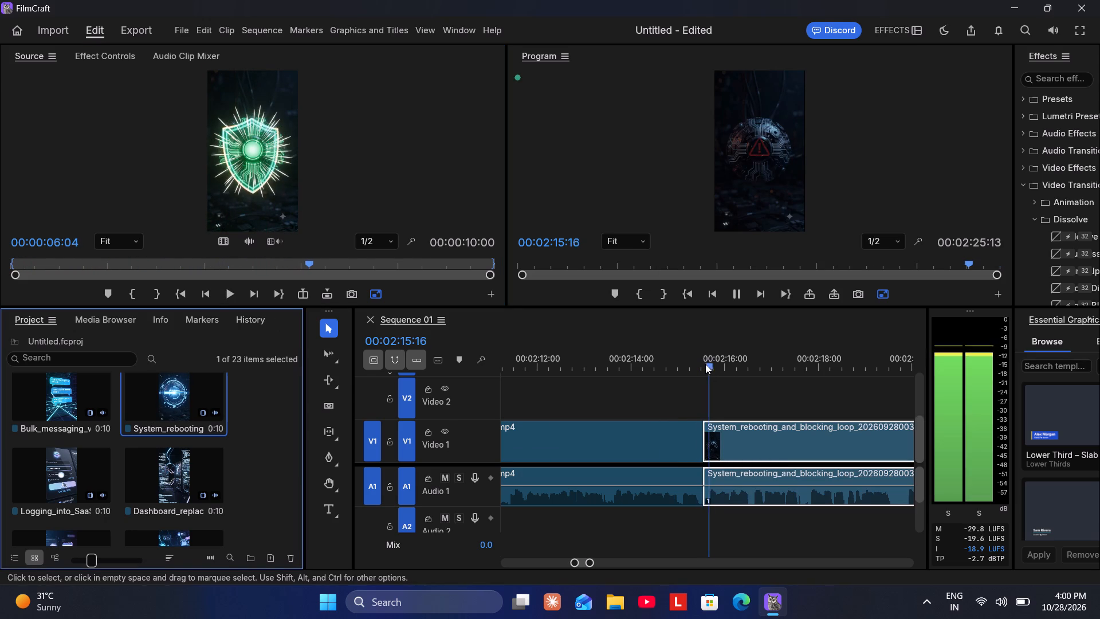
{"action": "scroll", "coordinate": [698, 511], "scroll_direction": "left", "scroll_amount": 2}
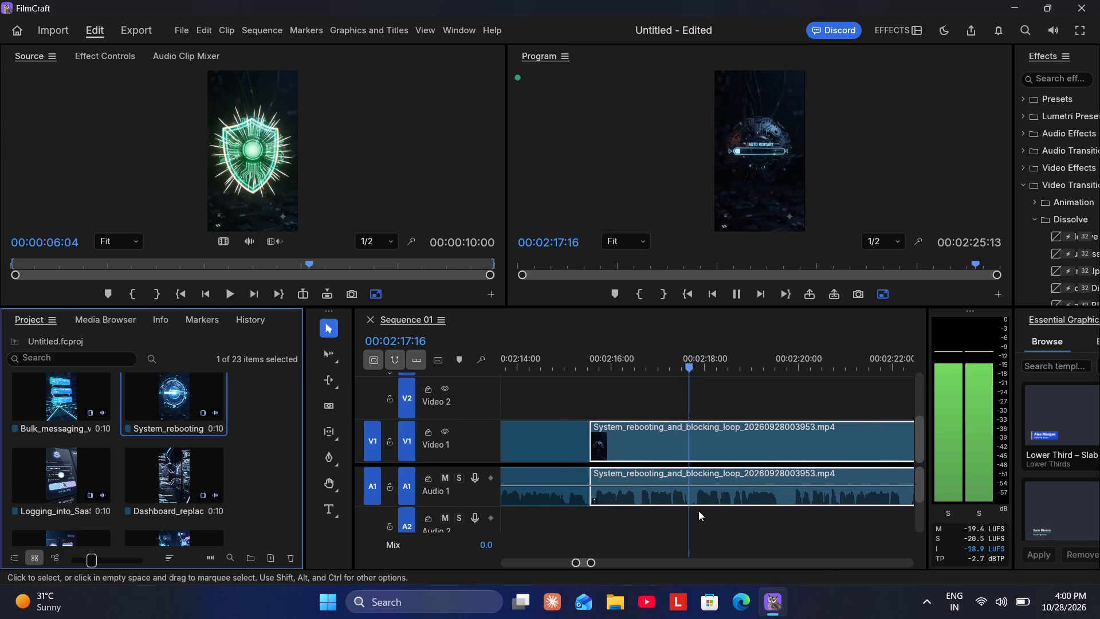
{"action": "scroll", "coordinate": [698, 511], "scroll_direction": "left", "scroll_amount": 3}
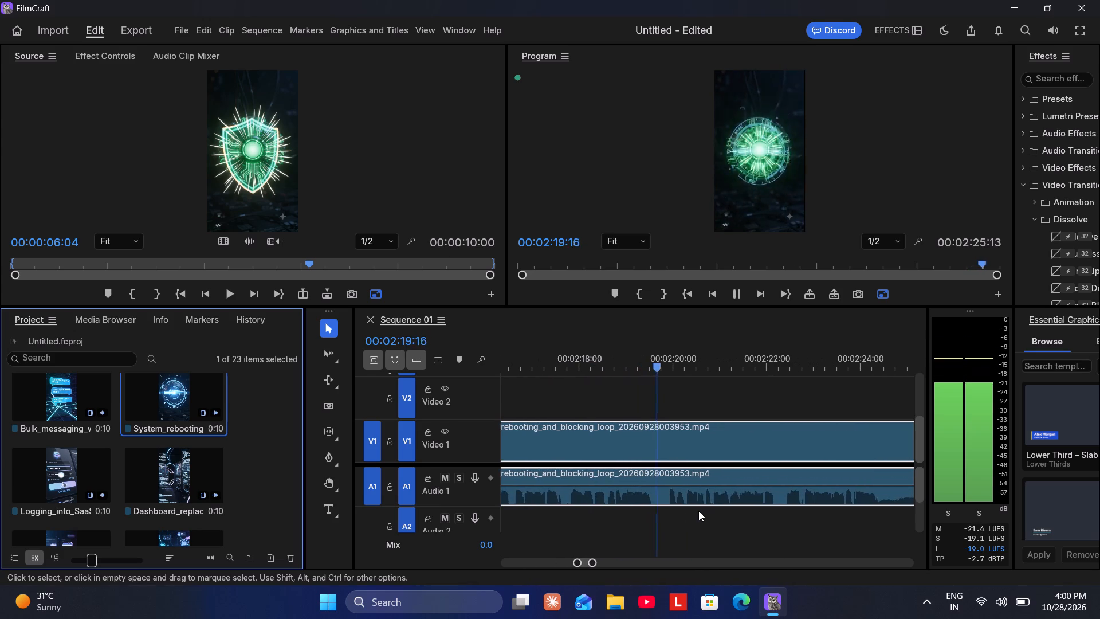
{"action": "scroll", "coordinate": [698, 511], "scroll_direction": "left", "scroll_amount": 2}
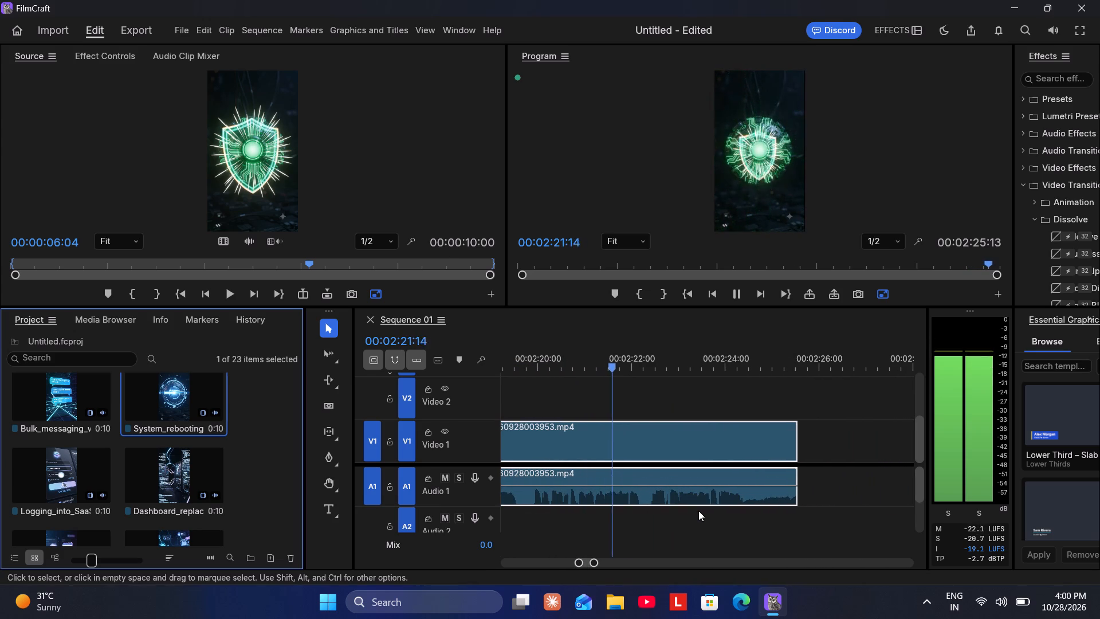
{"action": "double_click", "coordinate": [556, 367]}
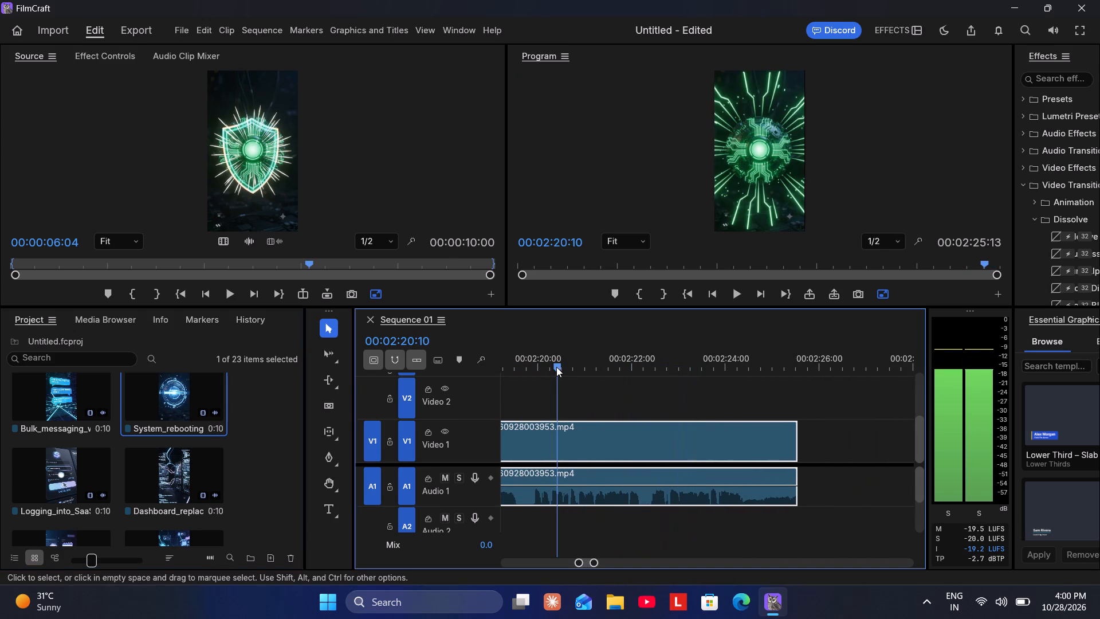
{"action": "key", "text": "space"}
{"action": "key", "text": "space"}
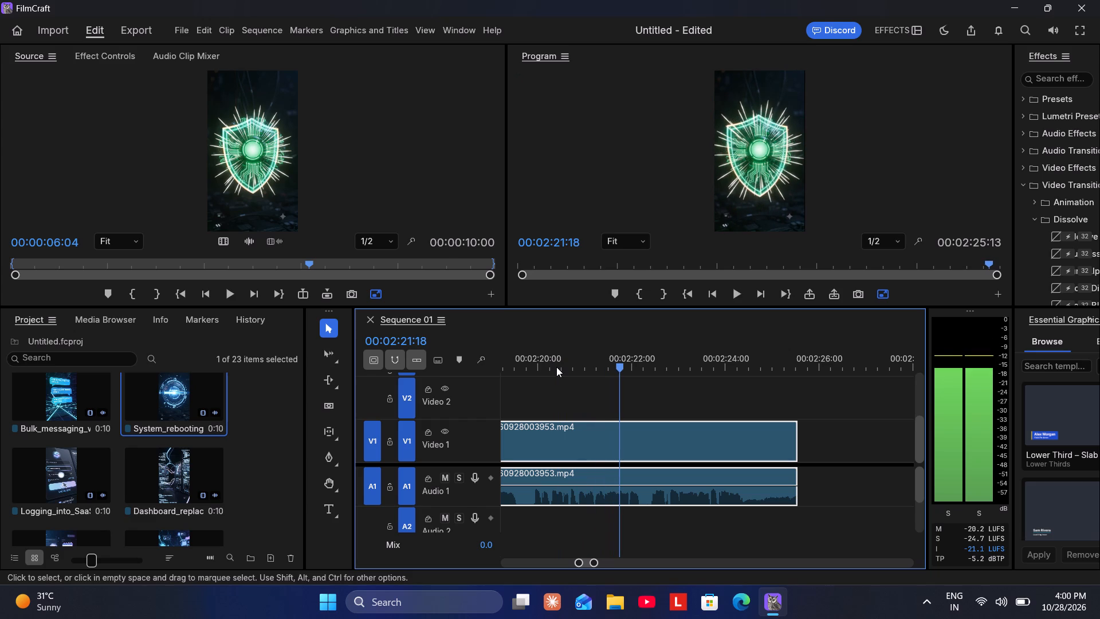
{"action": "double_click", "coordinate": [561, 367]}
{"action": "key", "text": "space"}
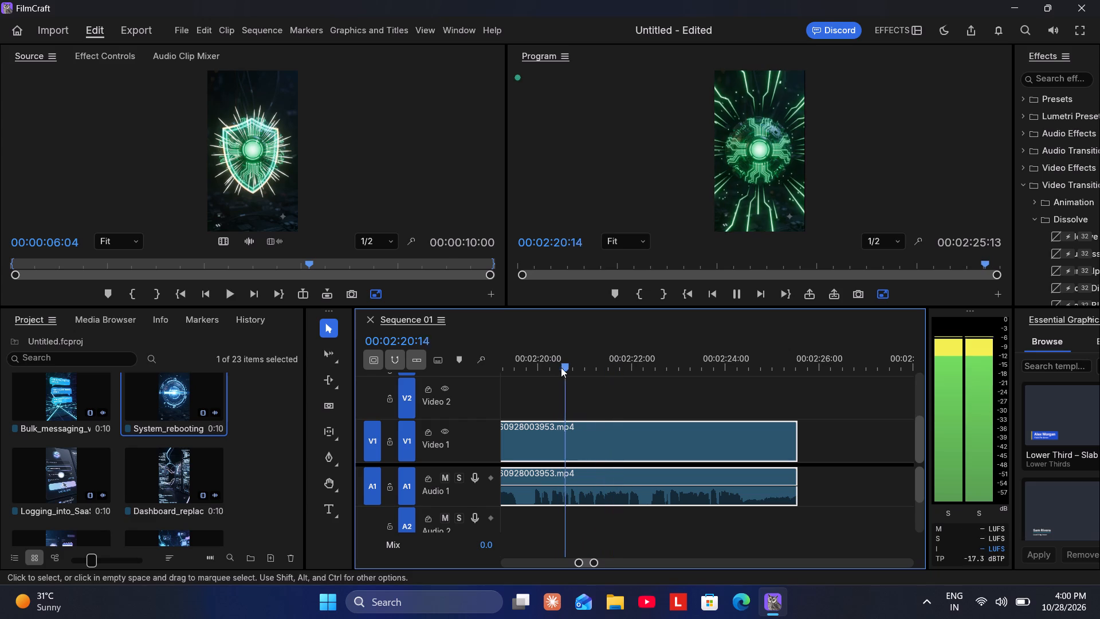
{"action": "key", "text": "space"}
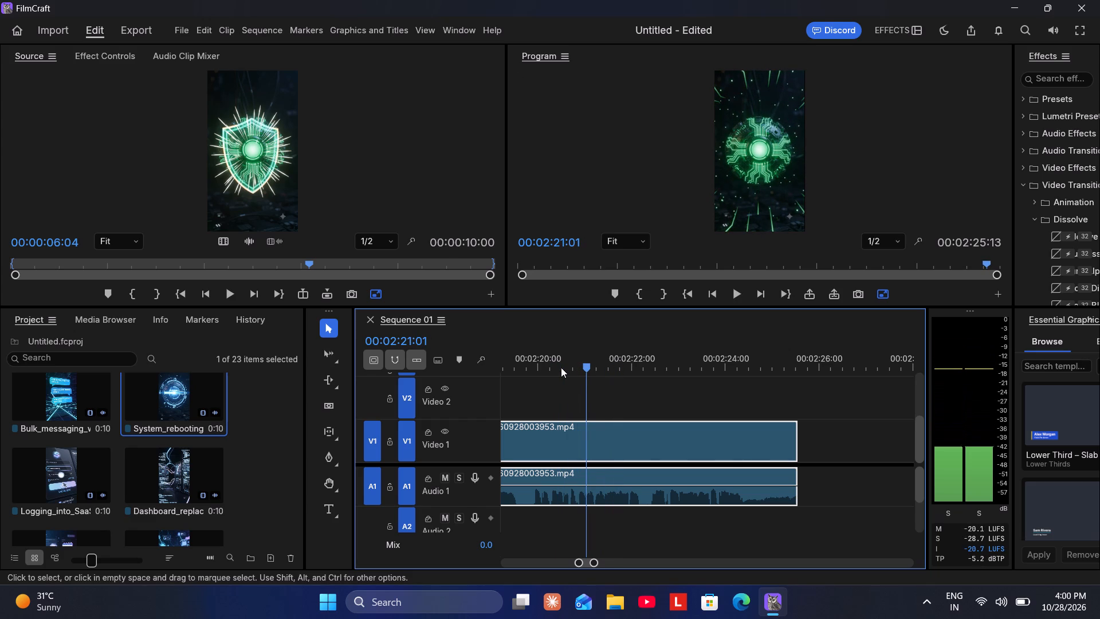
{"action": "left_click", "coordinate": [561, 367]}
{"action": "key", "text": "ctrl+k"}
Play past the cut, split the clip again at 00:02:21:06 and ripple-delete the short piece between the two cuts.
{"action": "key", "text": "space"}
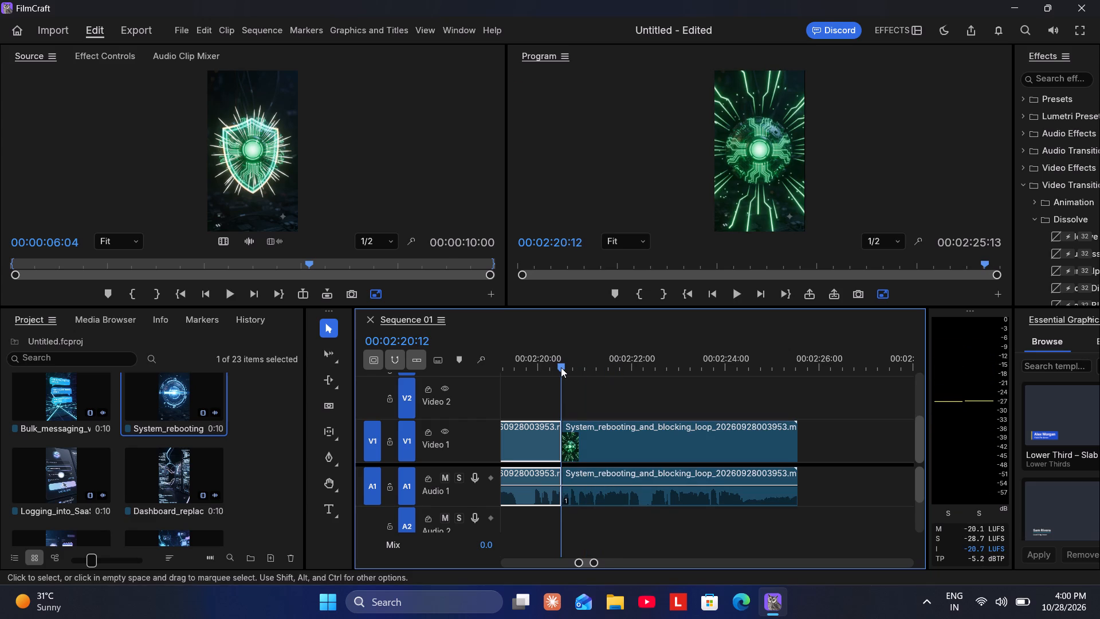
{"action": "key", "text": "space"}
{"action": "key", "text": "space"}
{"action": "key", "text": "space"}
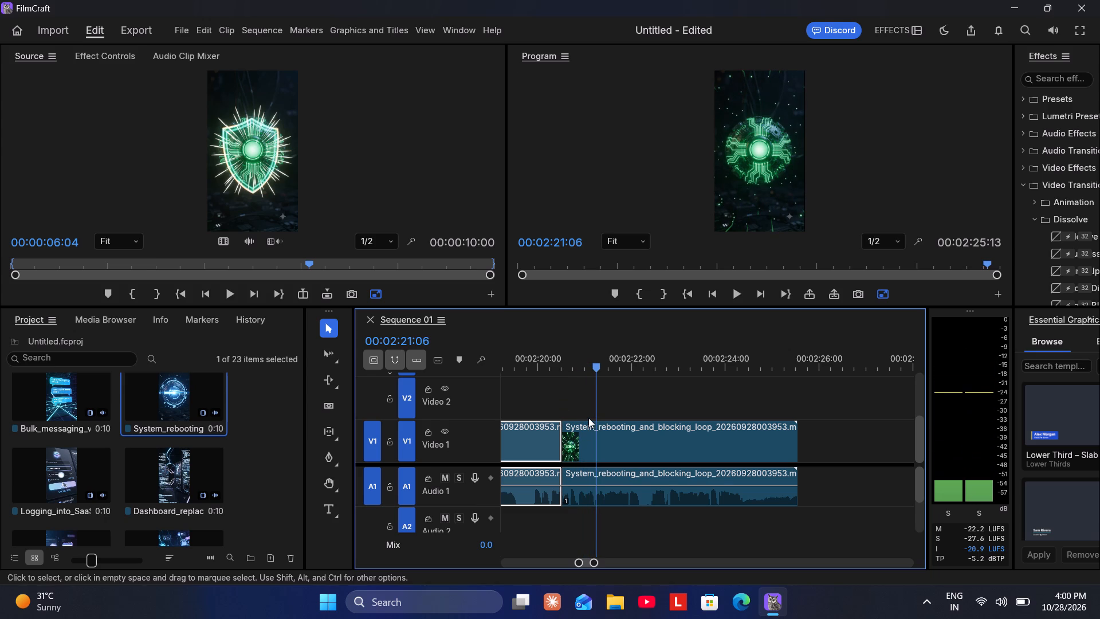
{"action": "key", "text": "ctrl+k"}
{"action": "left_click", "coordinate": [579, 440]}
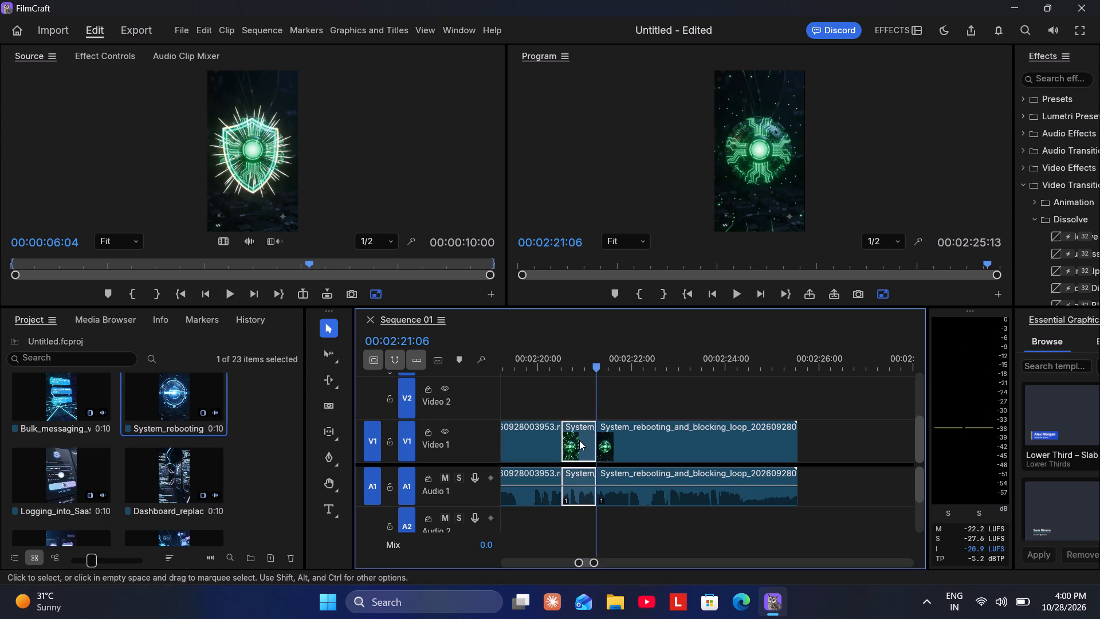
{"action": "key", "text": "shift+Delete"}
Play across the join, shift the second System_rebooting piece later and extend the first piece's end to about 00:02:21:02.
{"action": "left_click", "coordinate": [522, 370]}
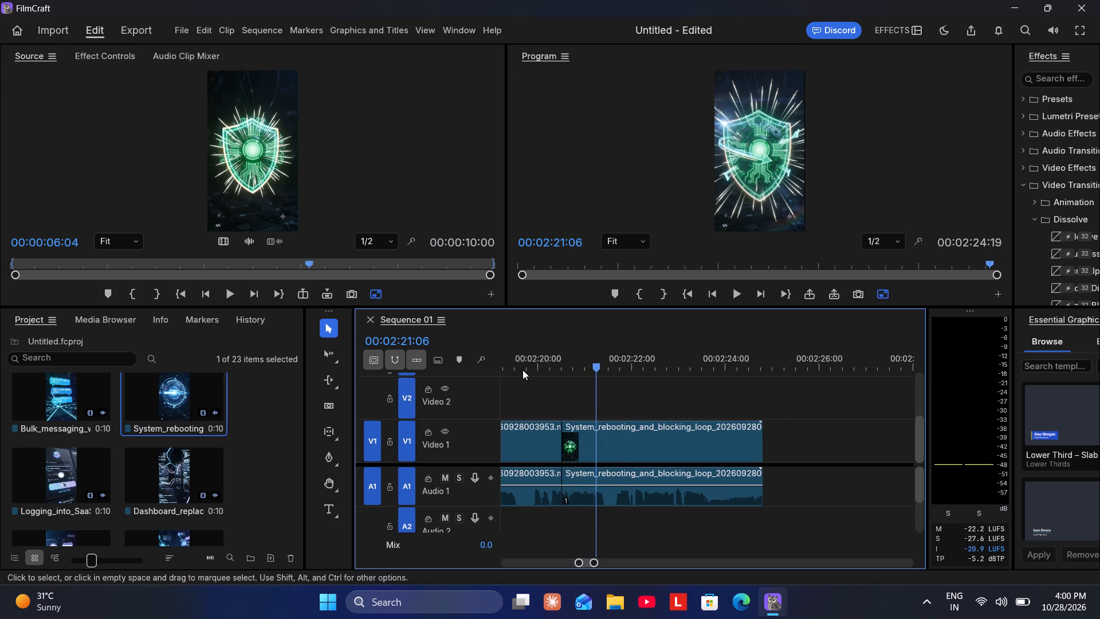
{"action": "key", "text": "space"}
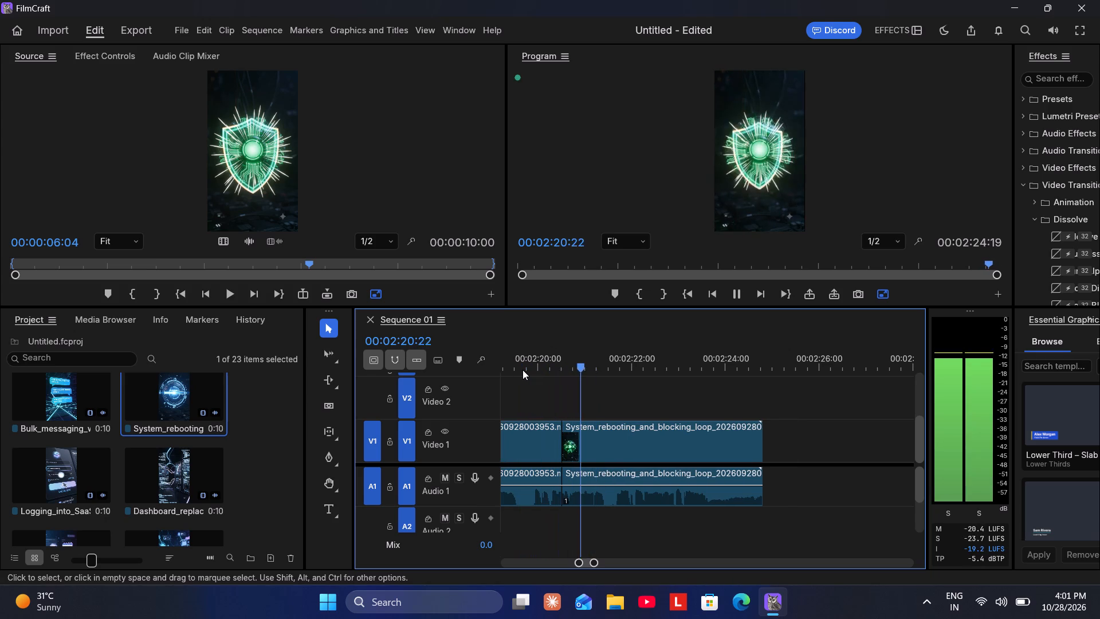
{"action": "key", "text": "space"}
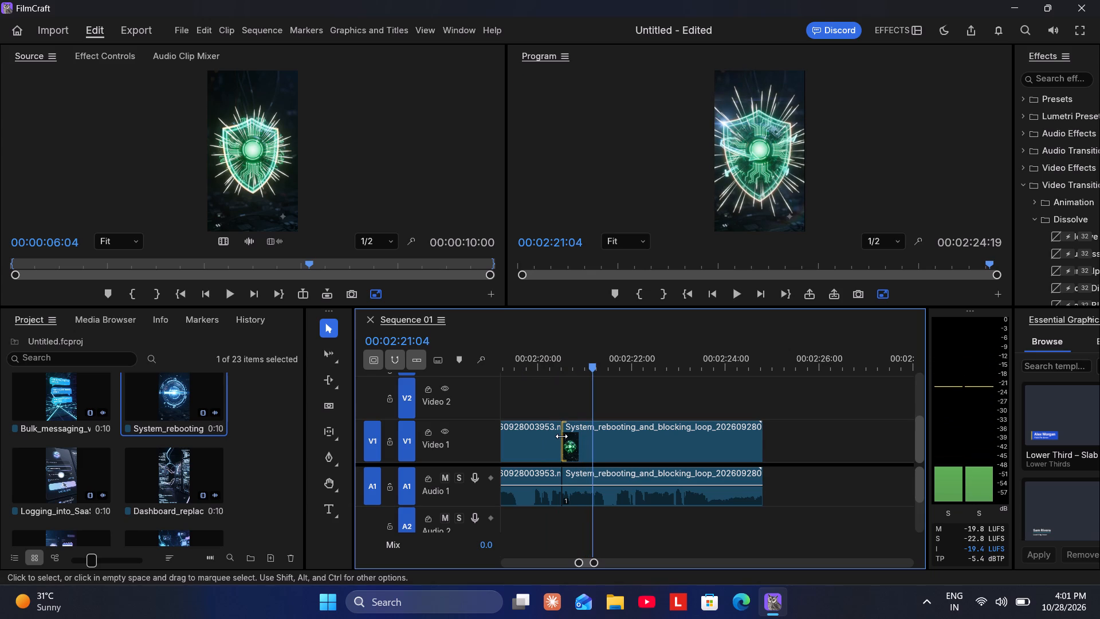
{"action": "left_click_drag", "start_coordinate": [560, 436], "coordinate": [590, 441]}
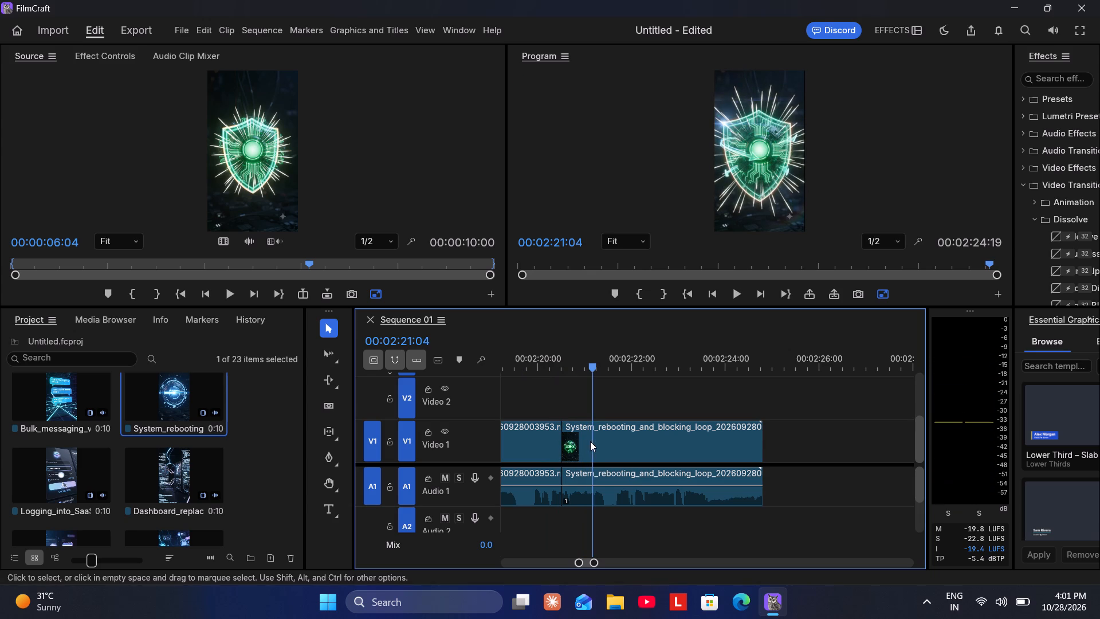
{"action": "left_click_drag", "start_coordinate": [599, 444], "coordinate": [657, 442]}
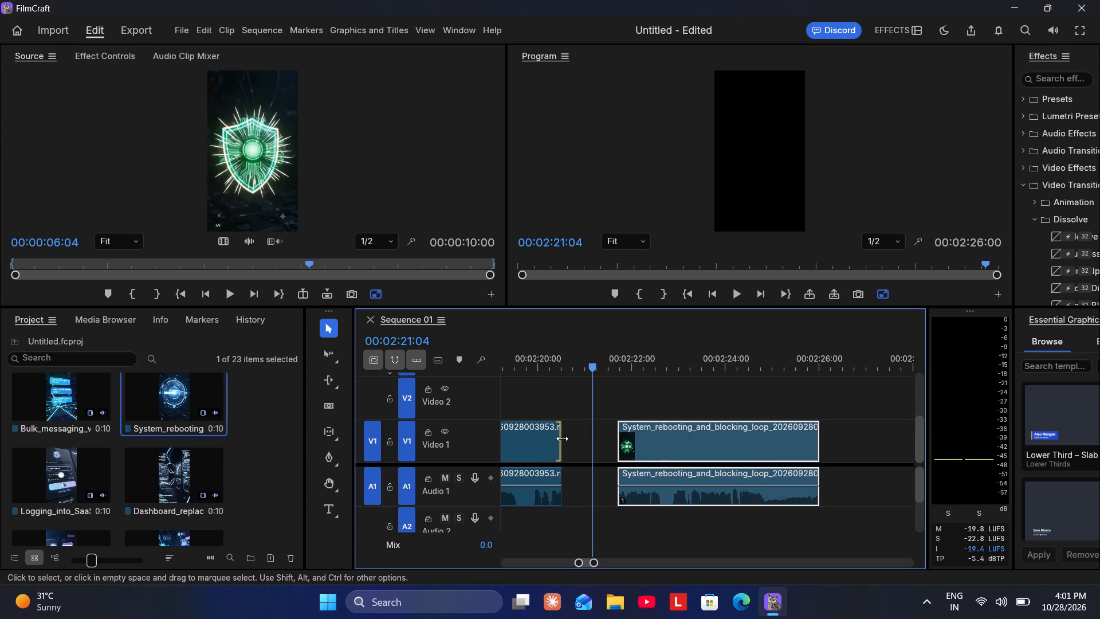
{"action": "left_click_drag", "start_coordinate": [562, 438], "coordinate": [577, 441]}
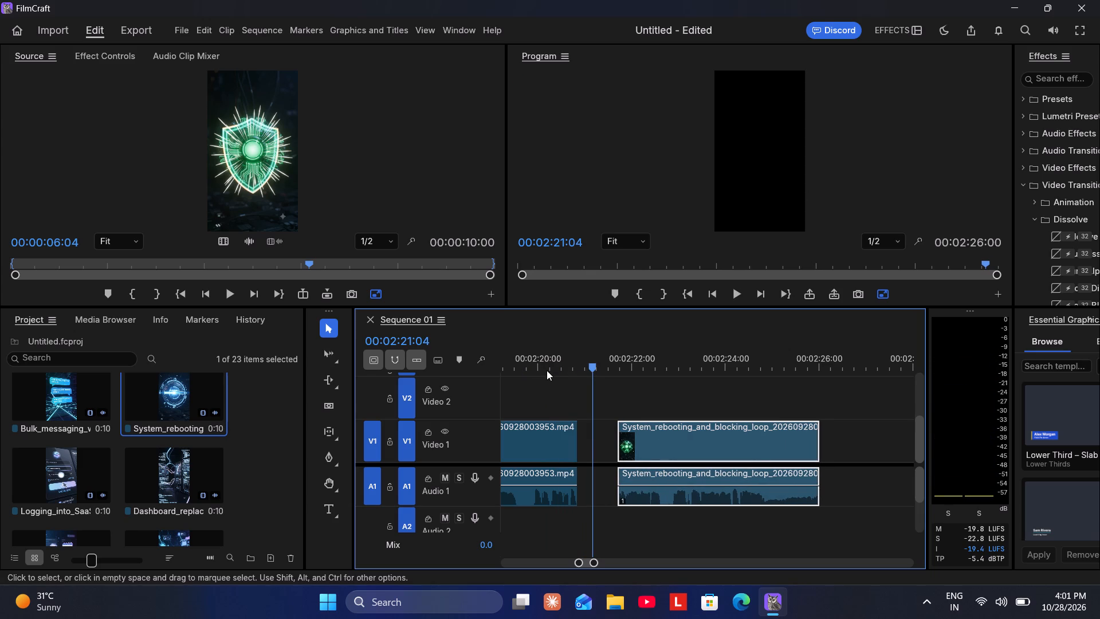
{"action": "left_click", "coordinate": [547, 370]}
{"action": "key", "text": "space"}
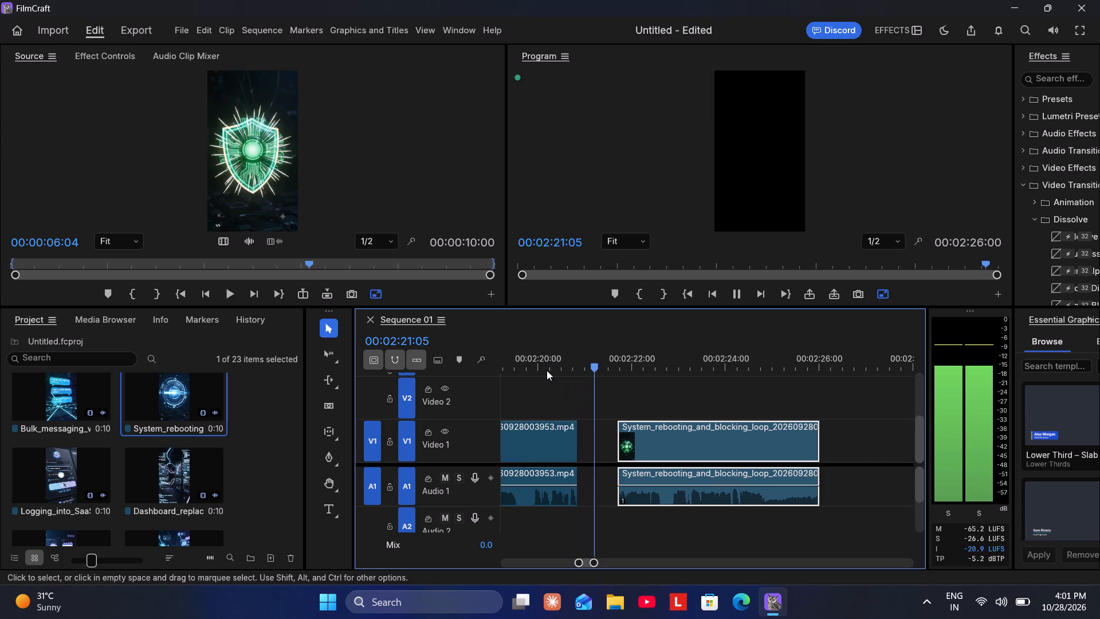
{"action": "left_click_drag", "start_coordinate": [577, 442], "coordinate": [588, 442]}
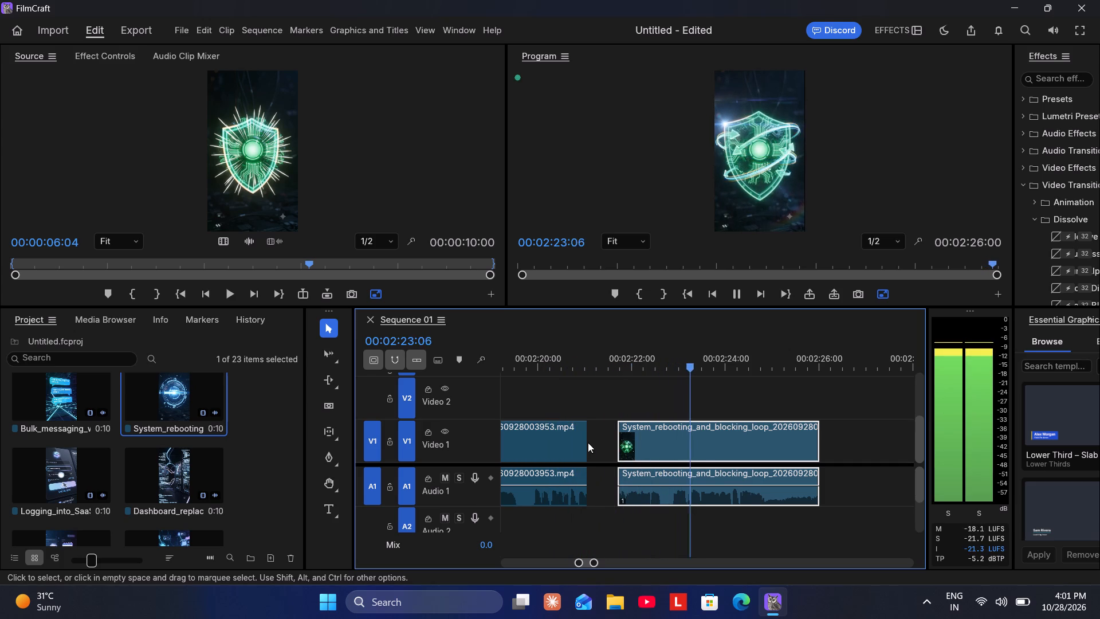
{"action": "left_click_drag", "start_coordinate": [588, 442], "coordinate": [589, 442]}
Replay the extended ending and move the second System_rebooting piece back against the first to close the gap.
{"action": "double_click", "coordinate": [556, 373]}
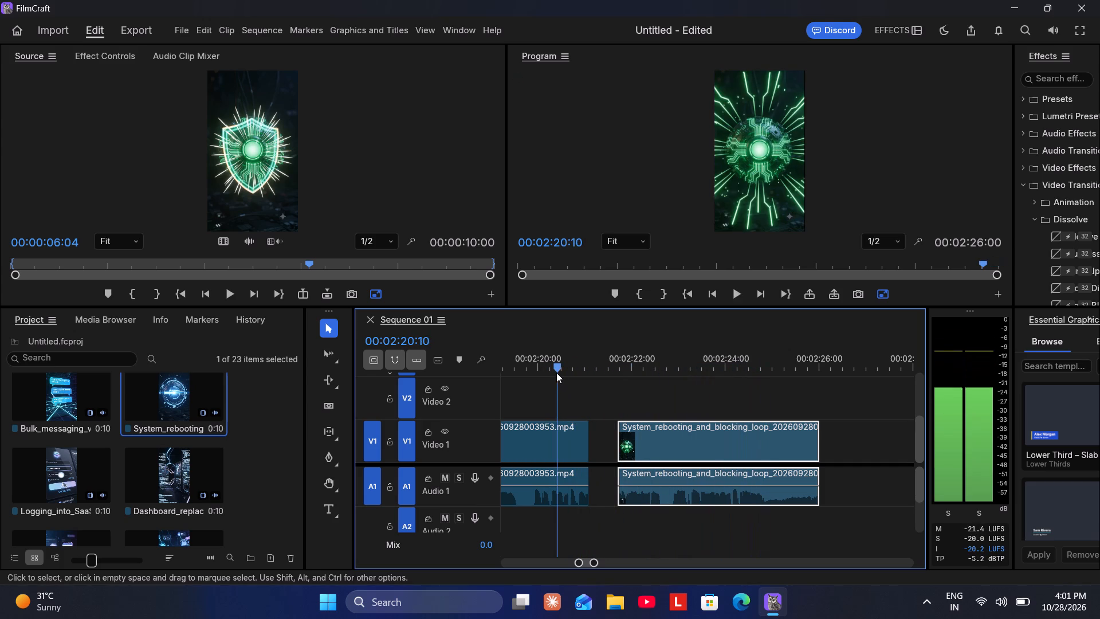
{"action": "key", "text": "space"}
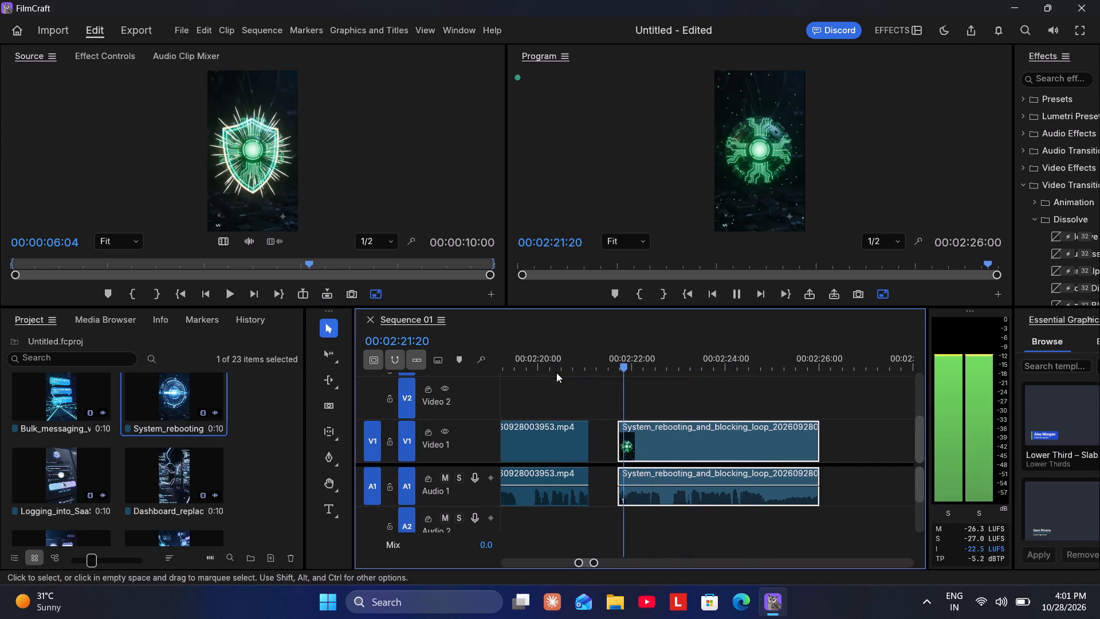
{"action": "key", "text": "space"}
{"action": "left_click_drag", "start_coordinate": [650, 440], "coordinate": [636, 442]}
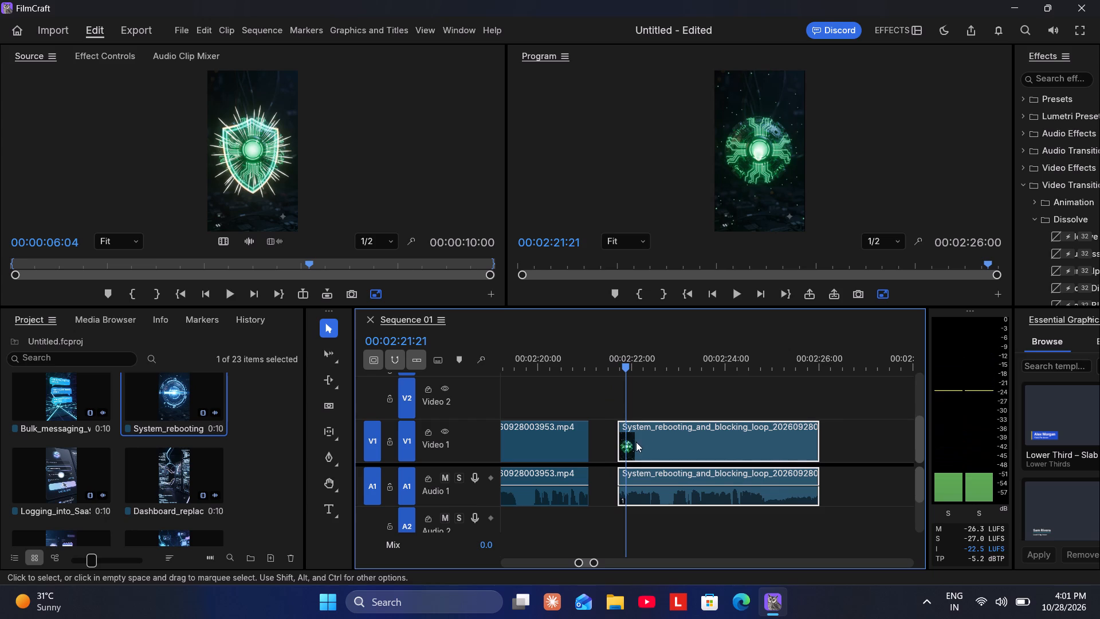
{"action": "left_click_drag", "start_coordinate": [636, 442], "coordinate": [624, 440]}
Play across the new join, split the second System_rebooting piece at 00:02:24:07 and delete its tail after the cut.
{"action": "double_click", "coordinate": [552, 366]}
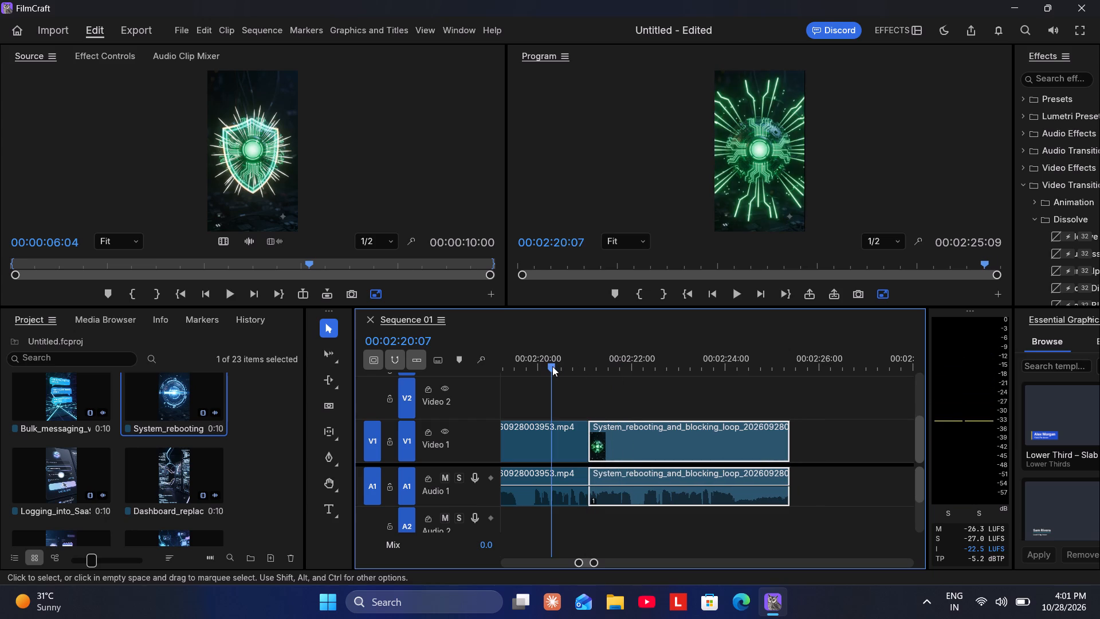
{"action": "key", "text": "space"}
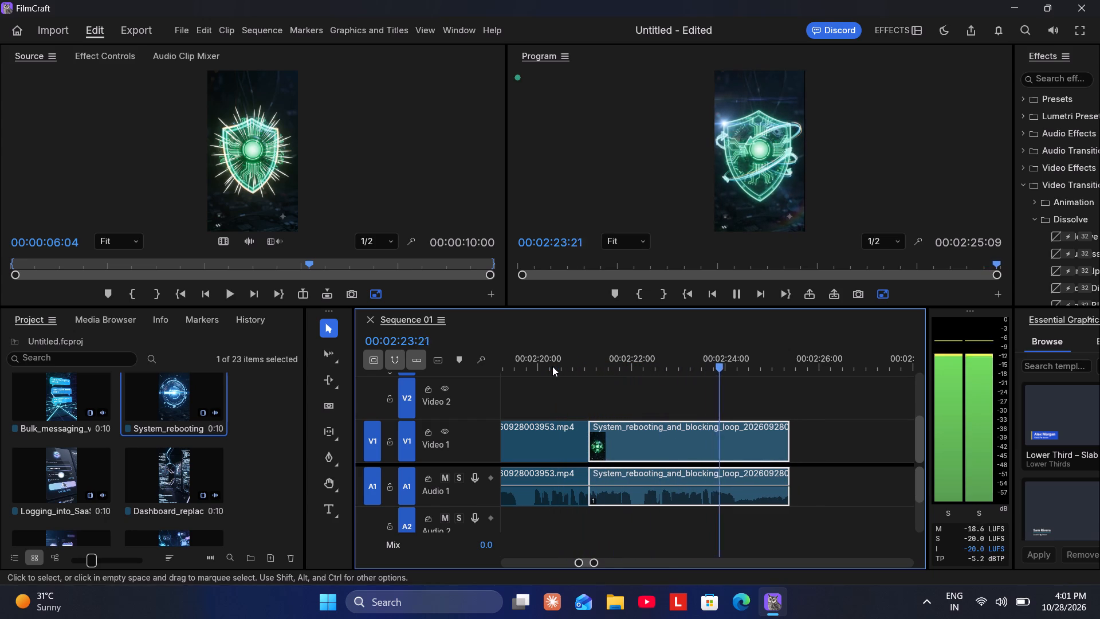
{"action": "key", "text": "space"}
{"action": "key", "text": "ctrl+k"}
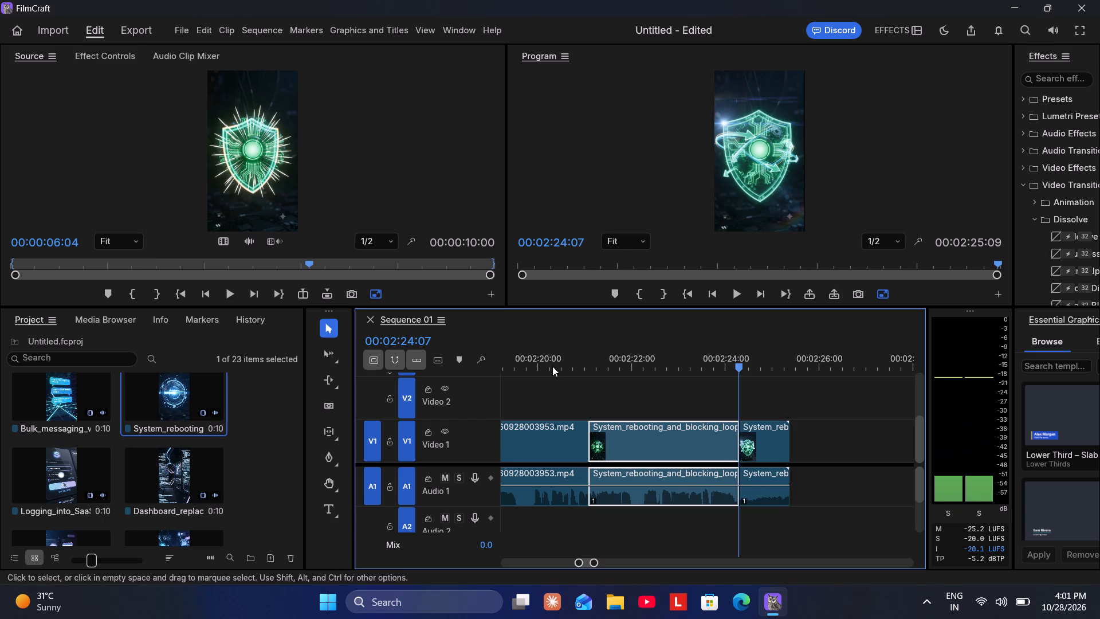
{"action": "left_click", "coordinate": [761, 452]}
{"action": "key", "text": "Delete"}
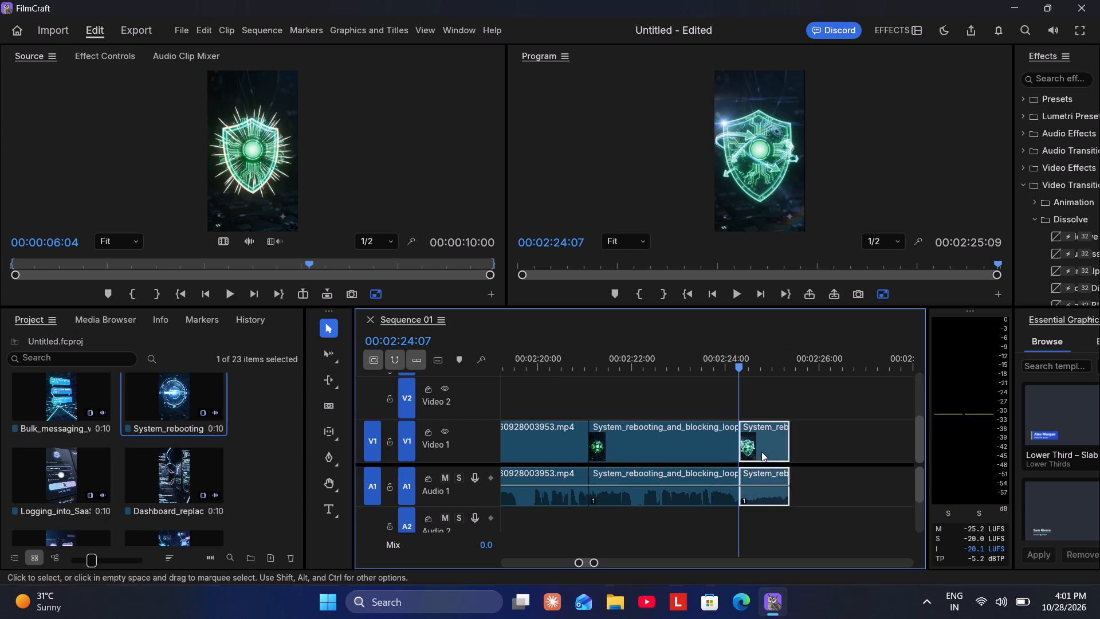
Preview the Bulk_messaging, AI_assistant_sche, Logging_into_SaaS and System_rebooting source clips to find the next scene.
{"action": "double_click", "coordinate": [84, 390]}
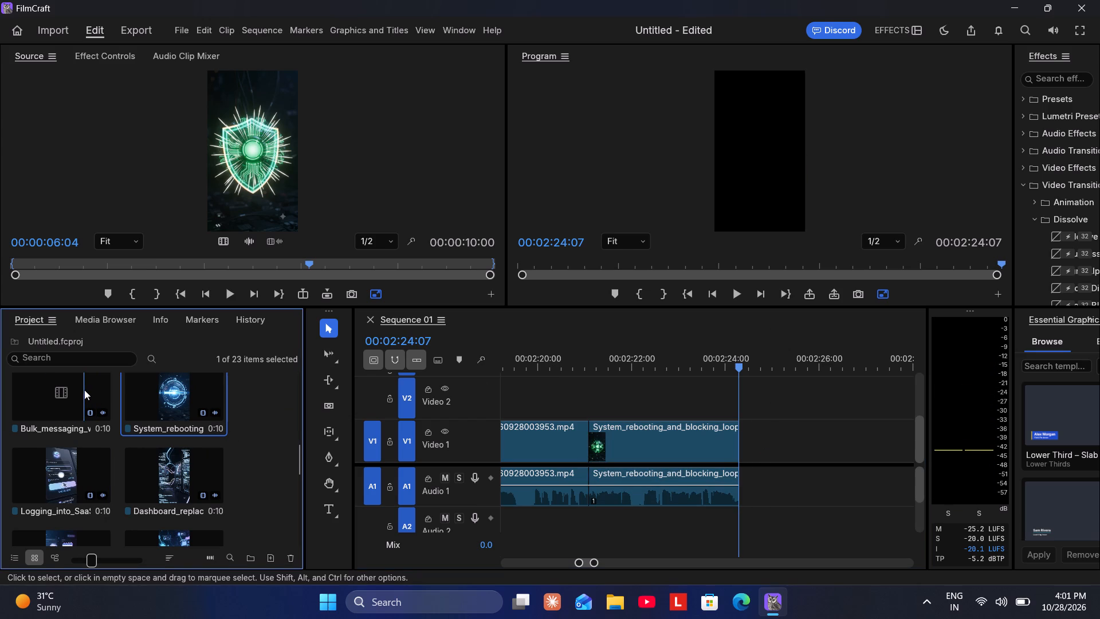
{"action": "scroll", "coordinate": [99, 503], "scroll_direction": "down", "scroll_amount": 1}
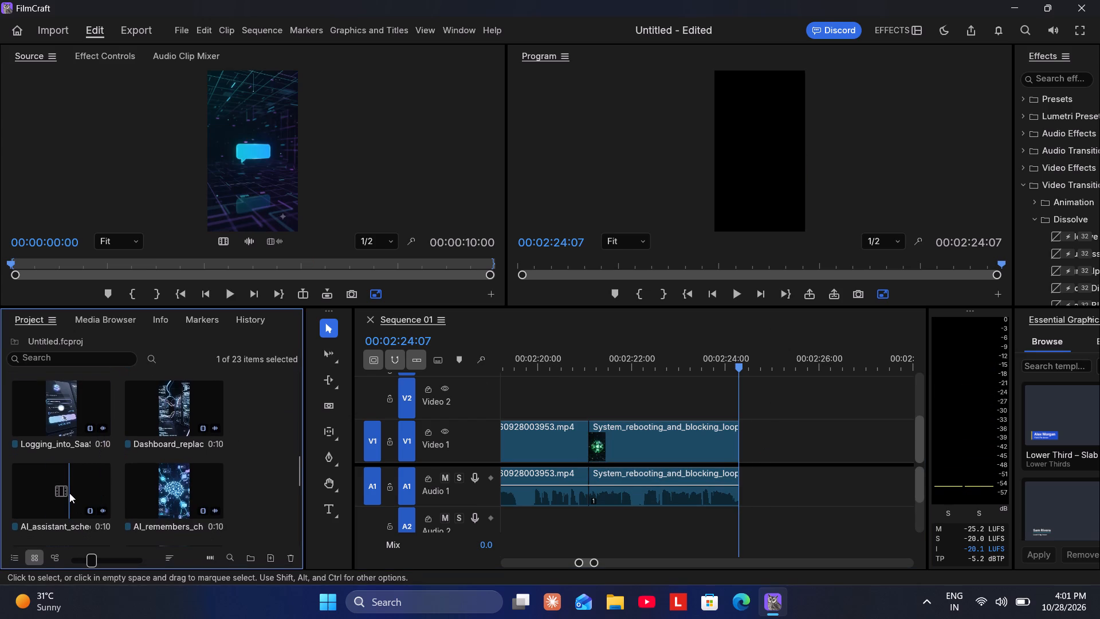
{"action": "double_click", "coordinate": [69, 493]}
{"action": "left_click", "coordinate": [230, 296]}
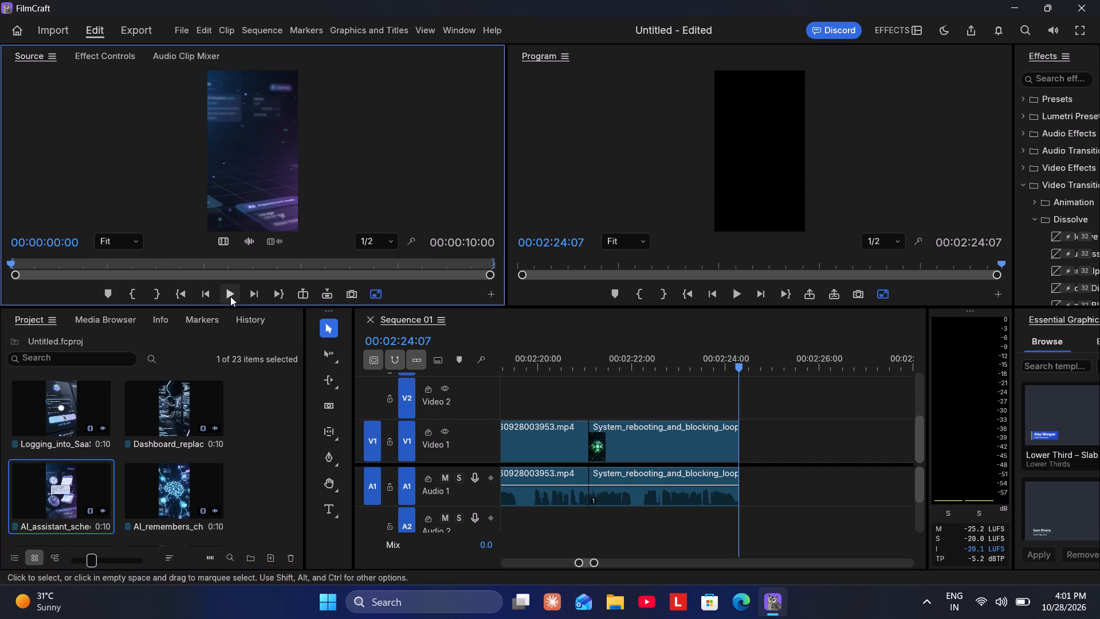
{"action": "scroll", "coordinate": [151, 460], "scroll_direction": "up", "scroll_amount": 1}
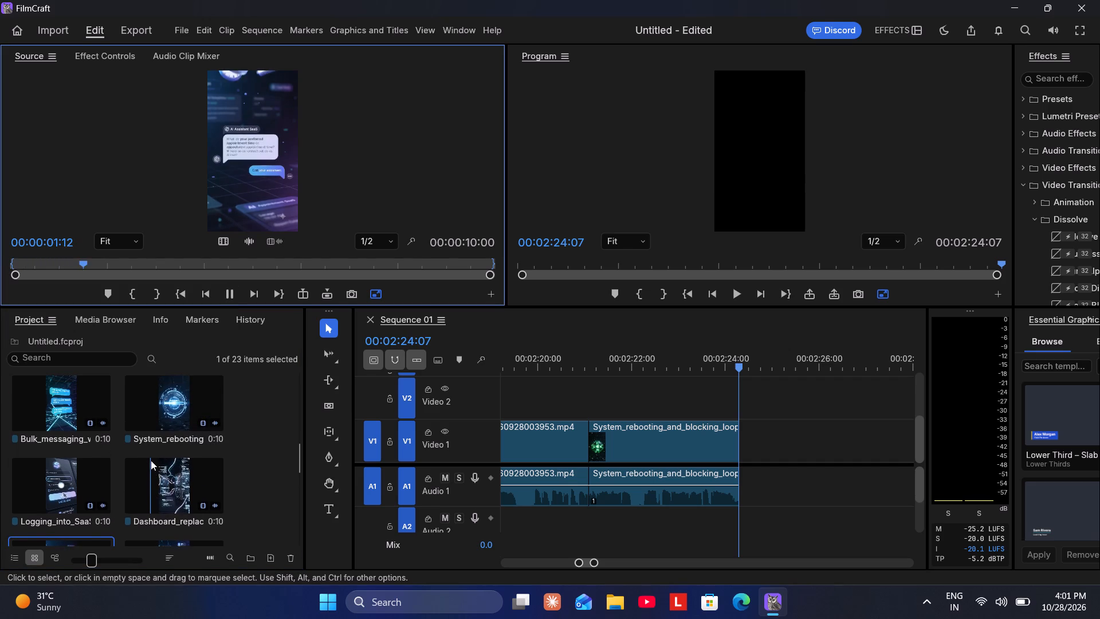
{"action": "scroll", "coordinate": [151, 460], "scroll_direction": "up", "scroll_amount": 1}
{"action": "double_click", "coordinate": [73, 458]}
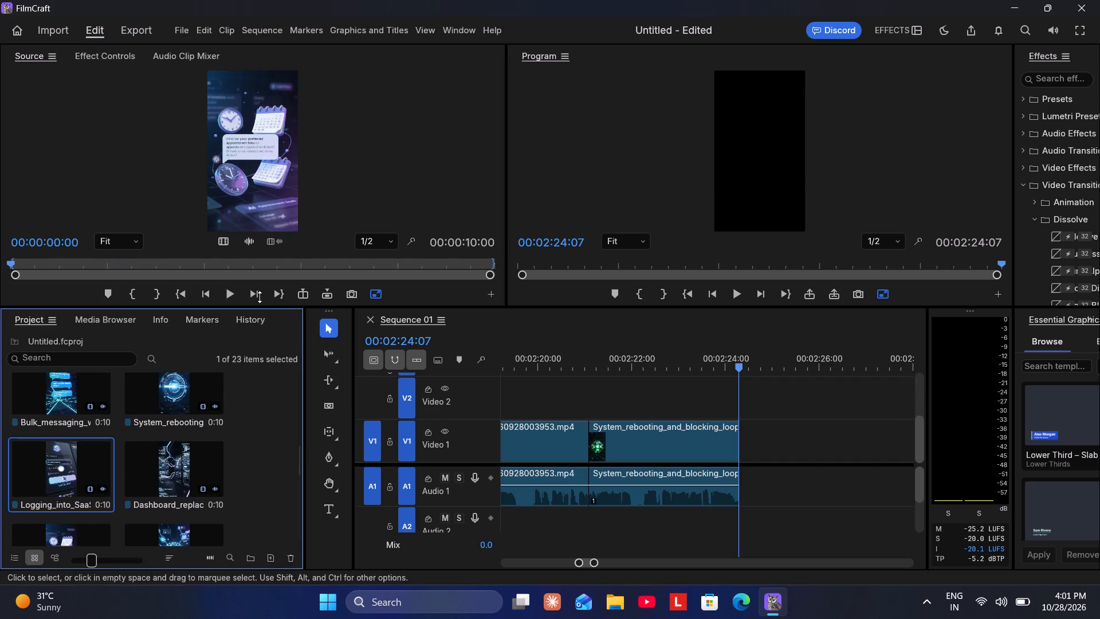
{"action": "left_click", "coordinate": [235, 296]}
{"action": "scroll", "coordinate": [147, 475], "scroll_direction": "up", "scroll_amount": 1}
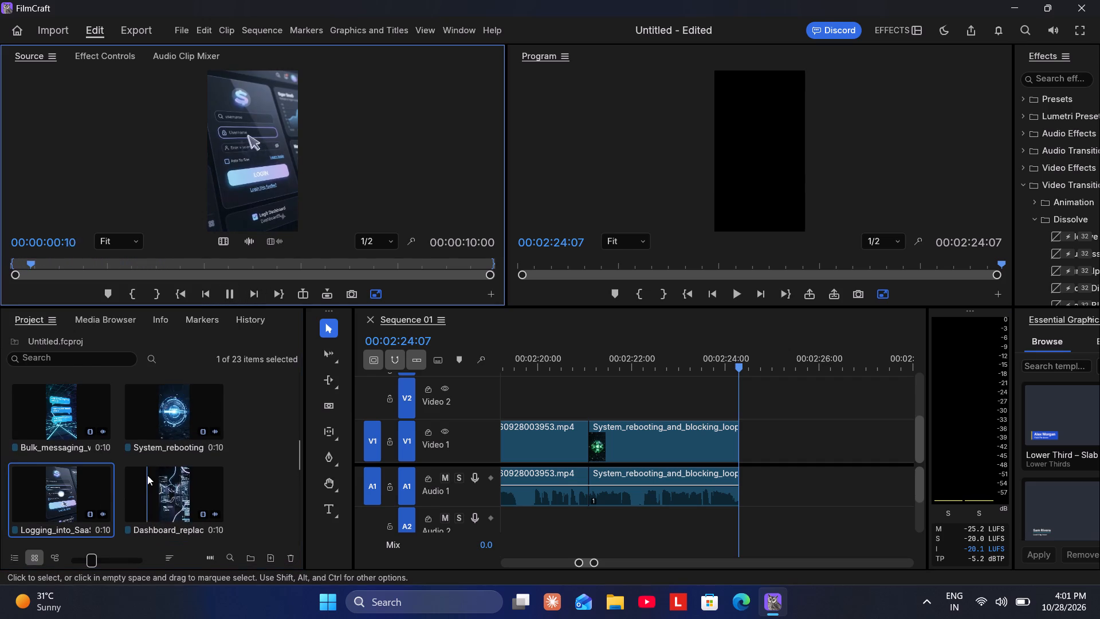
{"action": "scroll", "coordinate": [147, 475], "scroll_direction": "up", "scroll_amount": 1}
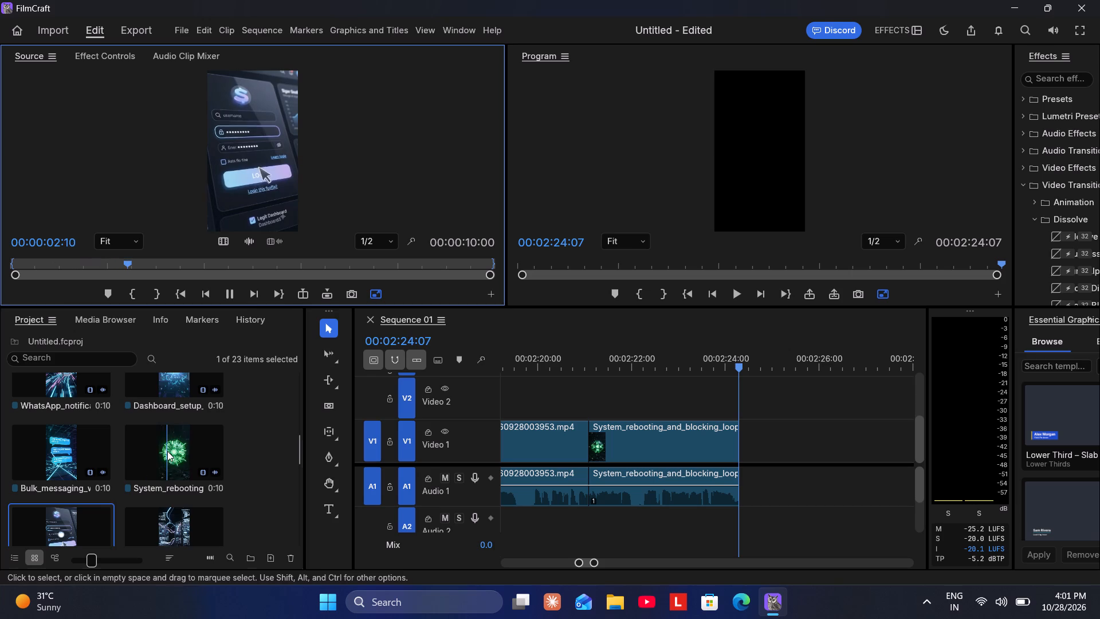
{"action": "double_click", "coordinate": [167, 451]}
{"action": "left_click", "coordinate": [229, 284]}
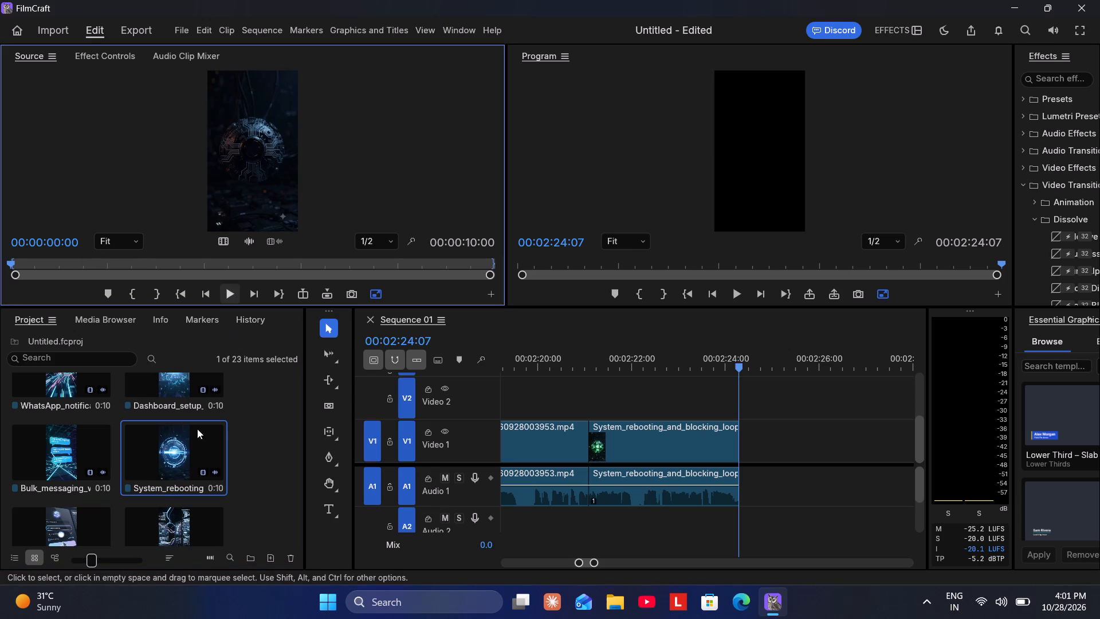
Preview the Dashboard_setup, AI_handling_custo, Motion_graphics and AI_assistant_organ source clips as candidates for the next scene.
{"action": "scroll", "coordinate": [163, 502], "scroll_direction": "up", "scroll_amount": 1}
{"action": "double_click", "coordinate": [169, 479]}
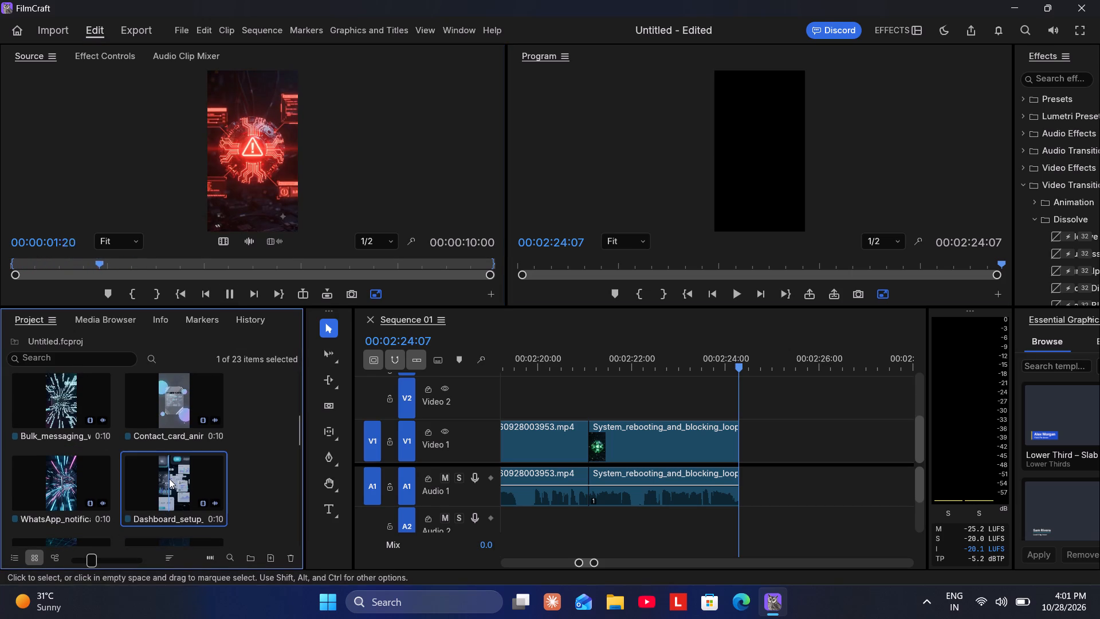
{"action": "left_click", "coordinate": [234, 299]}
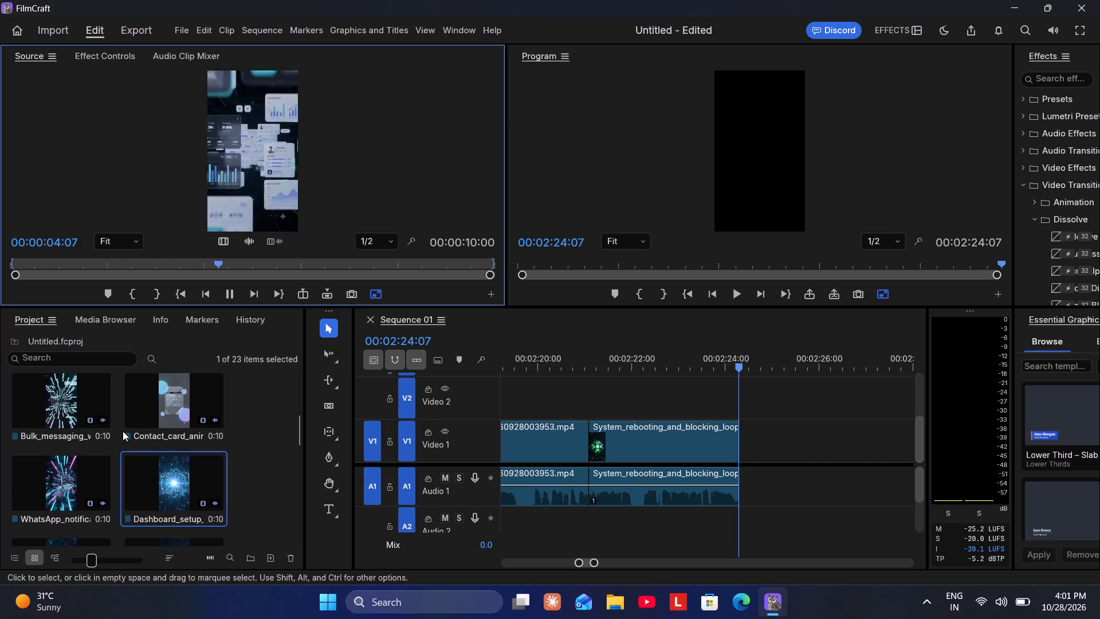
{"action": "scroll", "coordinate": [123, 431], "scroll_direction": "up", "scroll_amount": 2}
{"action": "double_click", "coordinate": [168, 481]}
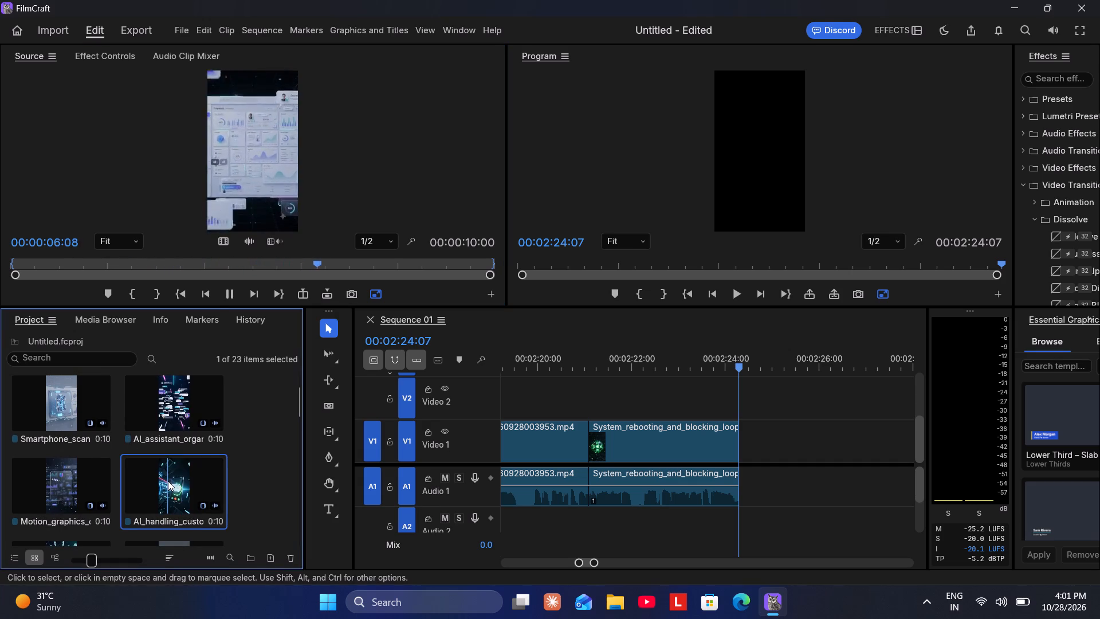
{"action": "left_click", "coordinate": [225, 295]}
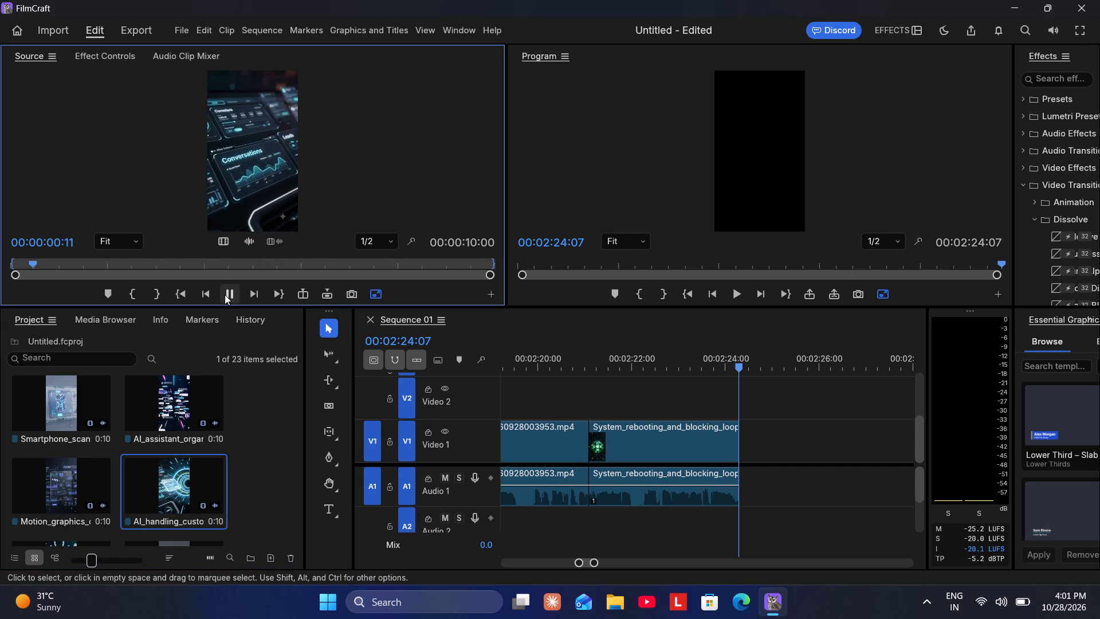
{"action": "double_click", "coordinate": [74, 471]}
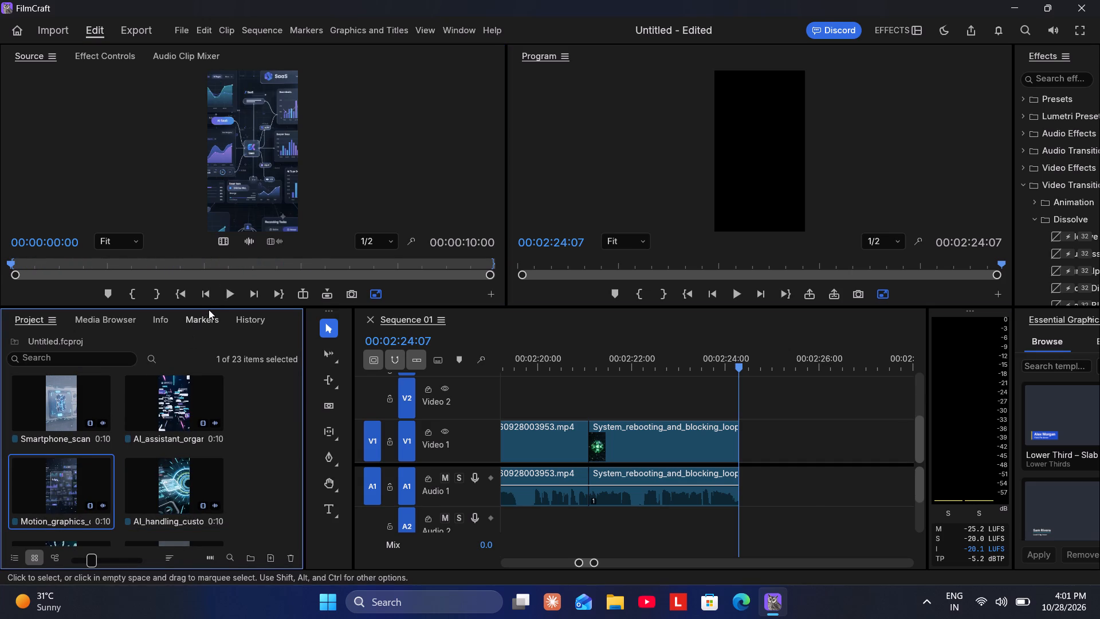
{"action": "left_click", "coordinate": [225, 296]}
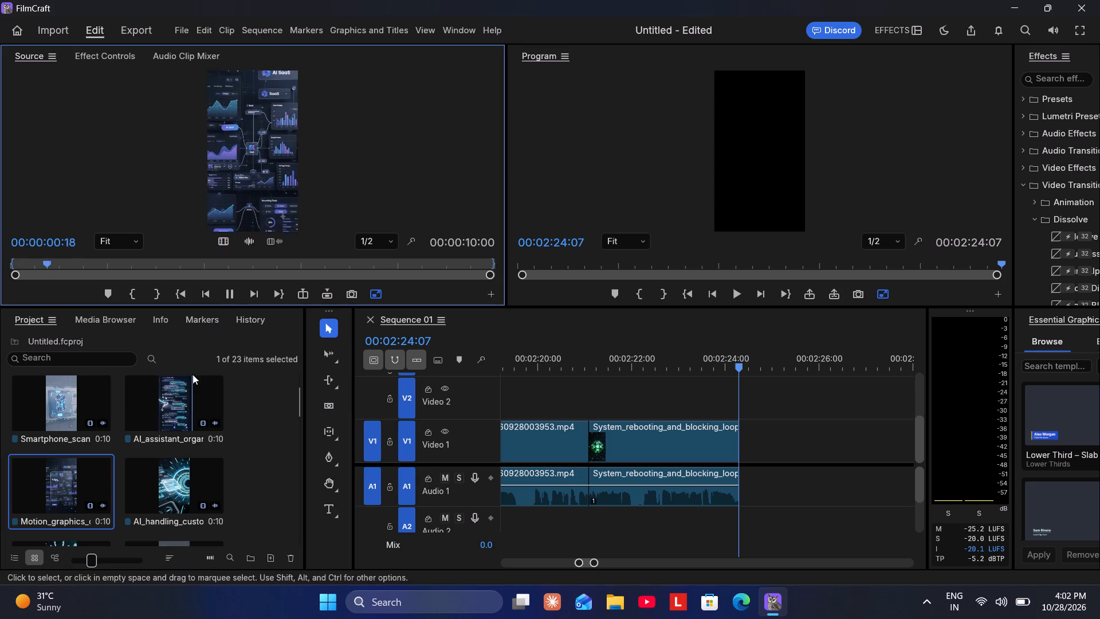
{"action": "double_click", "coordinate": [170, 399]}
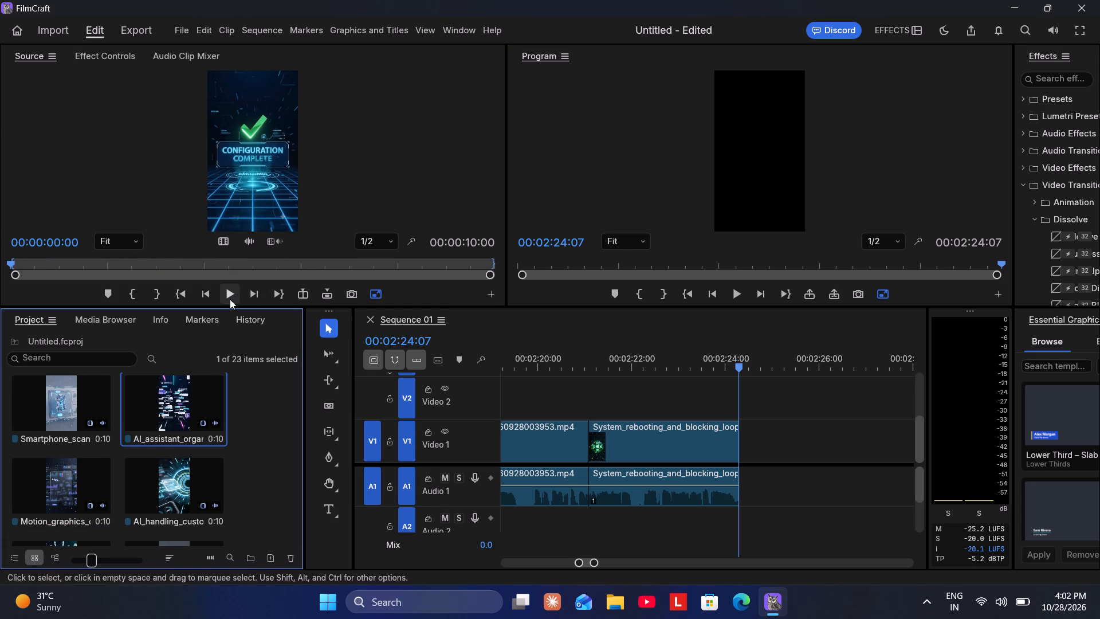
{"action": "left_click", "coordinate": [230, 299]}
Open the Smartphone_scan clip and play the Dashboard_monitoring and AI_assistant_confi source clips to compare their content.
{"action": "scroll", "coordinate": [148, 434], "scroll_direction": "up", "scroll_amount": 1}
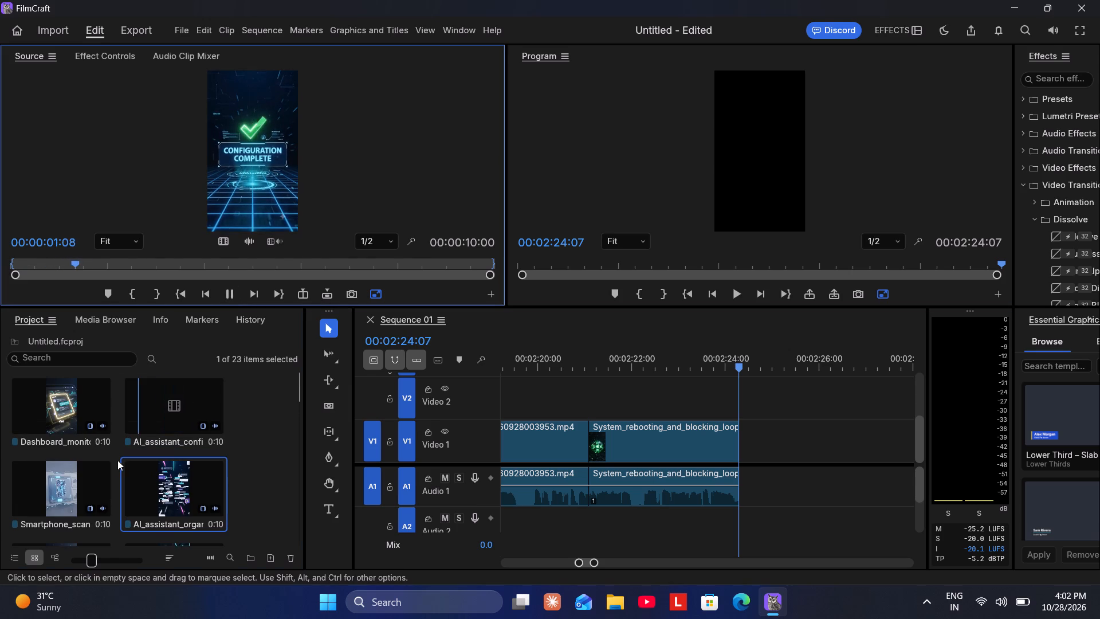
{"action": "double_click", "coordinate": [70, 473]}
{"action": "scroll", "coordinate": [131, 438], "scroll_direction": "up", "scroll_amount": 1}
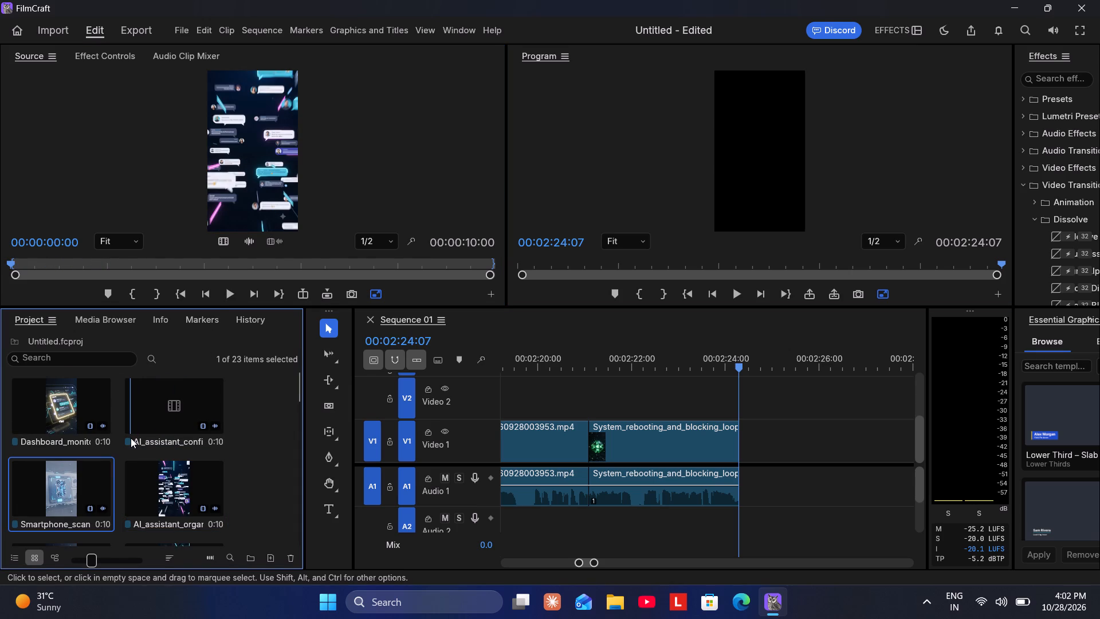
{"action": "double_click", "coordinate": [61, 410]}
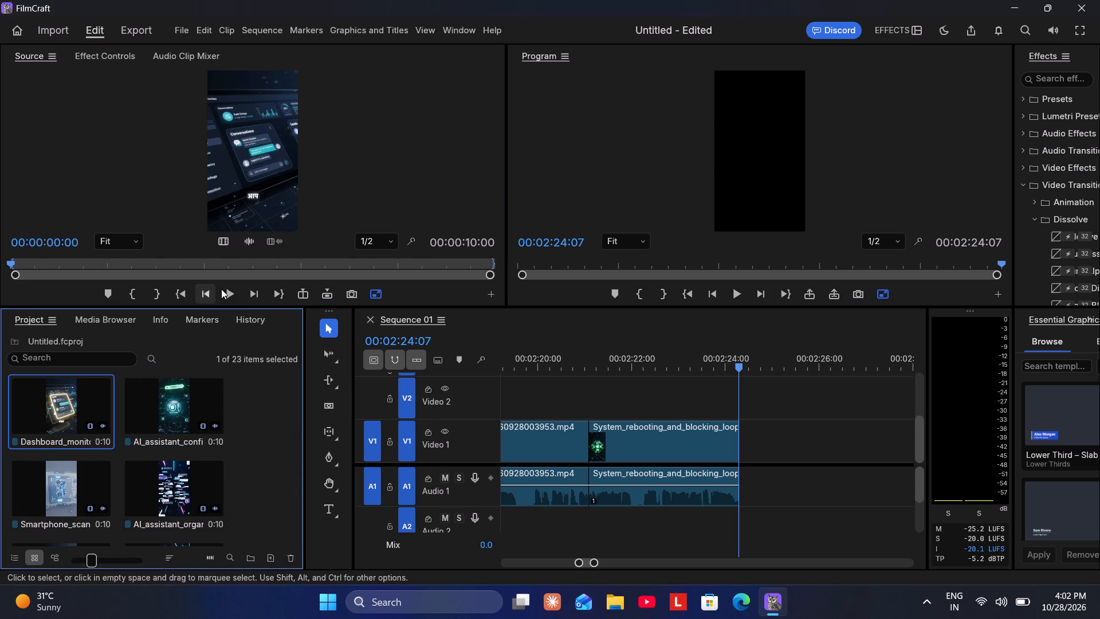
{"action": "left_click", "coordinate": [225, 290]}
{"action": "double_click", "coordinate": [183, 399]}
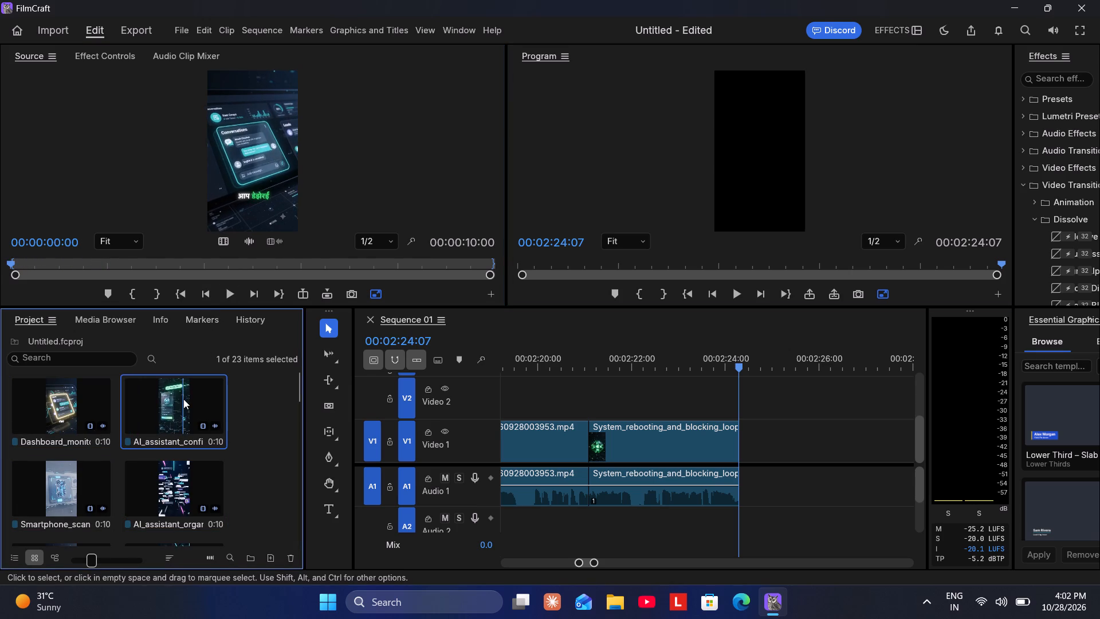
{"action": "left_click", "coordinate": [229, 295]}
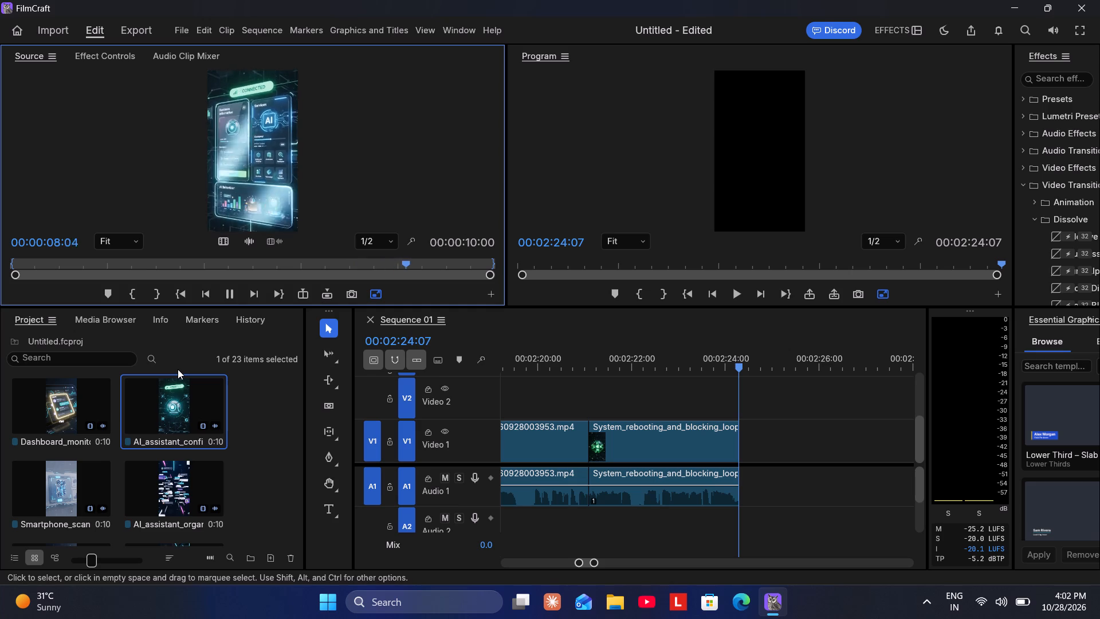
Play Sequence 01 from about 00:01:24:00 to review the Smartphone_scanning and AI_assistant_configuration clips already placed.
{"action": "scroll", "coordinate": [605, 371], "scroll_direction": "right", "scroll_amount": 2}
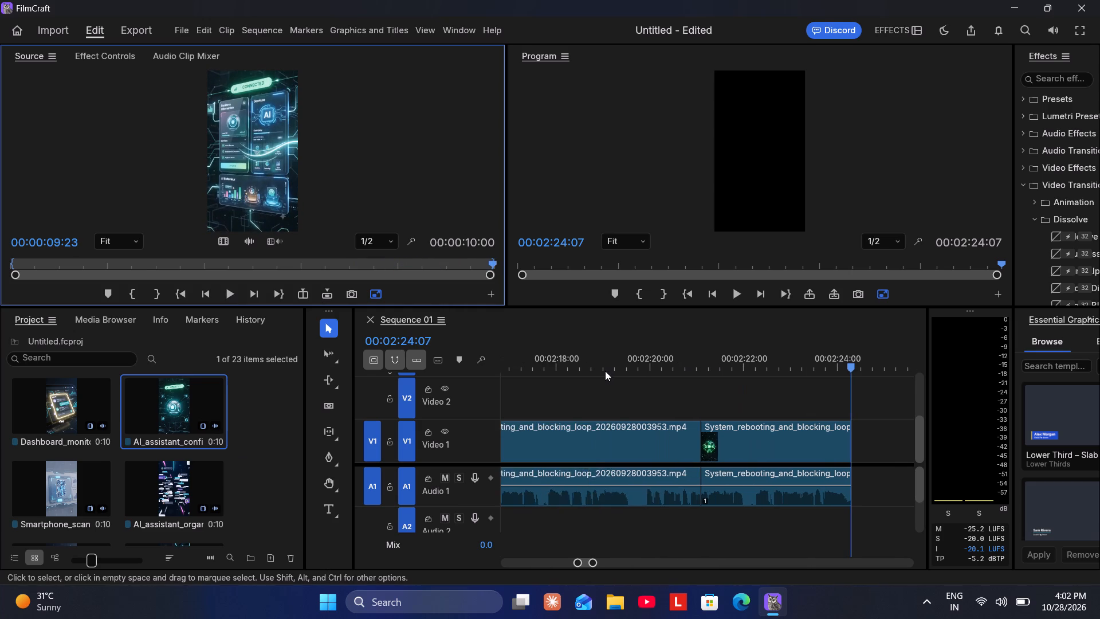
{"action": "scroll", "coordinate": [605, 371], "scroll_direction": "right", "scroll_amount": 6}
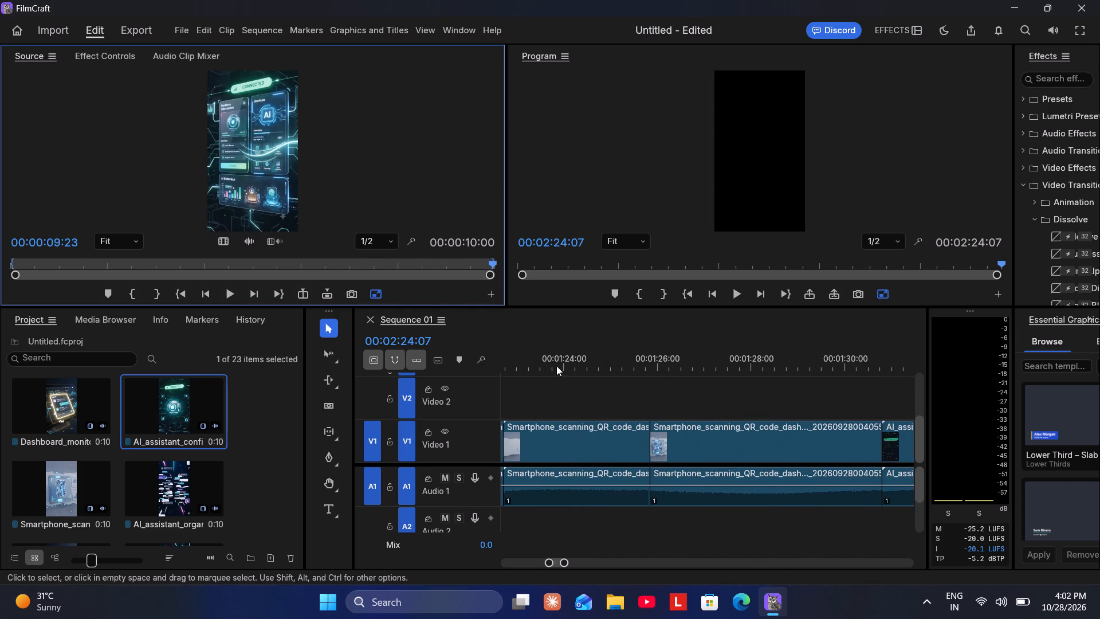
{"action": "left_click", "coordinate": [562, 368]}
{"action": "key", "text": "space"}
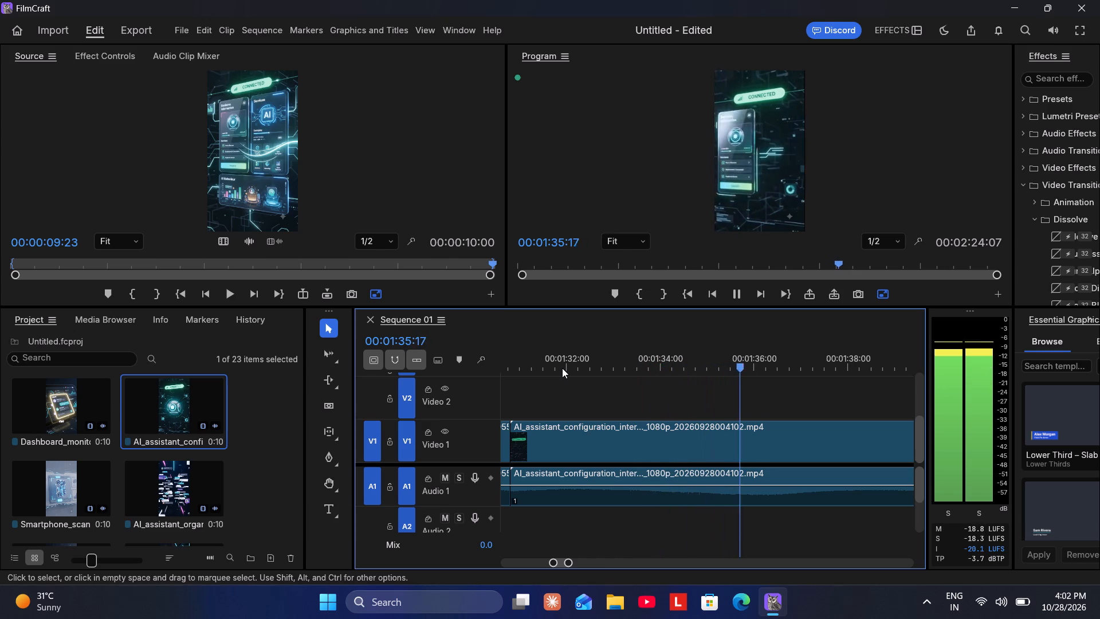
{"action": "key", "text": "space"}
{"action": "key", "text": "space"}
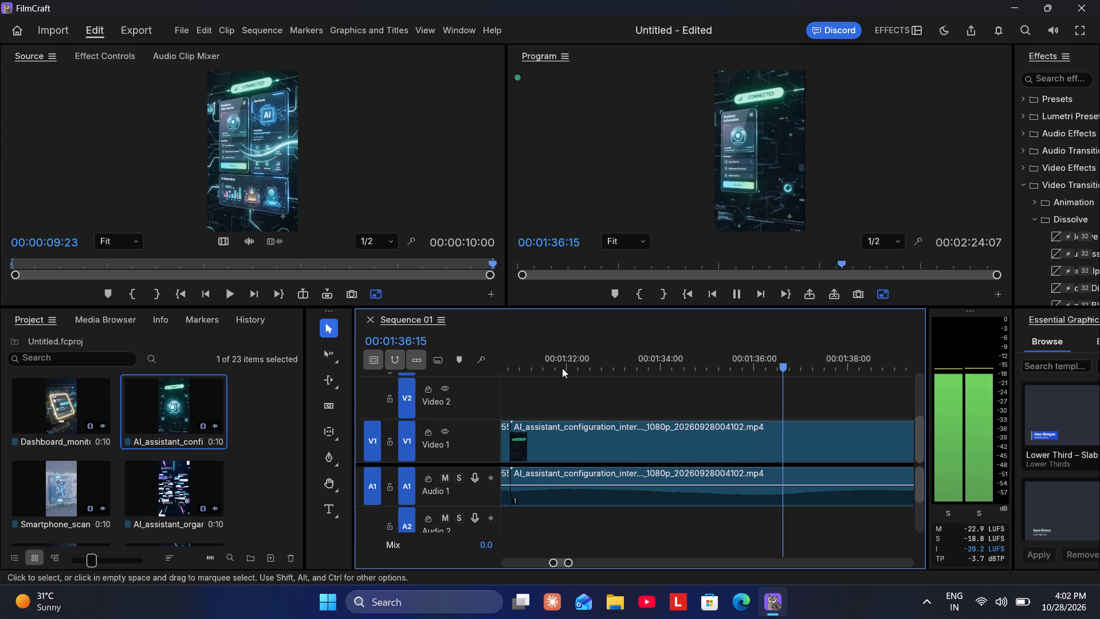
{"action": "key", "text": "space"}
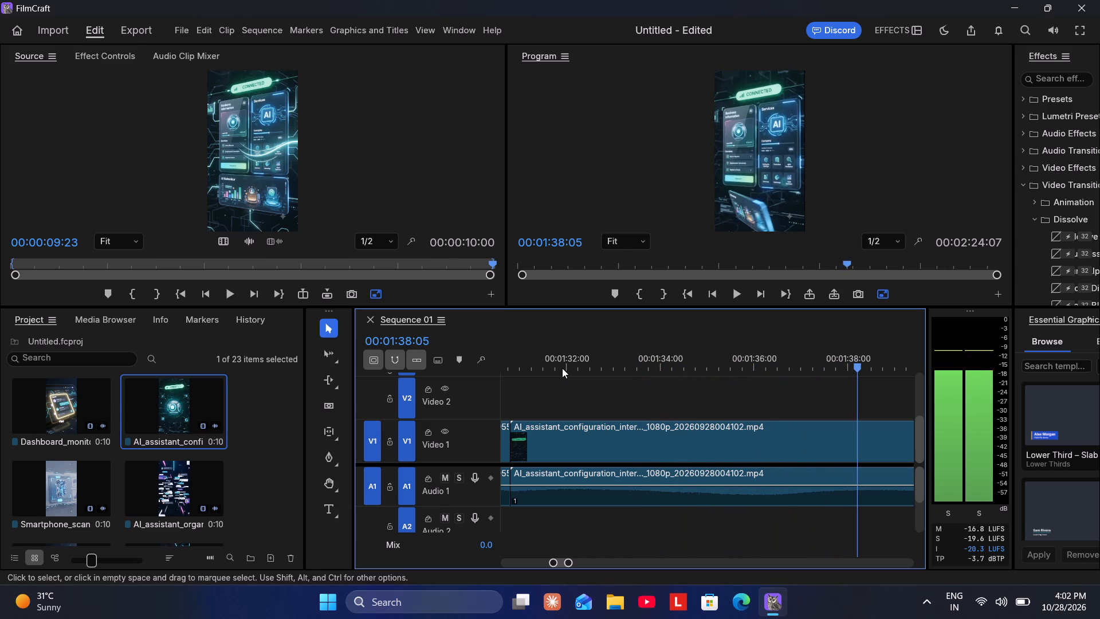
Return to the end of the sequence and replay the last System_rebooting piece from about 00:02:21:00.
{"action": "scroll", "coordinate": [710, 464], "scroll_direction": "left", "scroll_amount": 15}
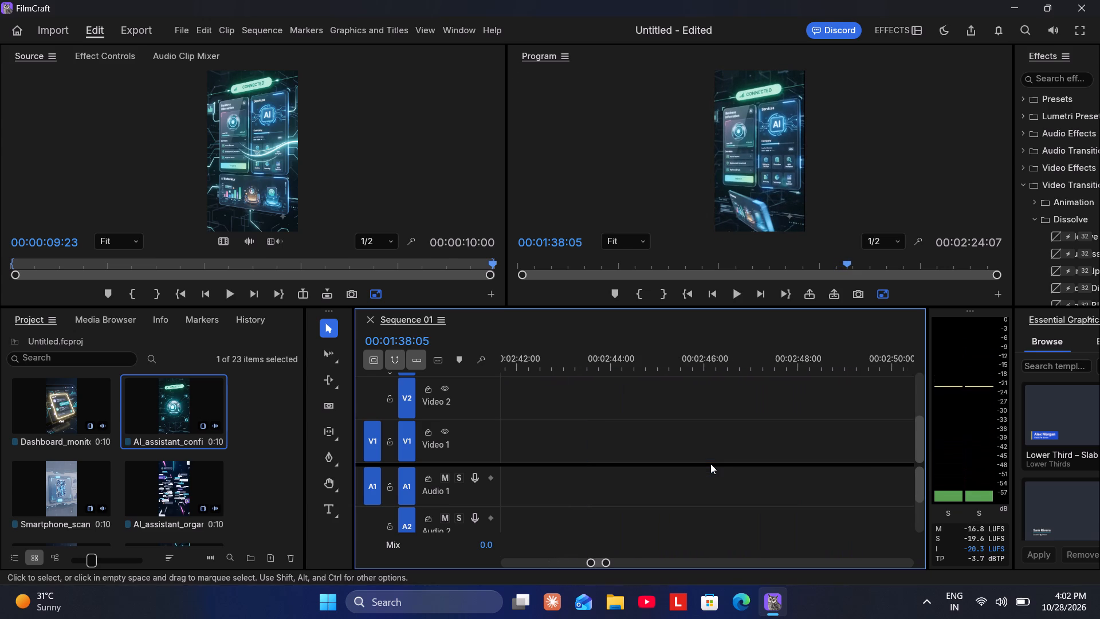
{"action": "scroll", "coordinate": [710, 464], "scroll_direction": "right", "scroll_amount": 3}
{"action": "scroll", "coordinate": [710, 464], "scroll_direction": "left", "scroll_amount": 2}
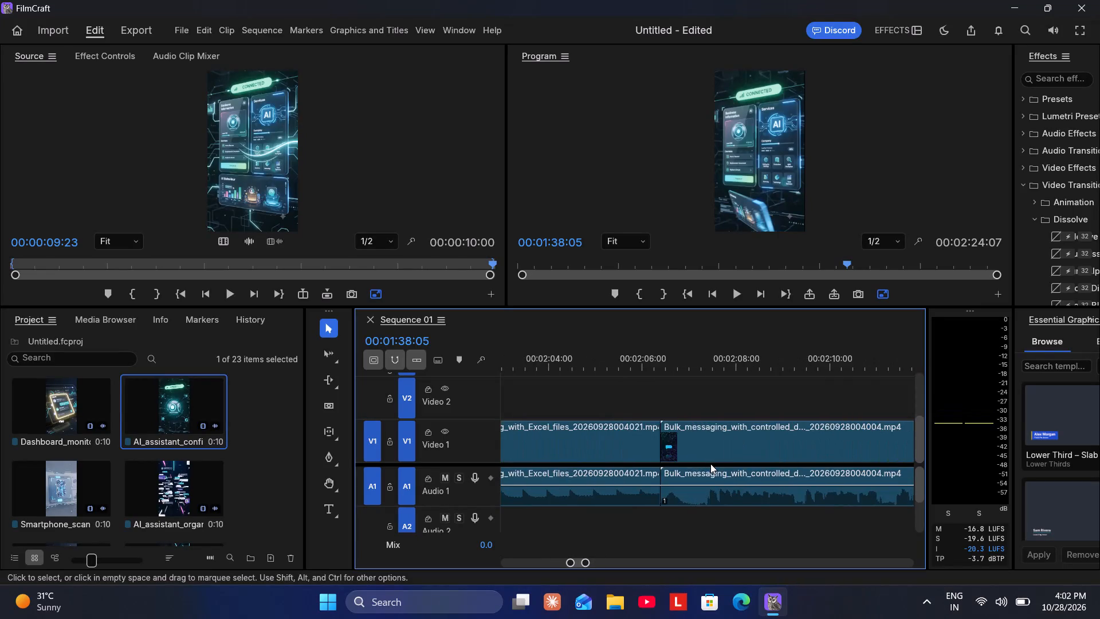
{"action": "scroll", "coordinate": [710, 464], "scroll_direction": "left", "scroll_amount": 6}
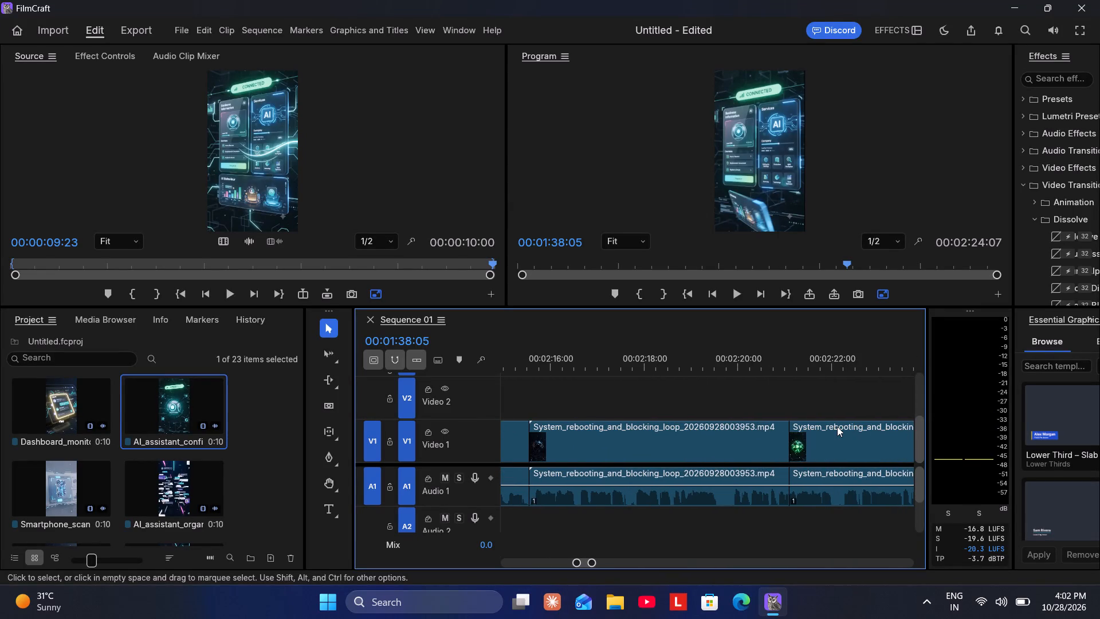
{"action": "scroll", "coordinate": [837, 426], "scroll_direction": "left", "scroll_amount": 5}
{"action": "left_click", "coordinate": [529, 364]}
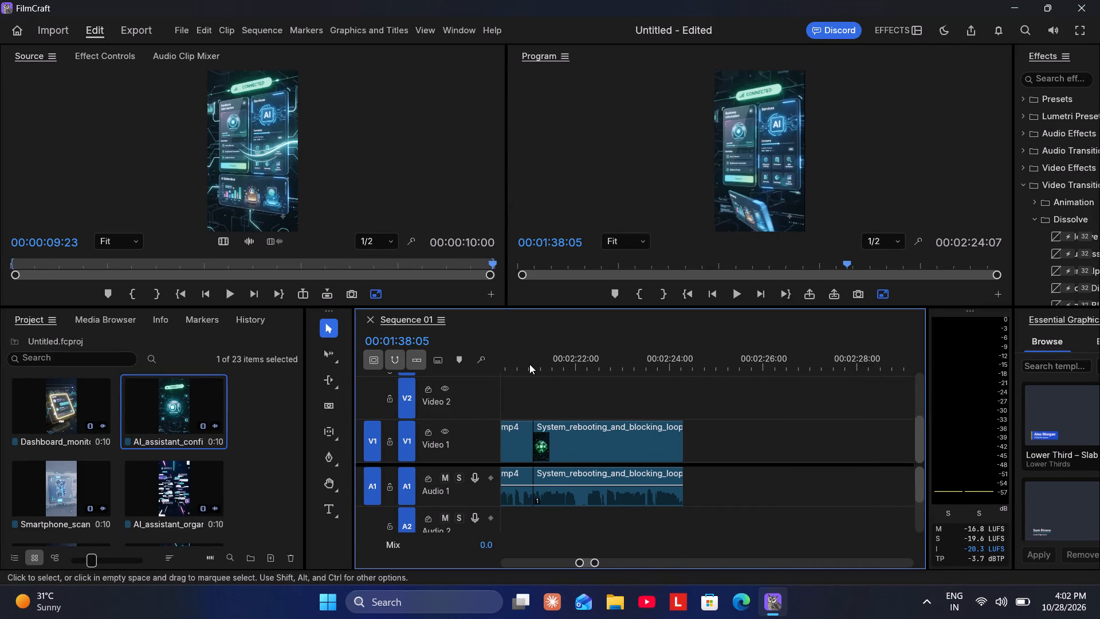
{"action": "key", "text": "space"}
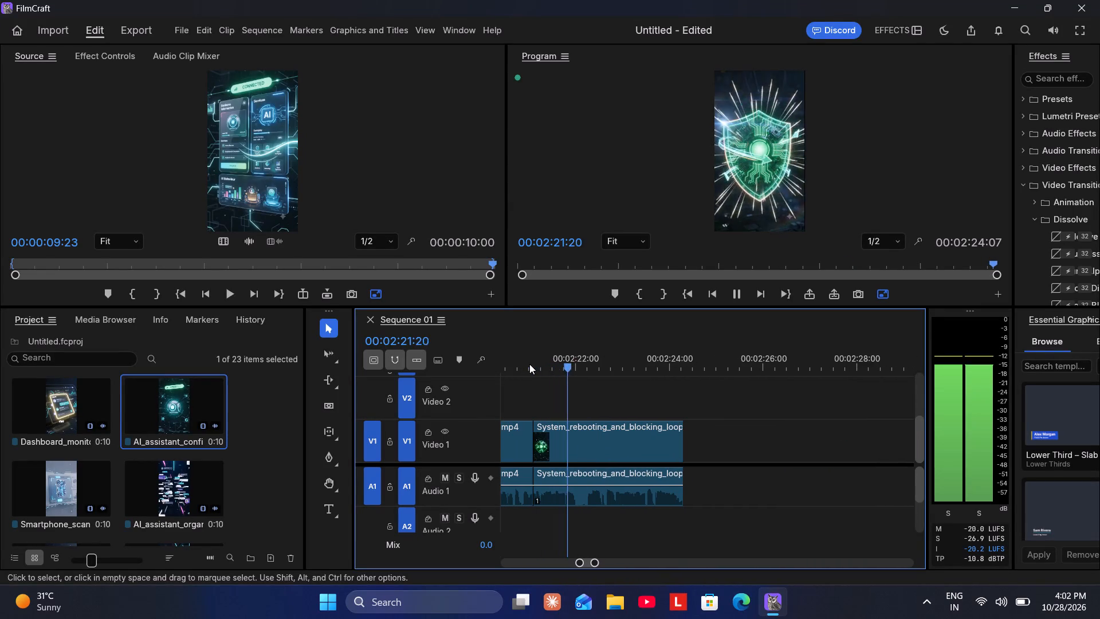
{"action": "key", "text": "space"}
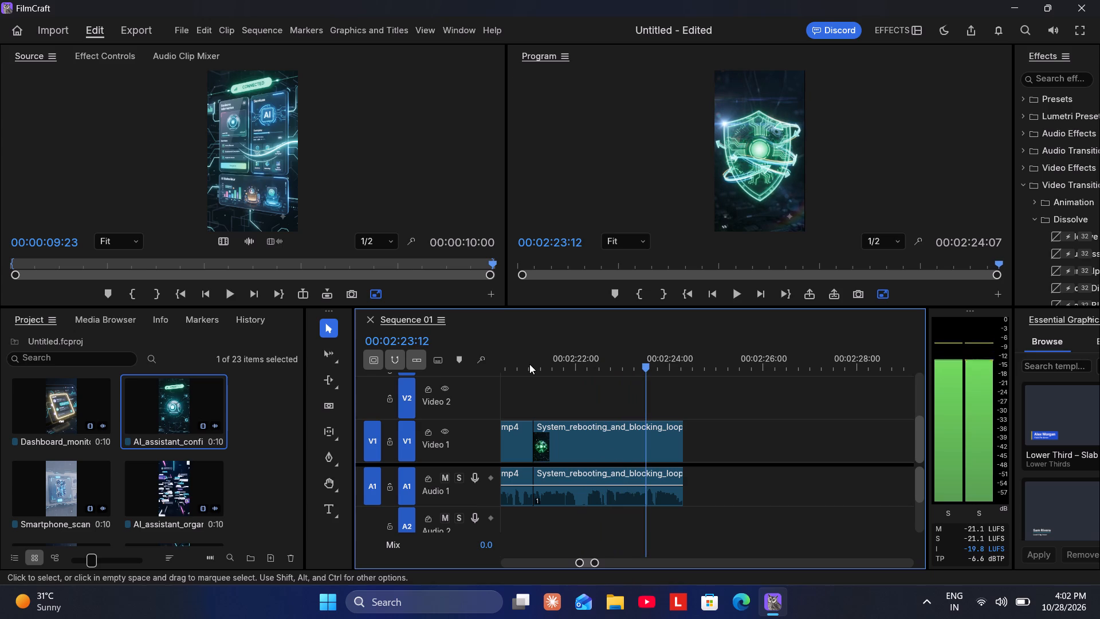
Preview the Dashboard_monitoring clip and append it to Video 1 at 00:02:24:07, directly after the last System_rebooting piece.
{"action": "double_click", "coordinate": [62, 402]}
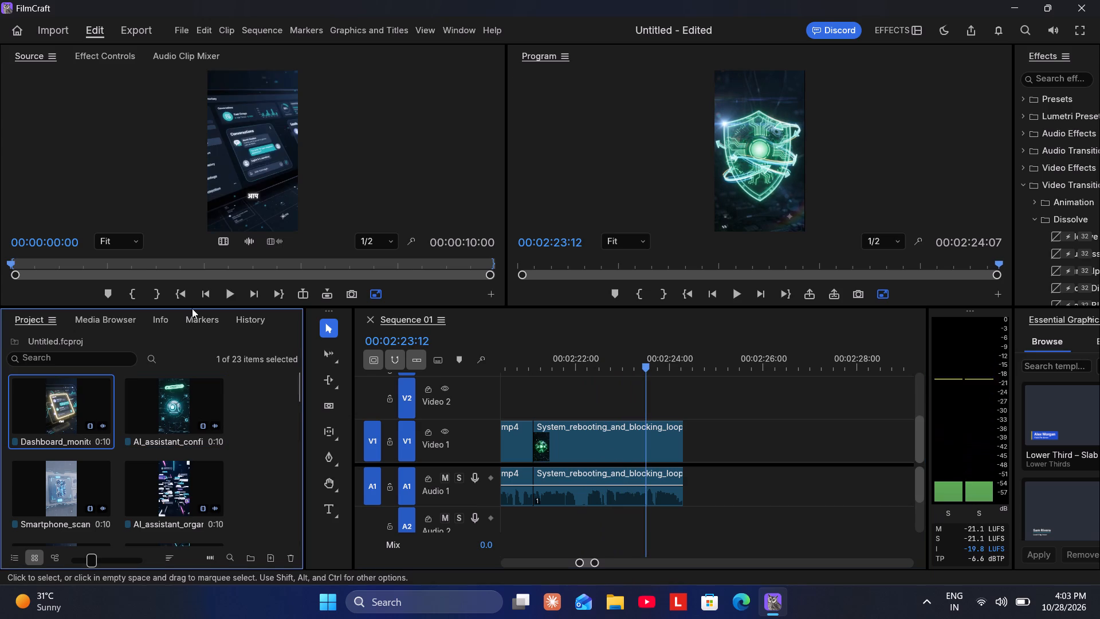
{"action": "left_click", "coordinate": [235, 293]}
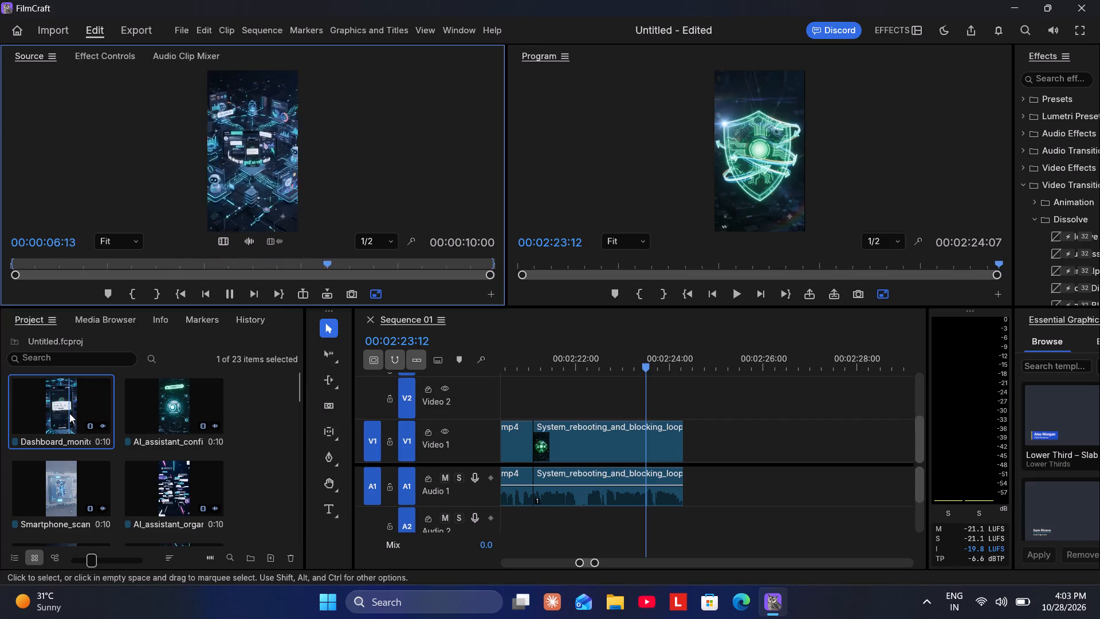
{"action": "left_click_drag", "start_coordinate": [69, 413], "coordinate": [102, 419]}
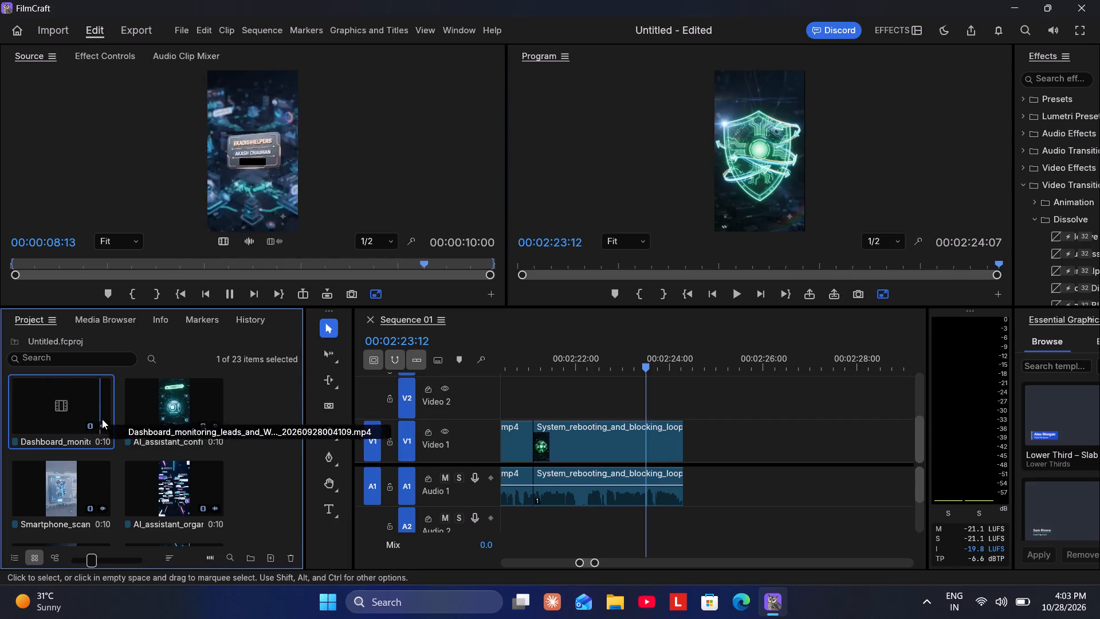
{"action": "left_click_drag", "start_coordinate": [102, 419], "coordinate": [689, 456]}
Play Sequence 01 through the appended Dashboard_monitoring clip and replay its closing contact card to find where to trim it.
{"action": "scroll", "coordinate": [476, 487], "scroll_direction": "right", "scroll_amount": 1}
{"action": "key", "text": "space"}
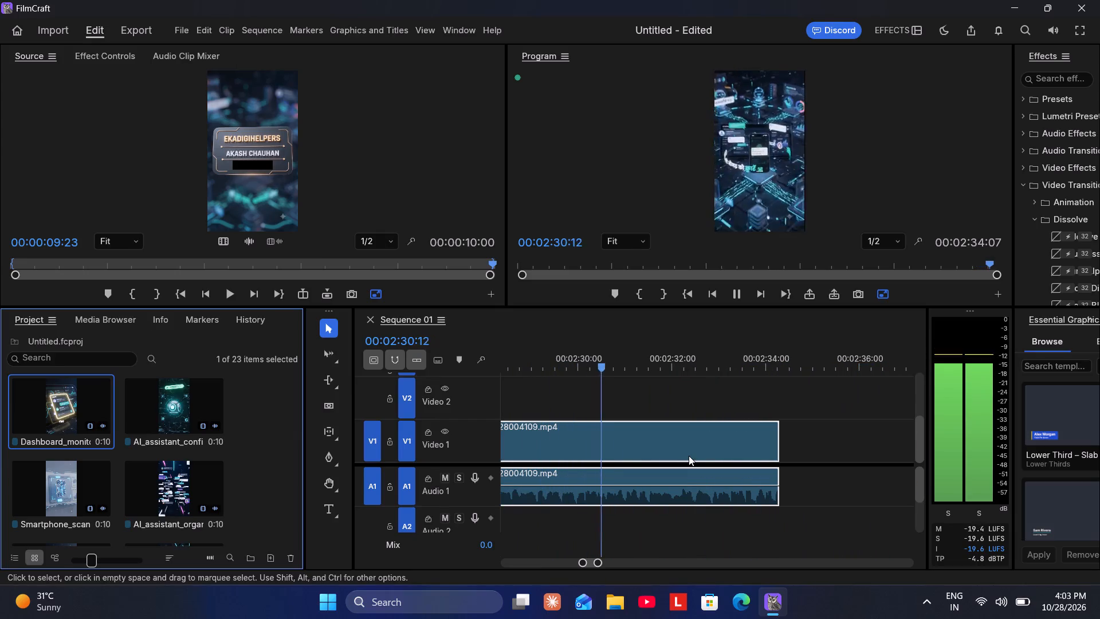
{"action": "key", "text": "space"}
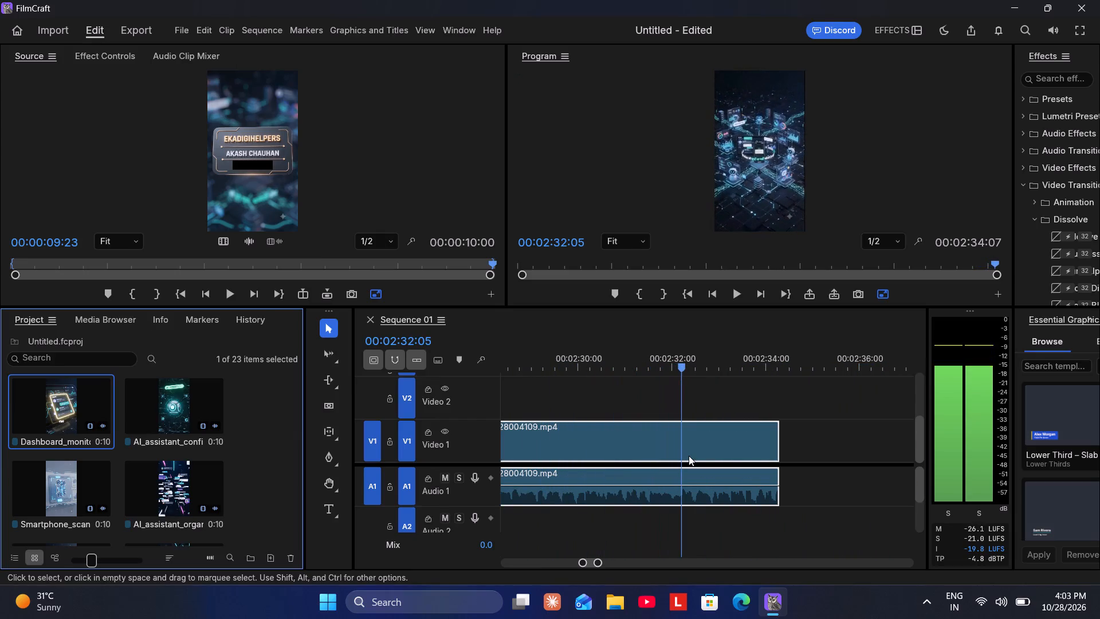
{"action": "key", "text": "space"}
{"action": "key", "text": "space"}
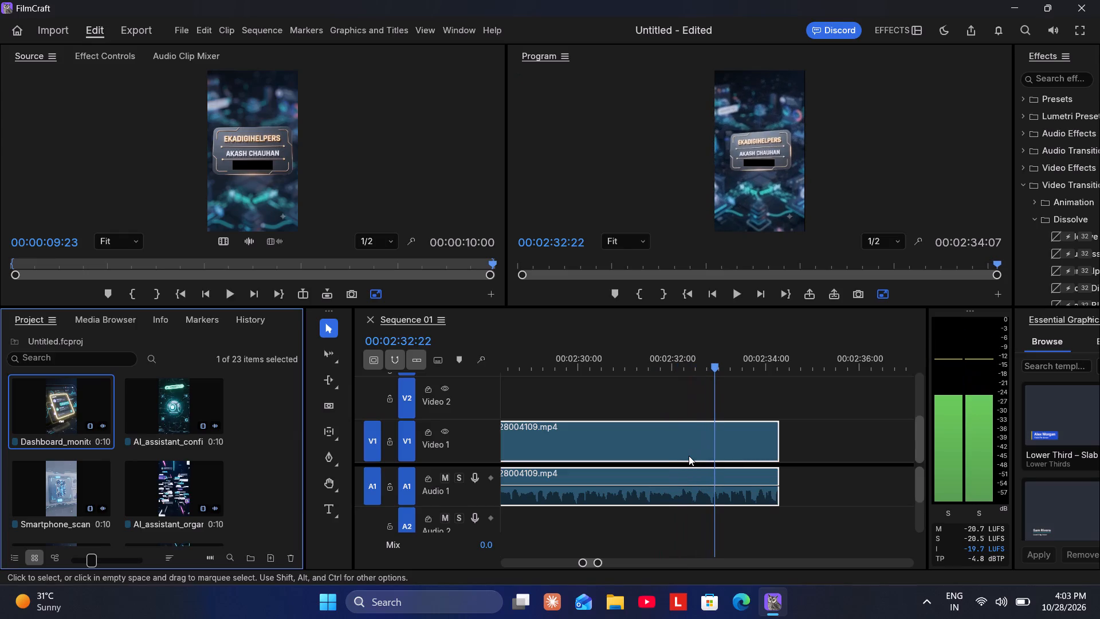
{"action": "key", "text": "space"}
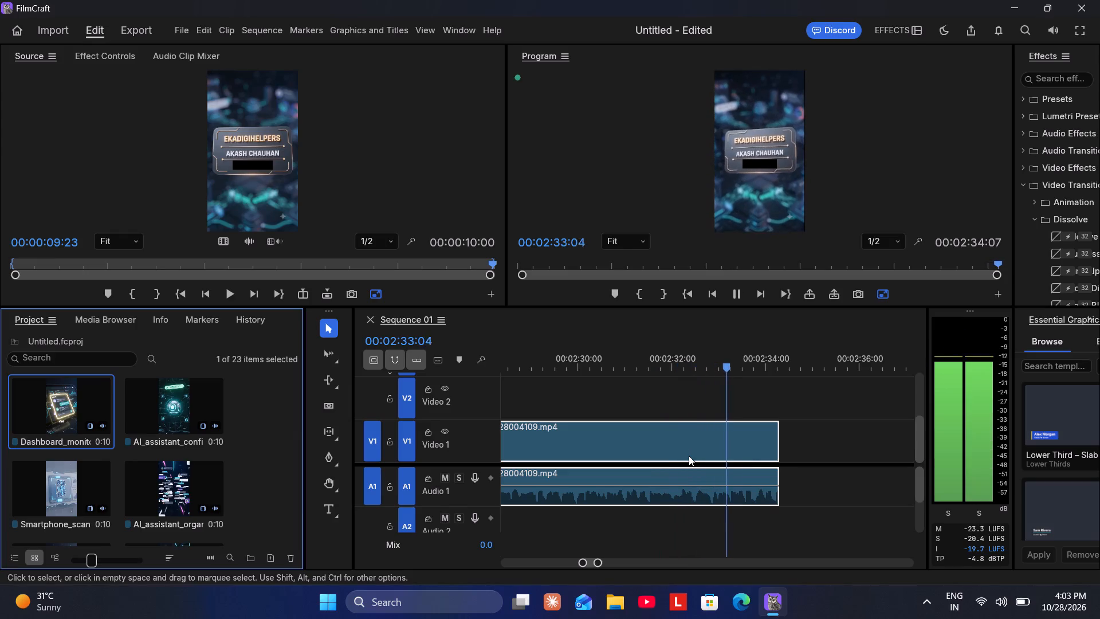
{"action": "key", "text": "space"}
{"action": "double_click", "coordinate": [701, 367]}
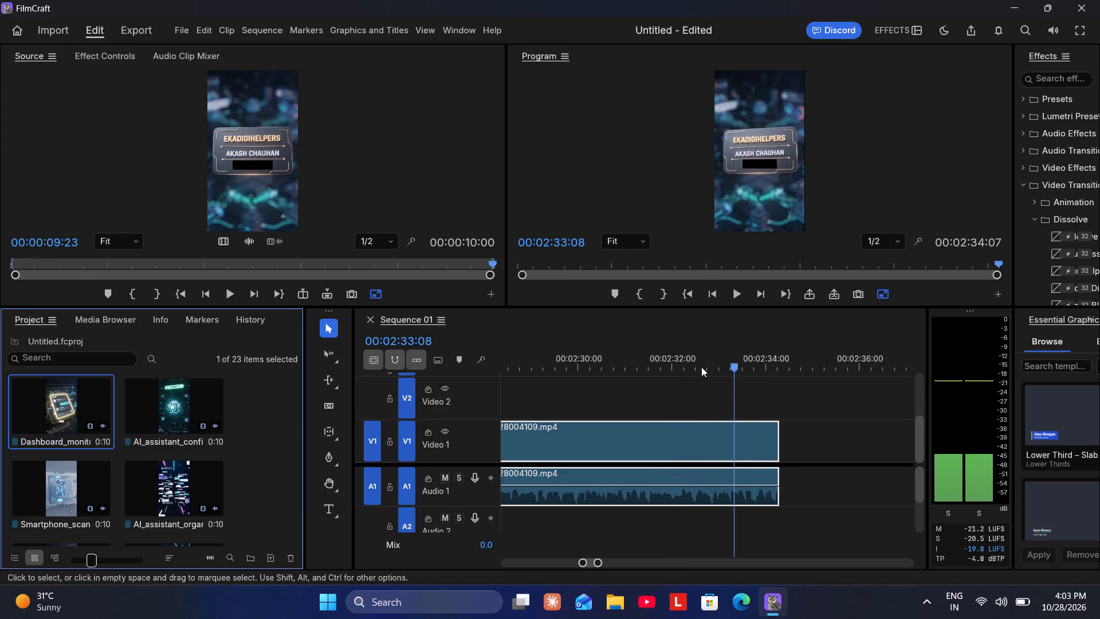
{"action": "key", "text": "space"}
{"action": "key", "text": "space"}
{"action": "key", "text": "space"}
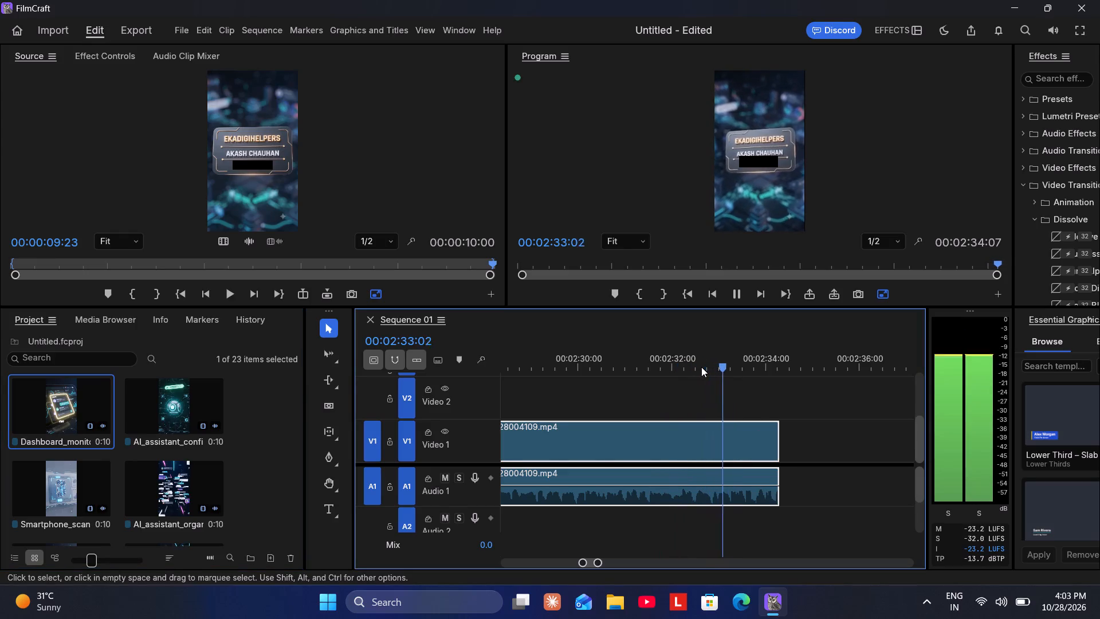
{"action": "key", "text": "space"}
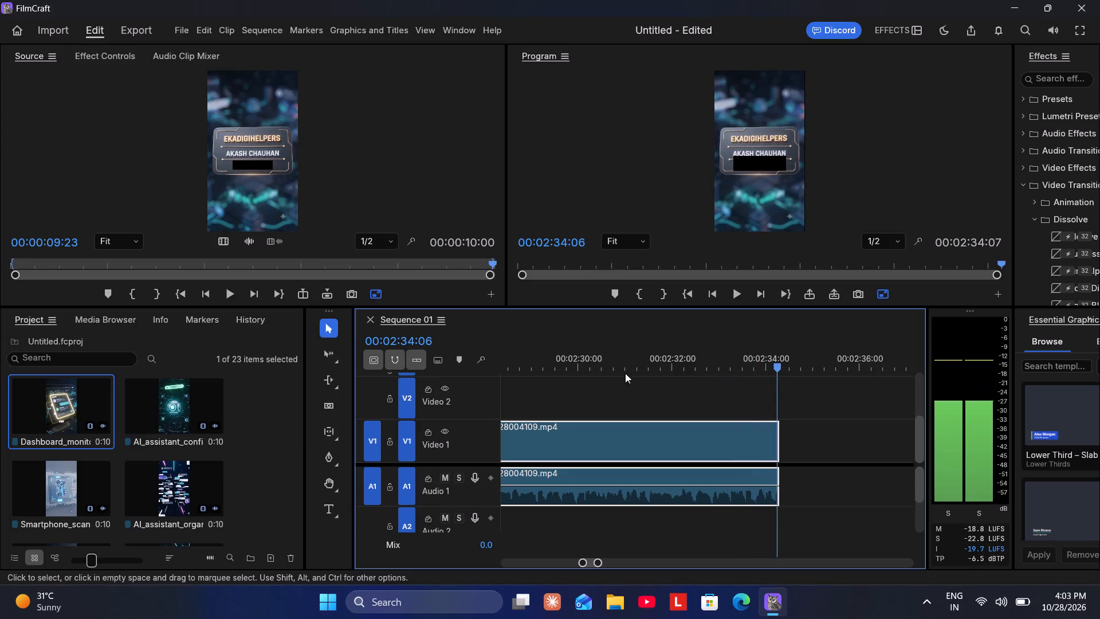
Split the Dashboard_monitoring clip at 00:02:32:21 and delete the piece after the cut.
{"action": "double_click", "coordinate": [610, 365]}
{"action": "key", "text": "space"}
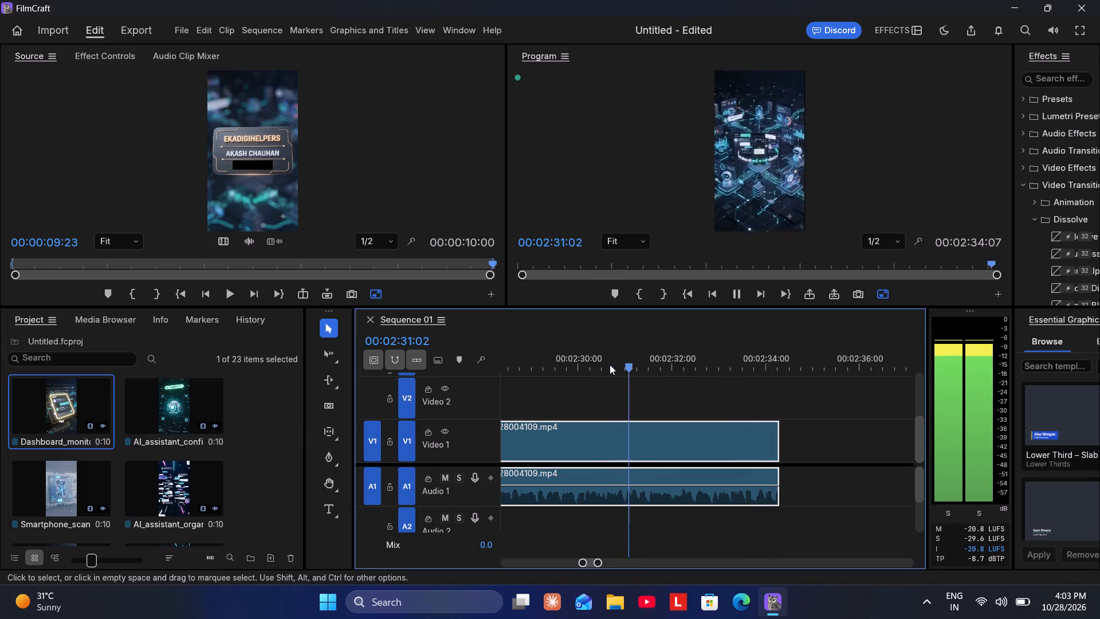
{"action": "key", "text": "space"}
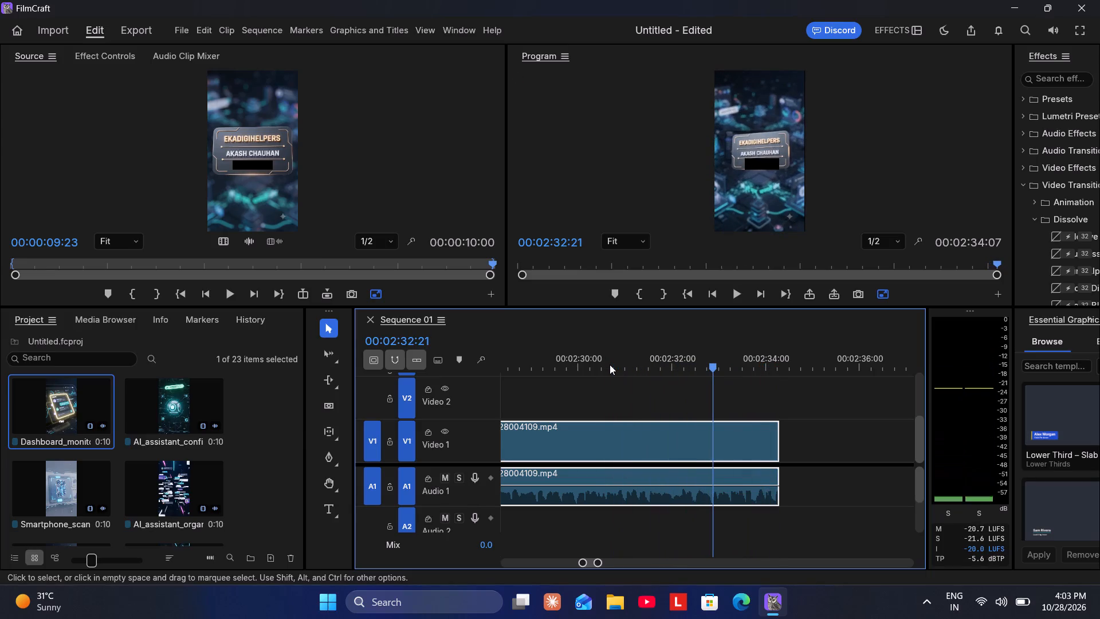
{"action": "key", "text": "ctrl+k"}
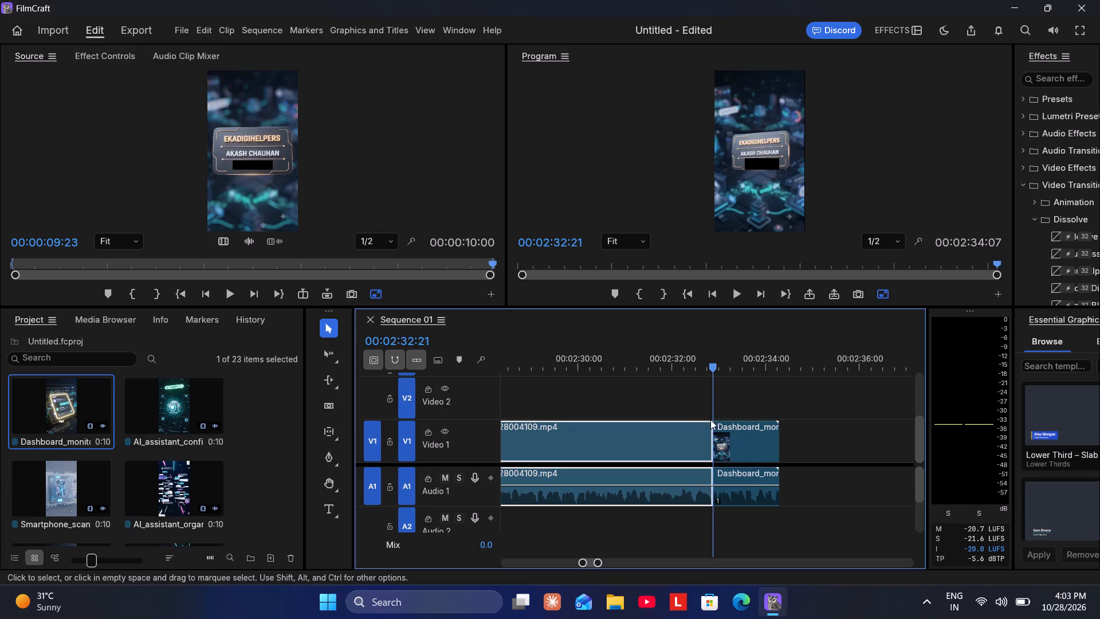
{"action": "left_click", "coordinate": [740, 434]}
{"action": "key", "text": "Delete"}
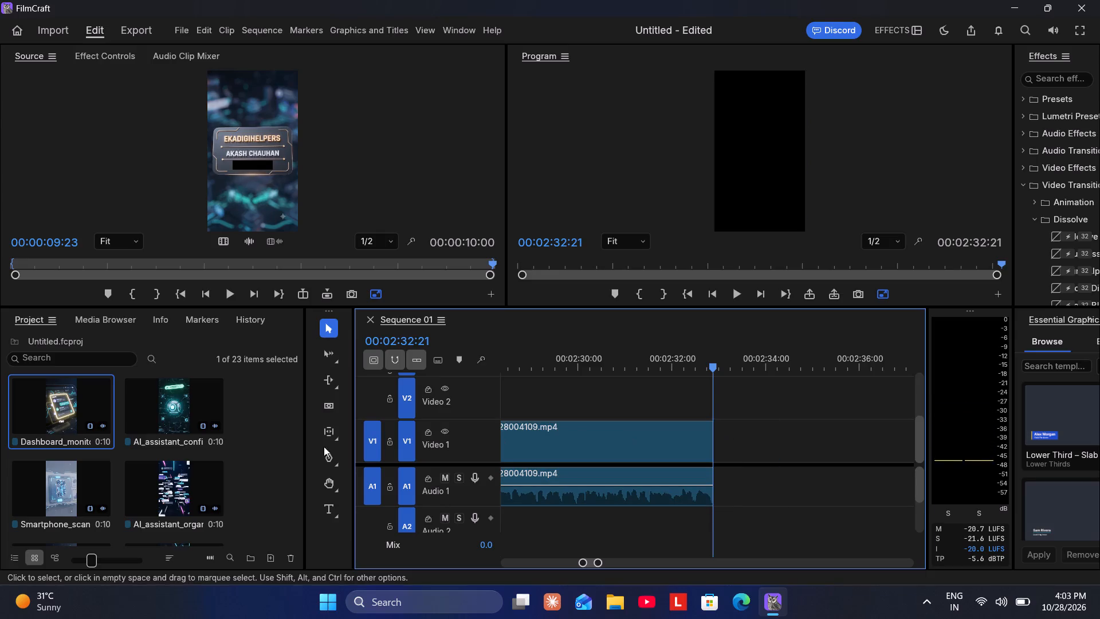
Preview the Motion_graphics and Contact_card_animation clips, and append Contact_card_animation to Video 1 at 00:02:32:21, directly after Dashboard_monitoring.
{"action": "scroll", "coordinate": [135, 461], "scroll_direction": "down", "scroll_amount": 1}
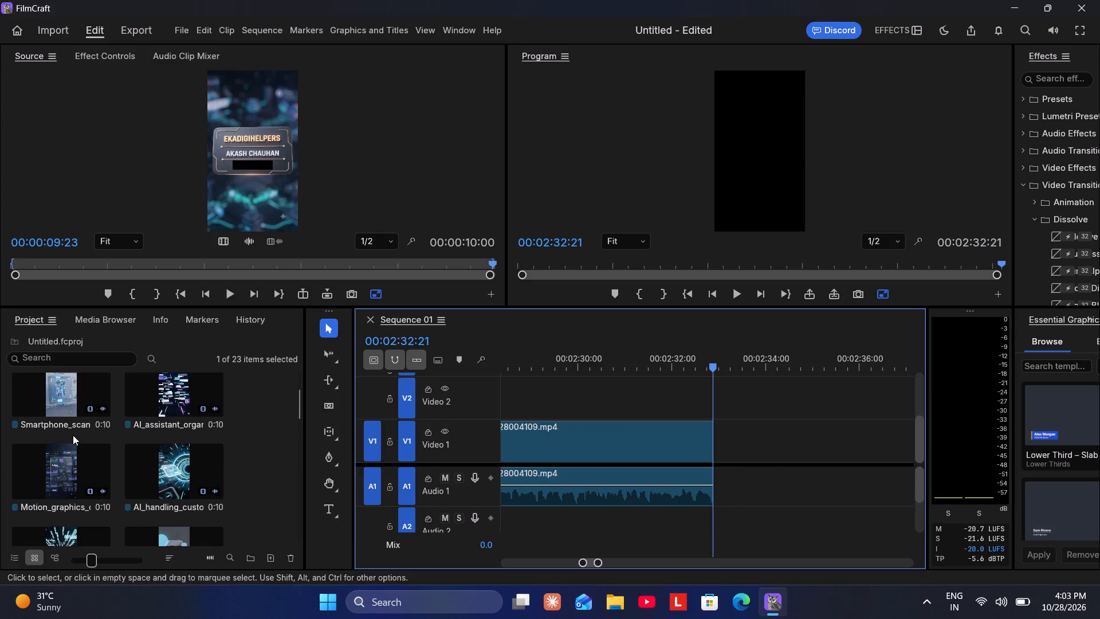
{"action": "scroll", "coordinate": [73, 435], "scroll_direction": "down", "scroll_amount": 1}
{"action": "scroll", "coordinate": [80, 457], "scroll_direction": "up", "scroll_amount": 1}
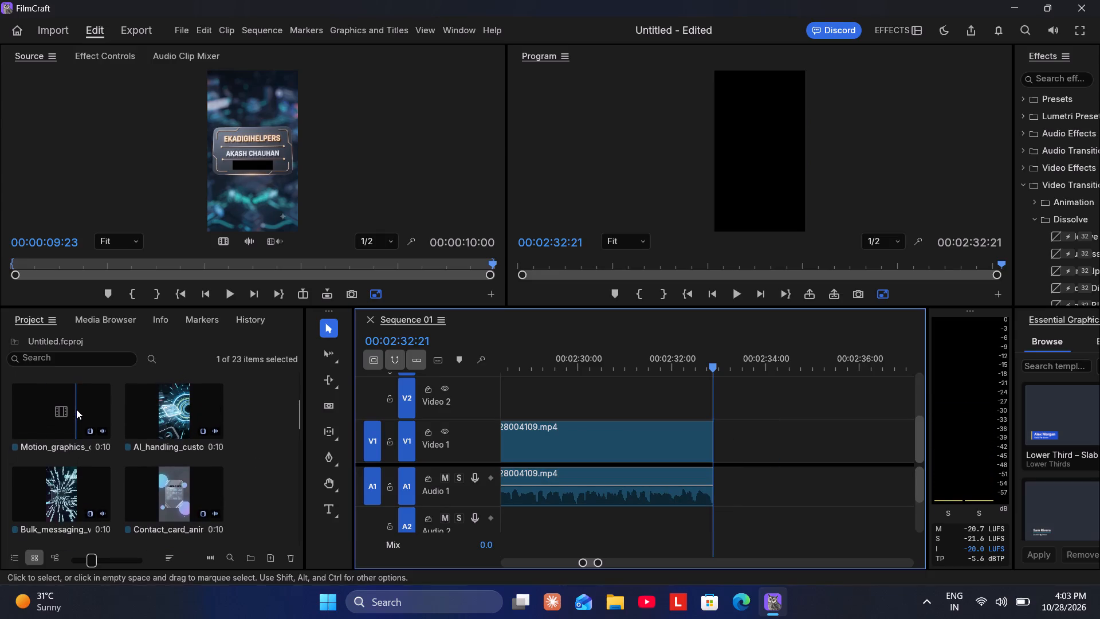
{"action": "double_click", "coordinate": [76, 409]}
{"action": "left_click", "coordinate": [231, 293]}
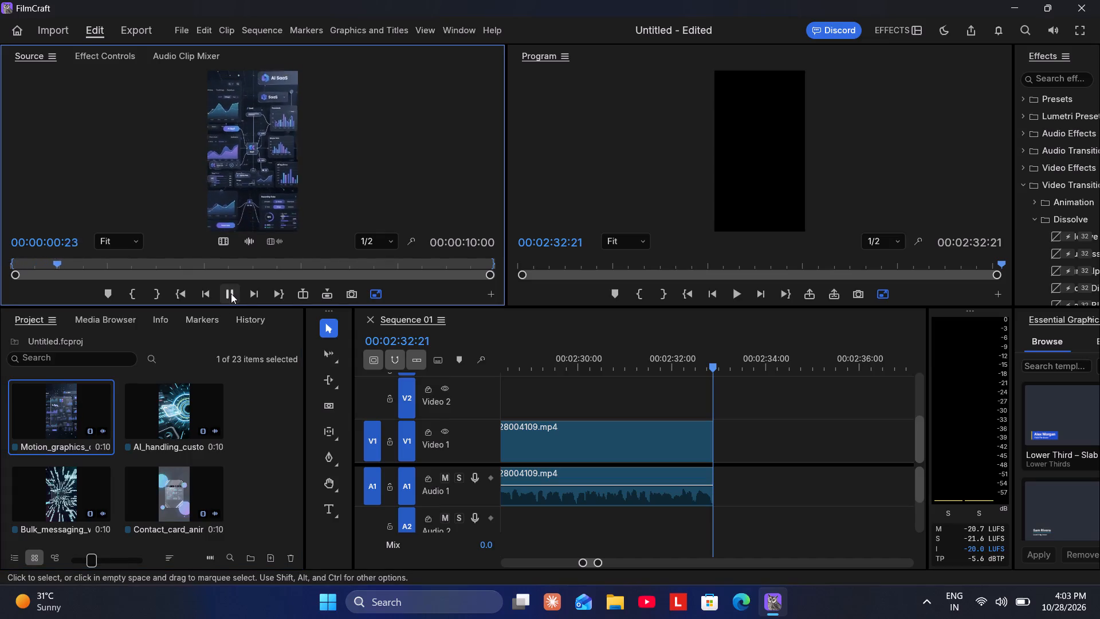
{"action": "double_click", "coordinate": [148, 487]}
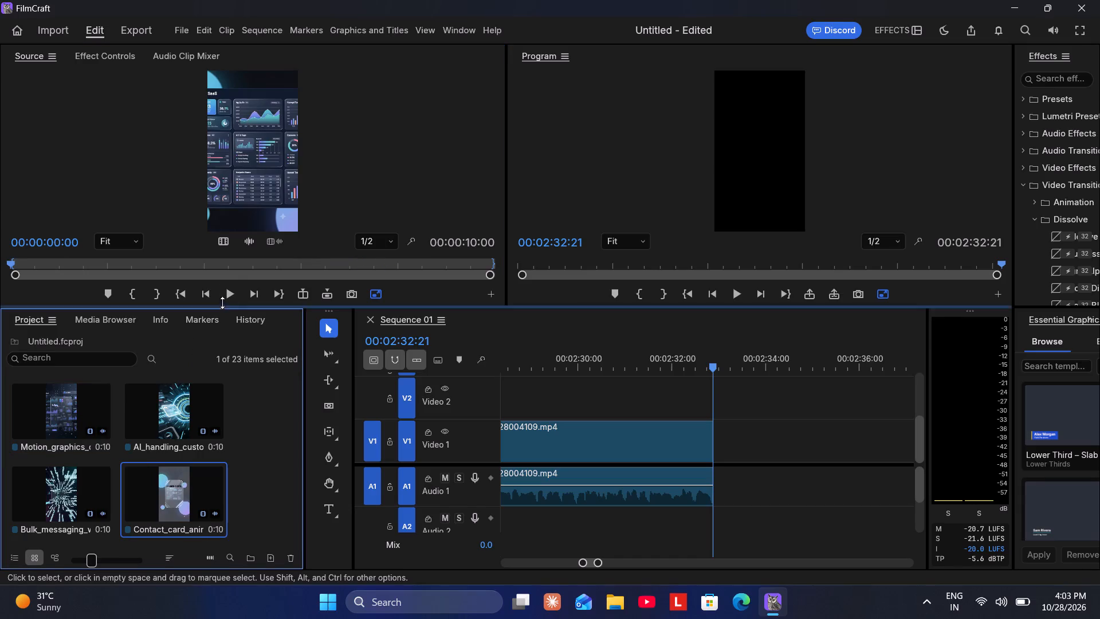
{"action": "left_click", "coordinate": [225, 295]}
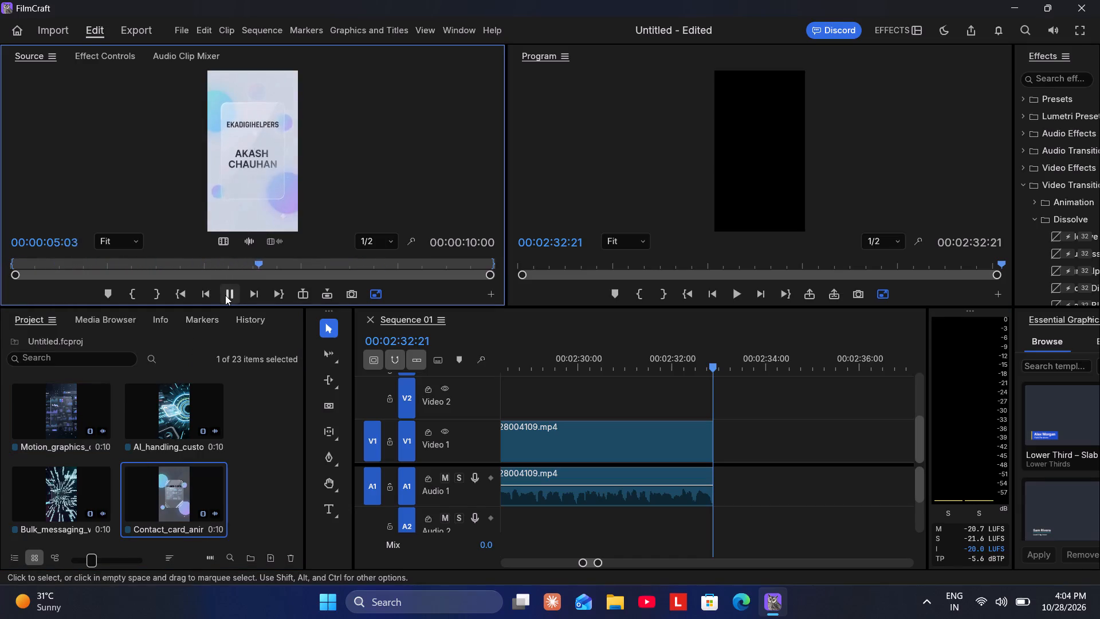
{"action": "left_click_drag", "start_coordinate": [160, 485], "coordinate": [720, 430]}
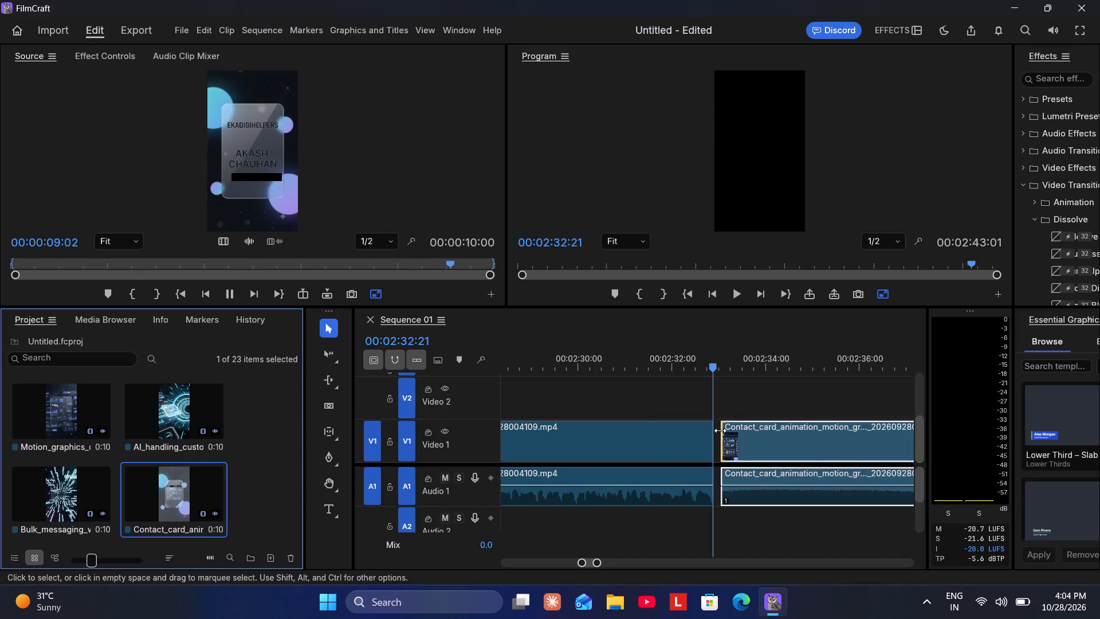
{"action": "left_click_drag", "start_coordinate": [761, 427], "coordinate": [749, 428]}
Play the placed Contact_card_animation clip to its end and preview the Motion_graphics source clip for comparison.
{"action": "key", "text": "space"}
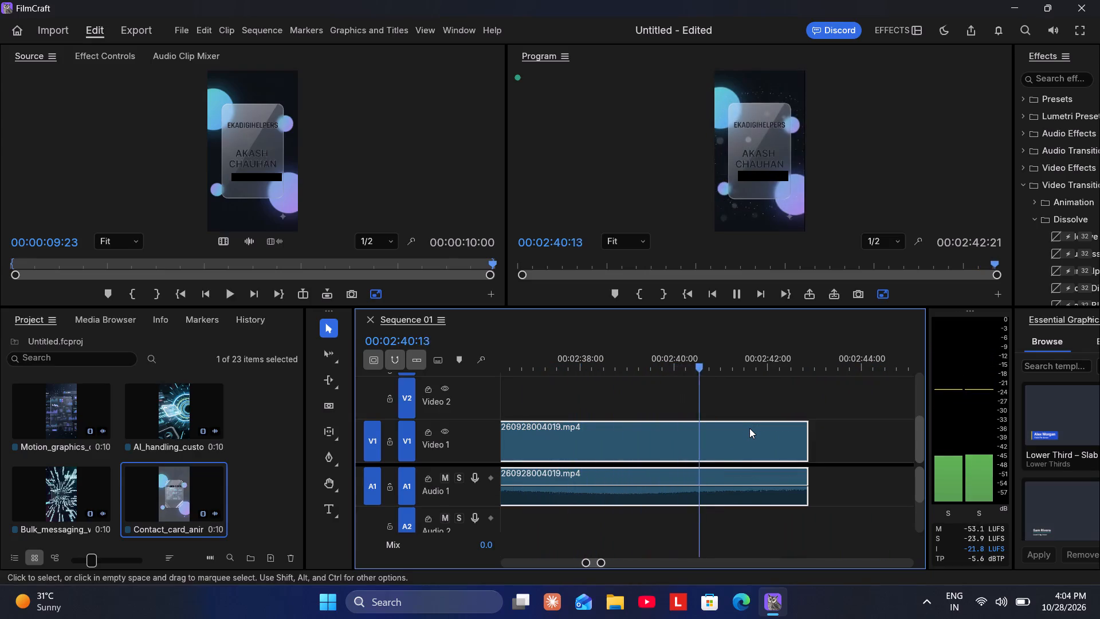
{"action": "key", "text": "space"}
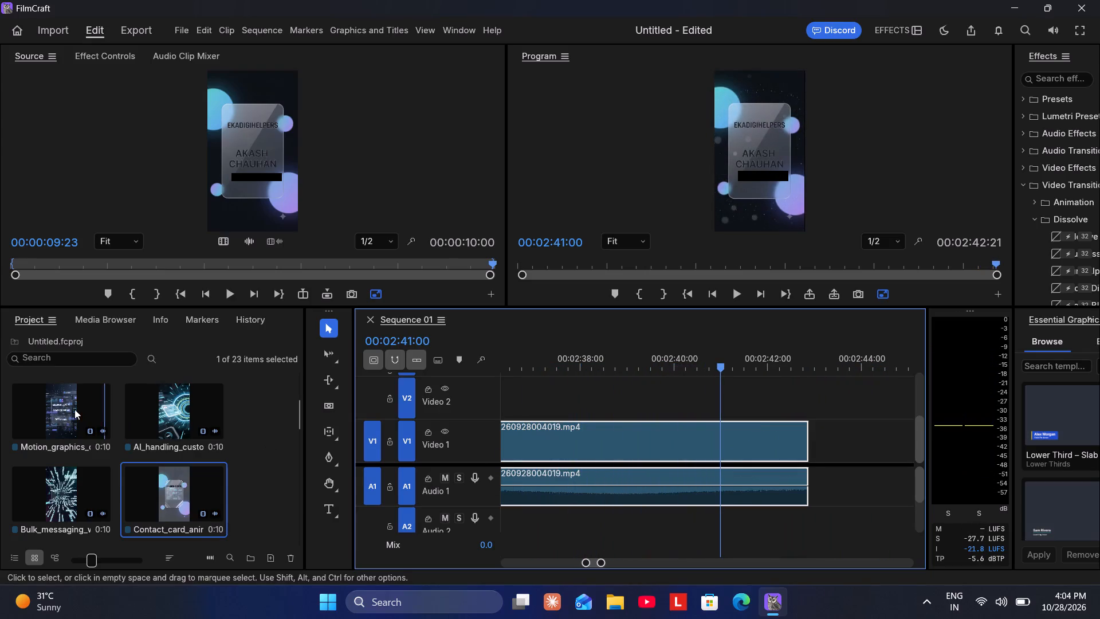
{"action": "double_click", "coordinate": [72, 409]}
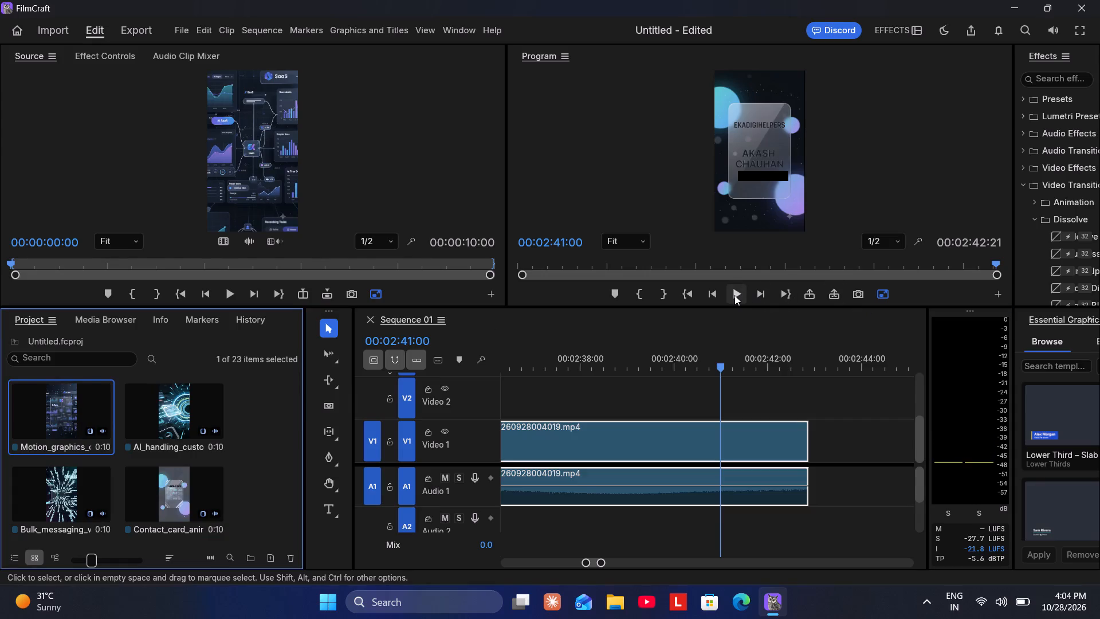
{"action": "left_click", "coordinate": [734, 295]}
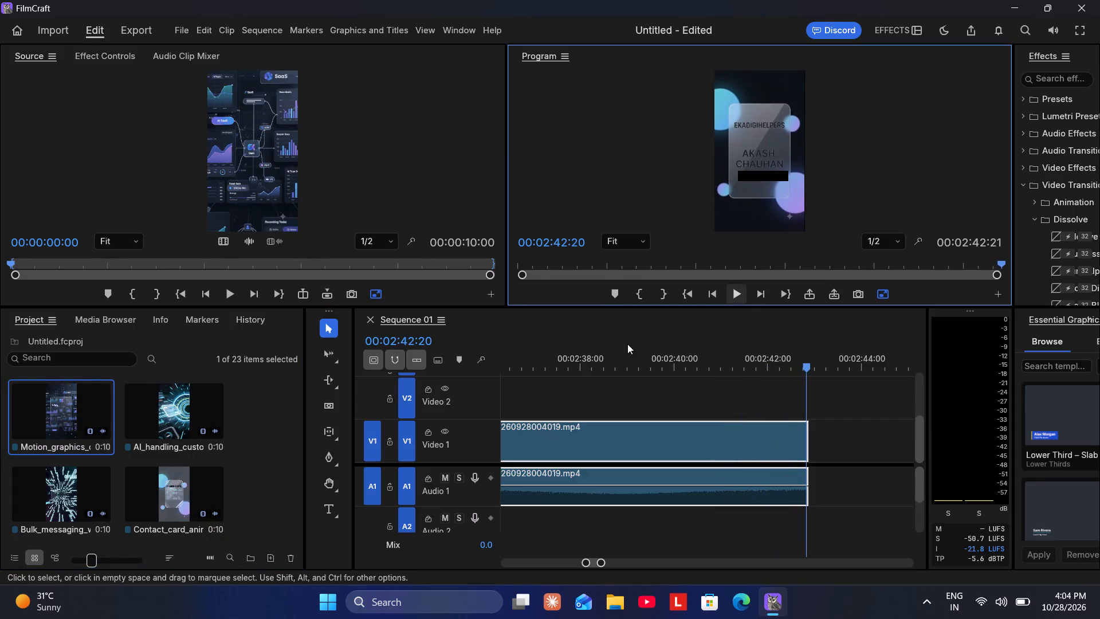
{"action": "left_click", "coordinate": [228, 292]}
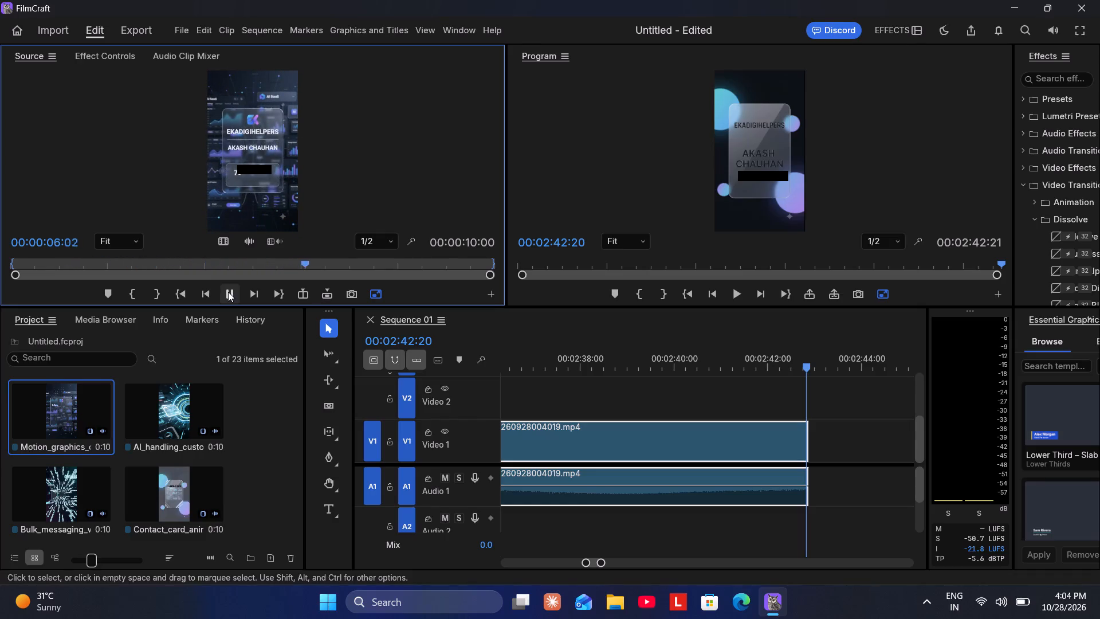
{"action": "key", "text": "space"}
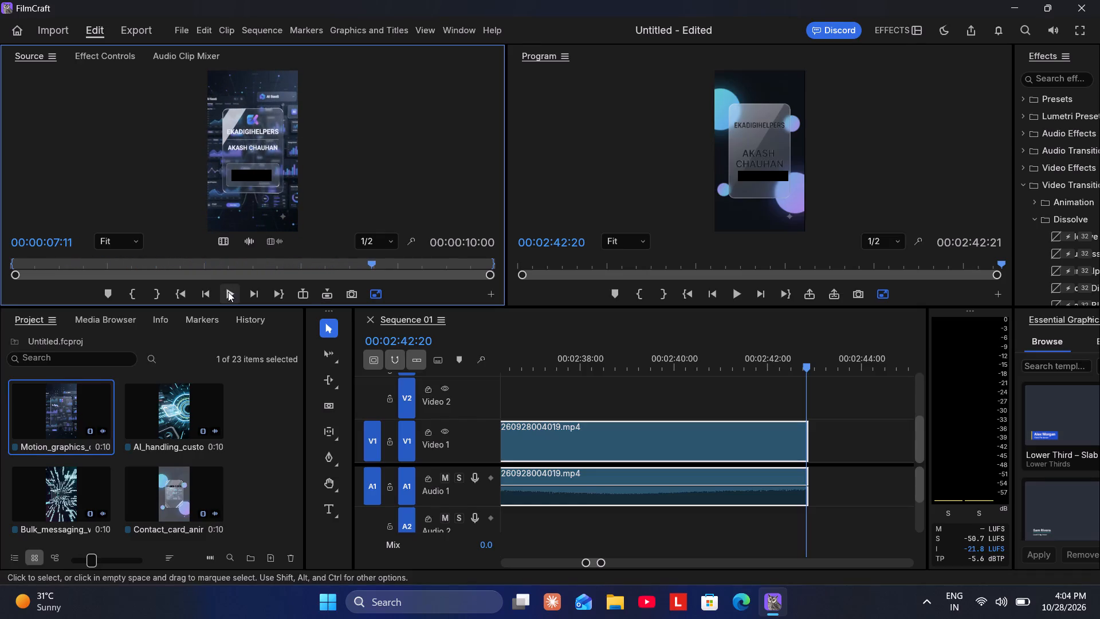
Unlink the Contact_card_animation clip in the sequence and delete only its video part from Video 1.
{"action": "scroll", "coordinate": [551, 456], "scroll_direction": "right", "scroll_amount": 2}
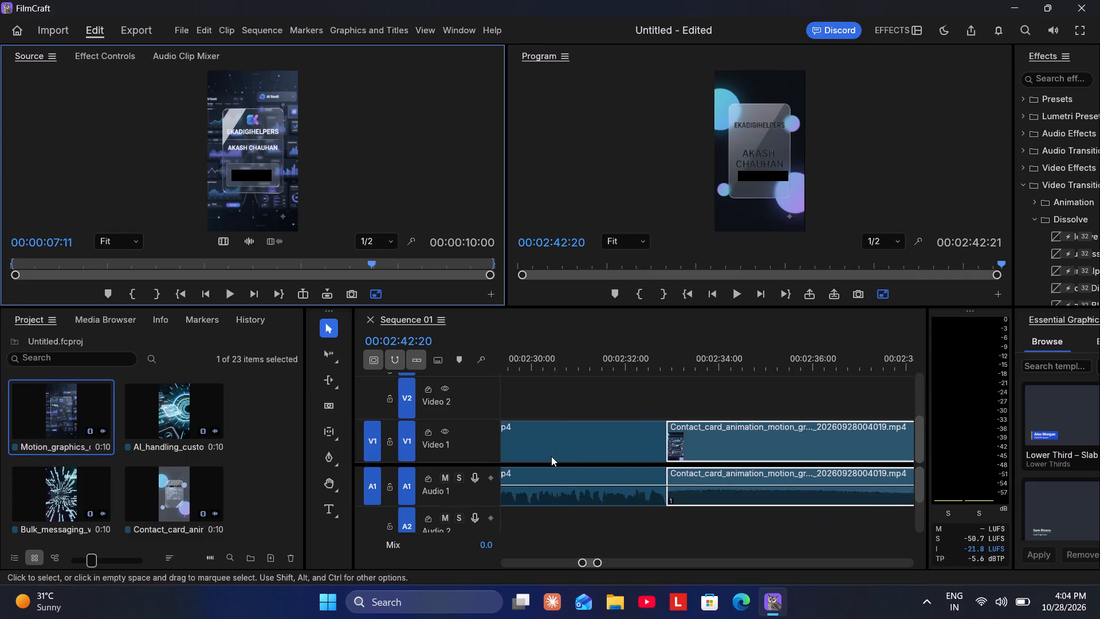
{"action": "scroll", "coordinate": [551, 456], "scroll_direction": "right", "scroll_amount": 1}
{"action": "left_click", "coordinate": [626, 444]}
{"action": "double_click", "coordinate": [626, 444]}
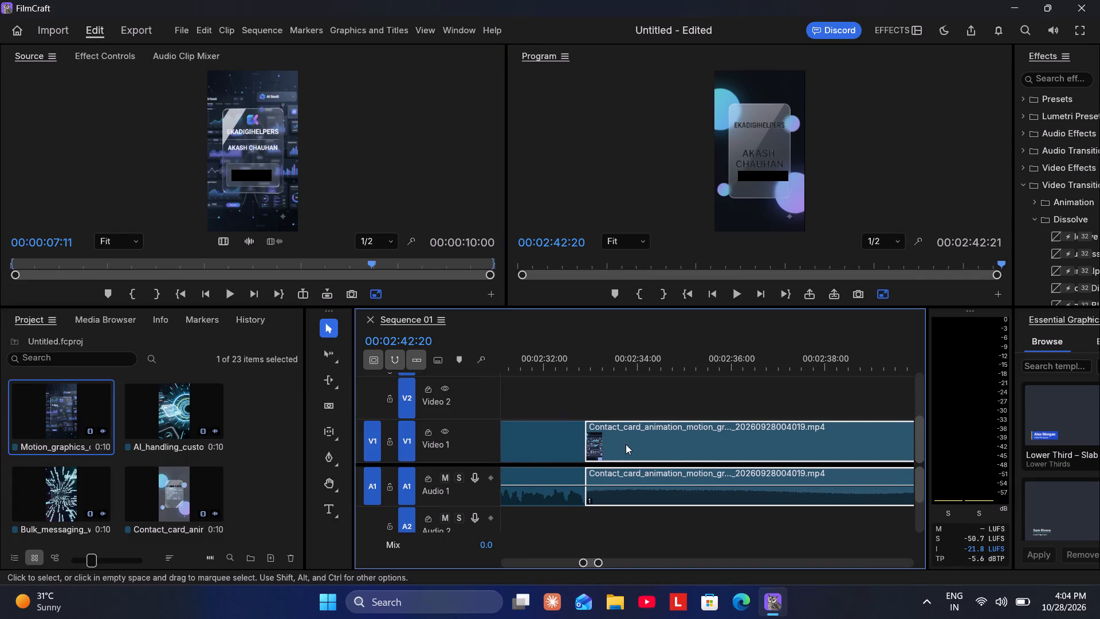
{"action": "right_click", "coordinate": [626, 444]}
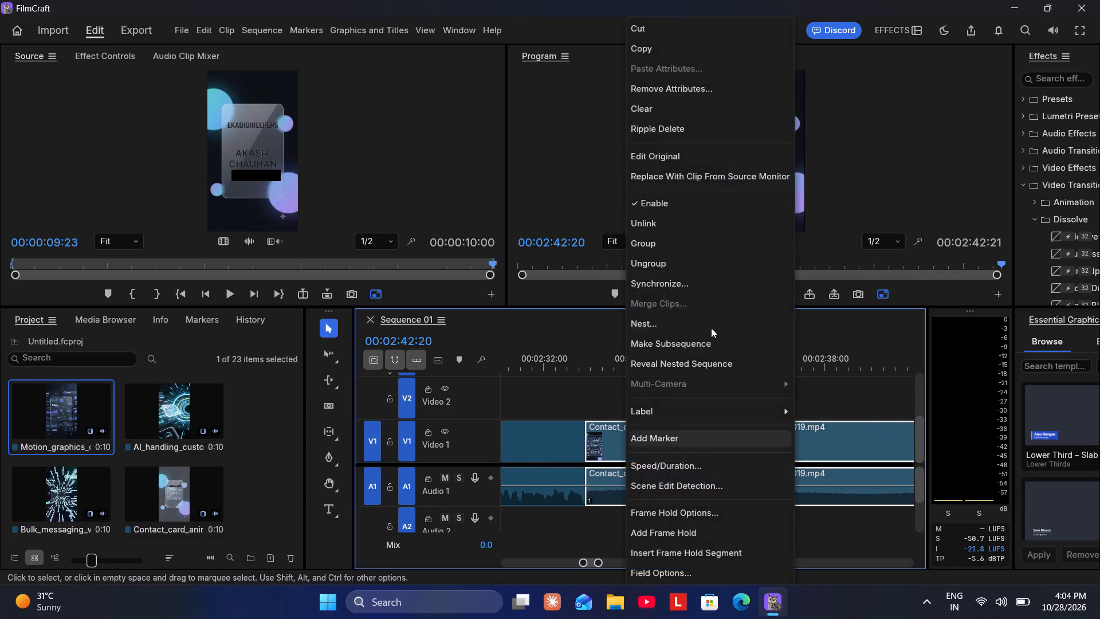
{"action": "left_click", "coordinate": [665, 216]}
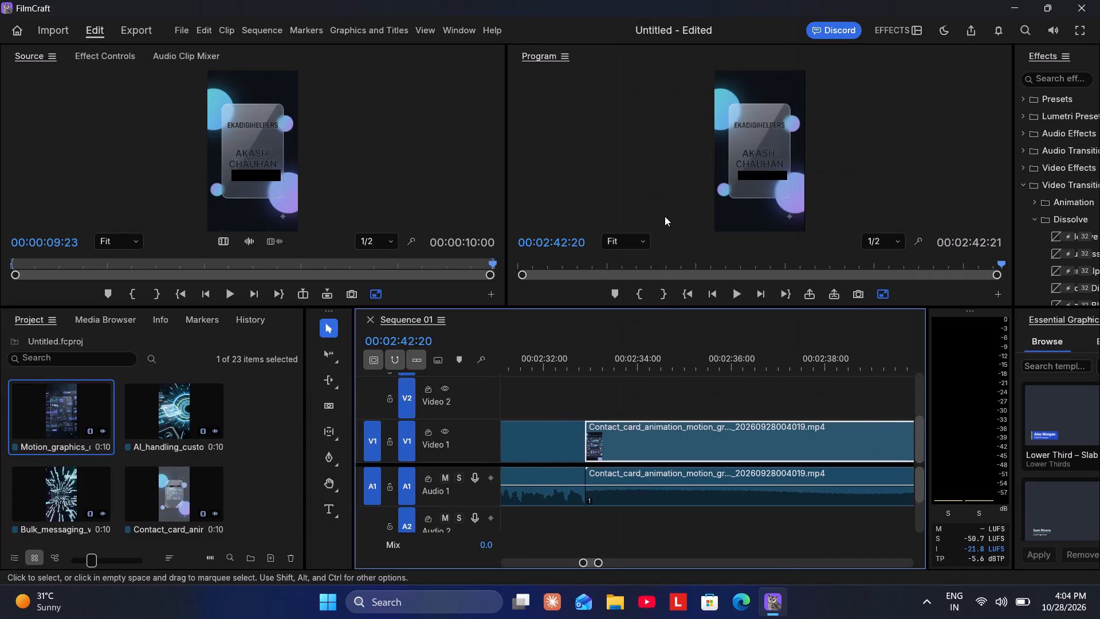
{"action": "left_click", "coordinate": [670, 439]}
{"action": "left_click", "coordinate": [650, 375]}
{"action": "left_click", "coordinate": [641, 443]}
{"action": "key", "text": "Delete"}
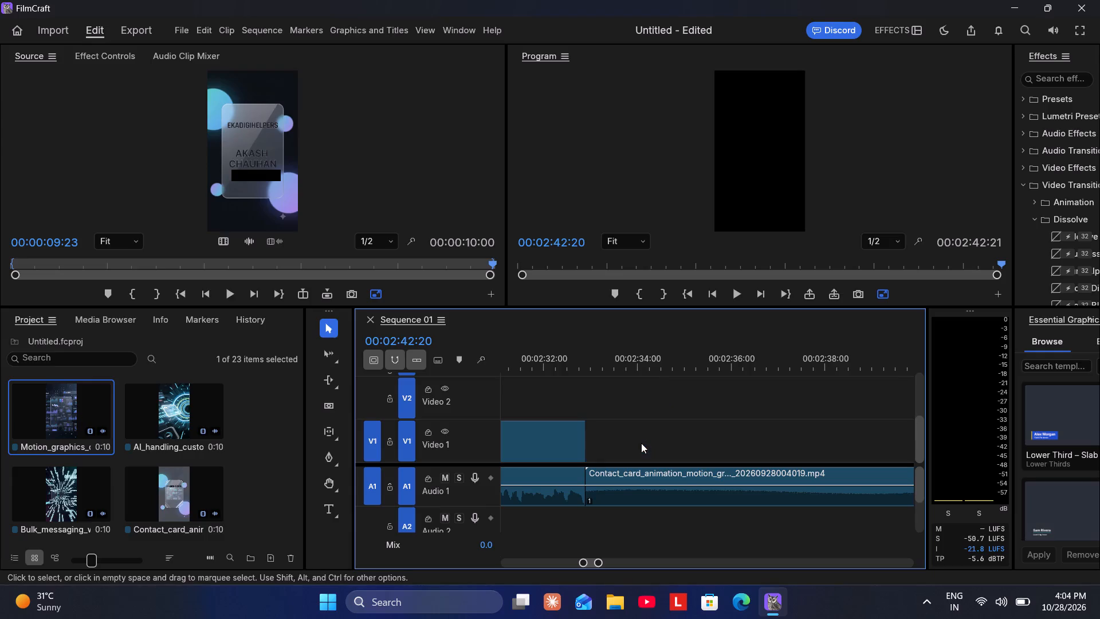
Move the remaining Contact_card_animation audio from Audio 1 to Audio 2, starting at 00:02:32:21.
{"action": "left_click_drag", "start_coordinate": [687, 477], "coordinate": [687, 522]}
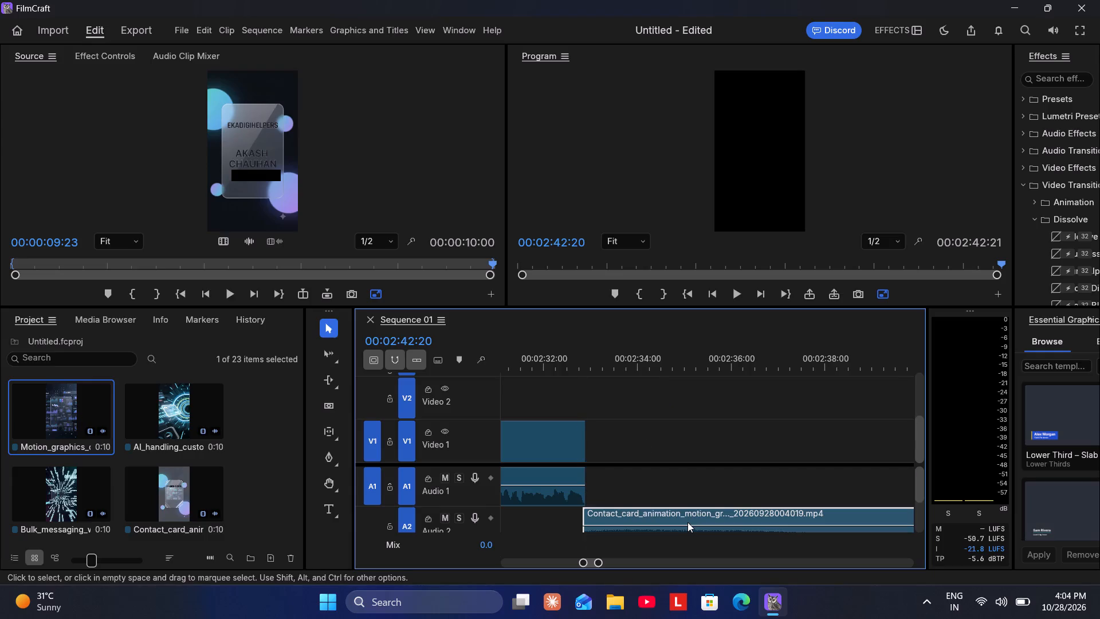
{"action": "left_click_drag", "start_coordinate": [687, 522], "coordinate": [692, 522]}
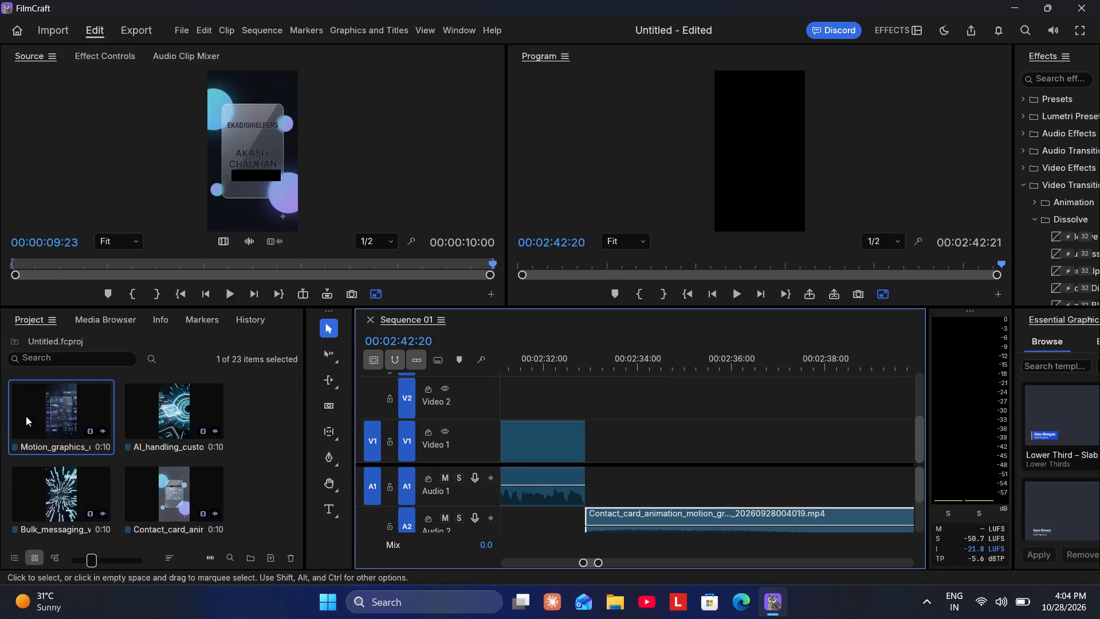
Place the Motion_graphics_contact_card clip on Video 1 at 00:02:32:21, directly after Dashboard_monitoring, and play it back.
{"action": "left_click_drag", "start_coordinate": [68, 401], "coordinate": [599, 442]}
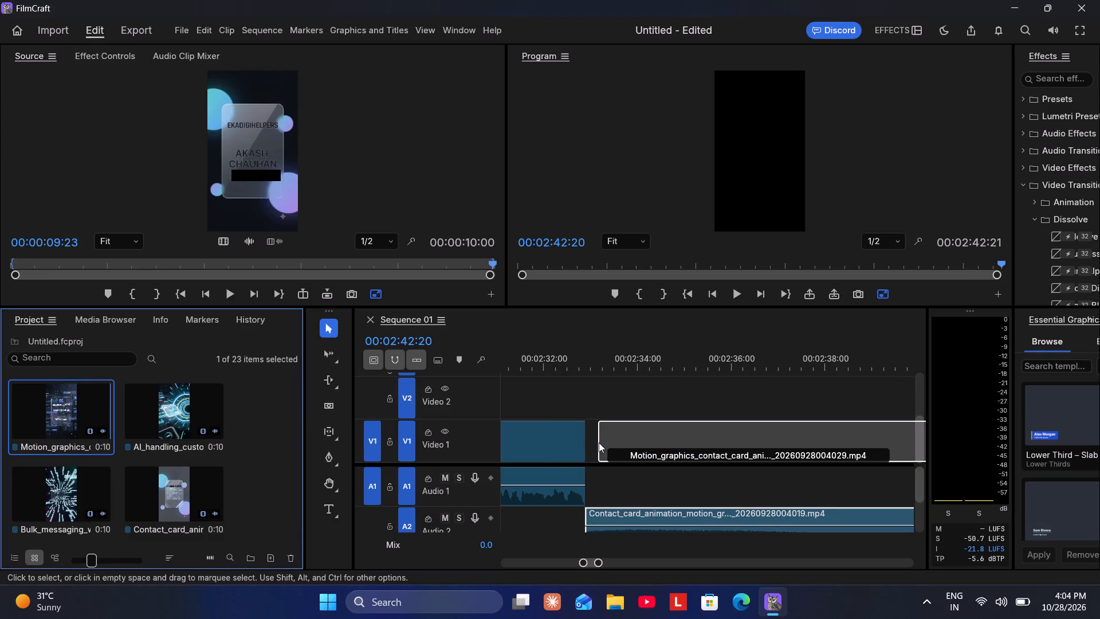
{"action": "left_click_drag", "start_coordinate": [599, 442], "coordinate": [590, 444]}
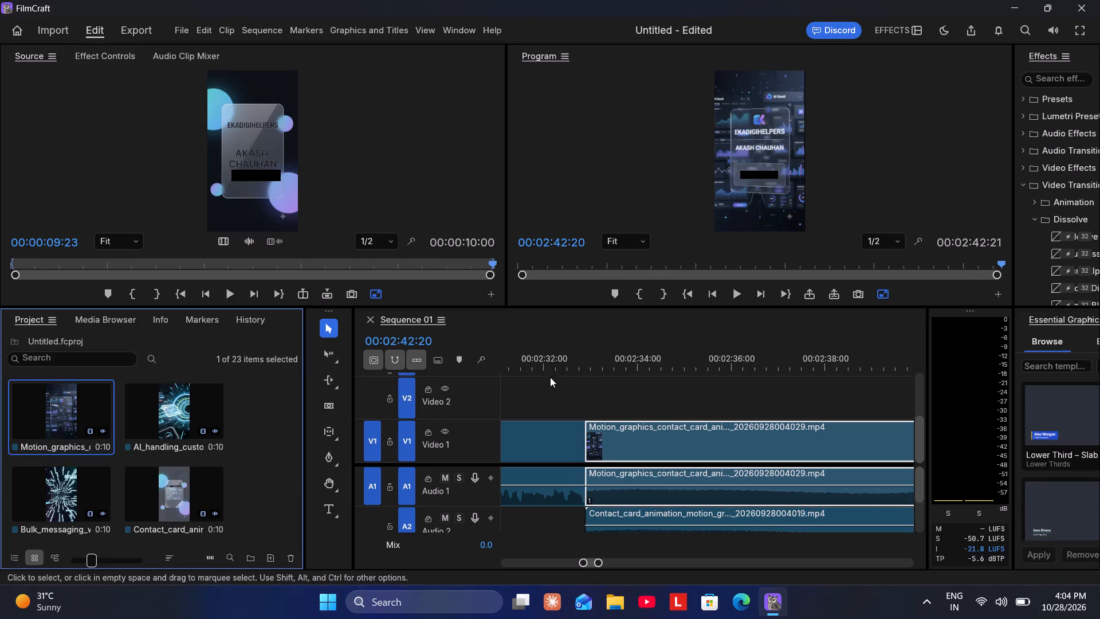
{"action": "double_click", "coordinate": [568, 367]}
{"action": "key", "text": "space"}
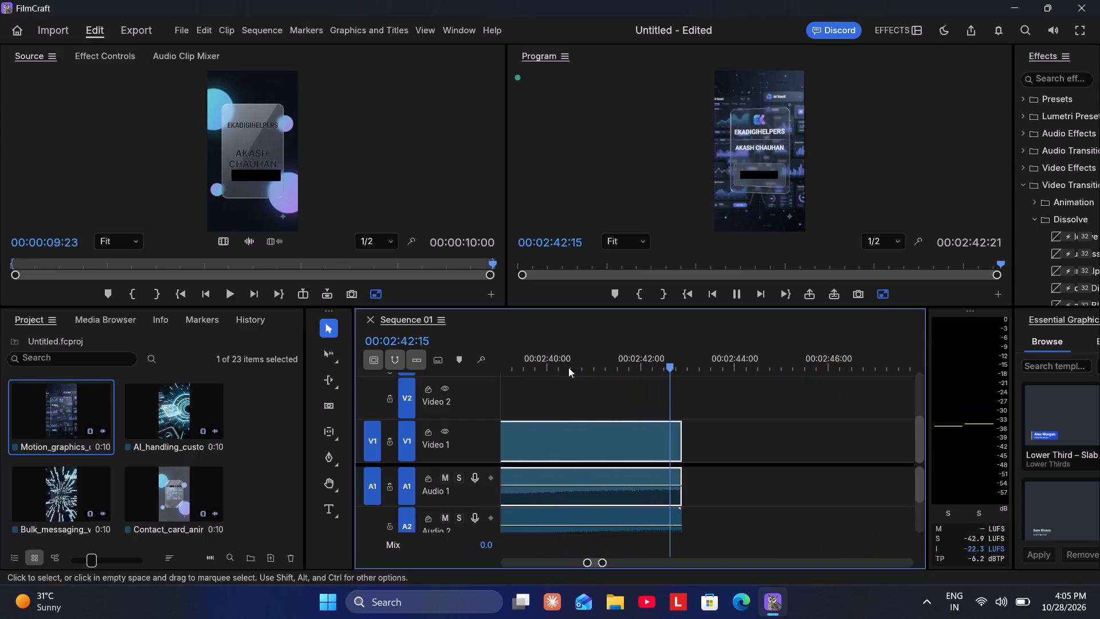
Return to the start of Sequence 01 and play it through in a maximized Program monitor.
{"action": "key", "text": "space"}
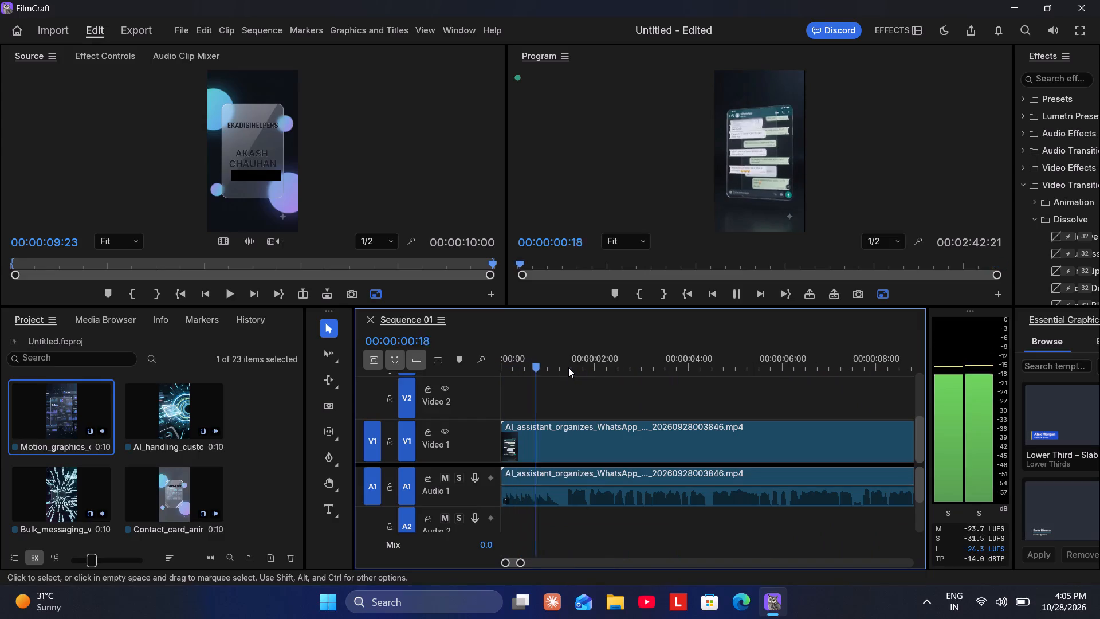
{"action": "key", "text": "space"}
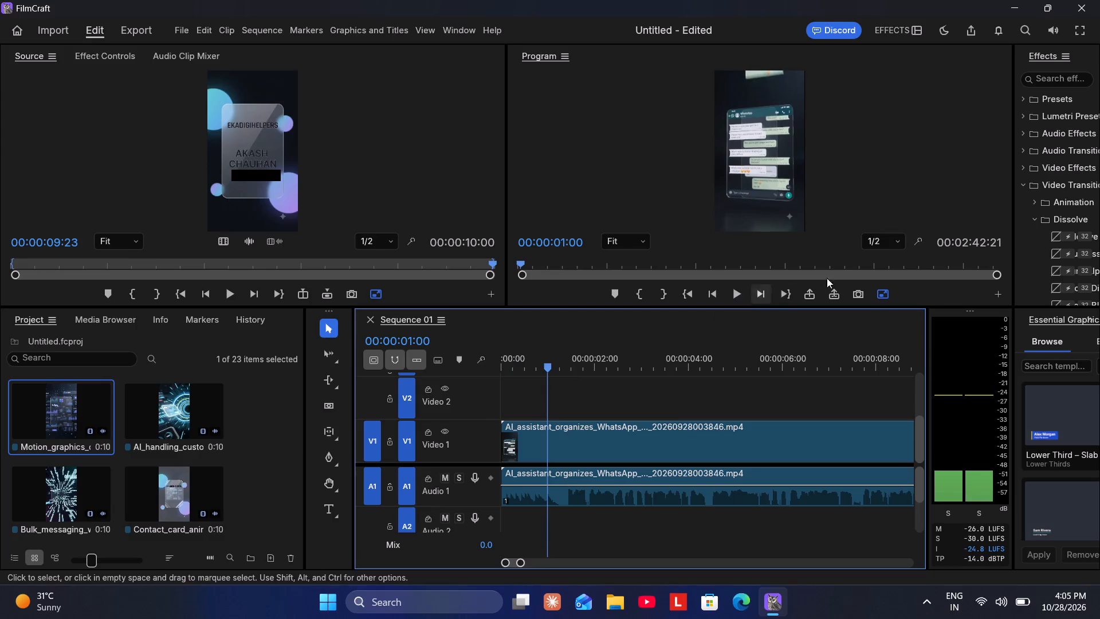
{"action": "left_click", "coordinate": [621, 88]}
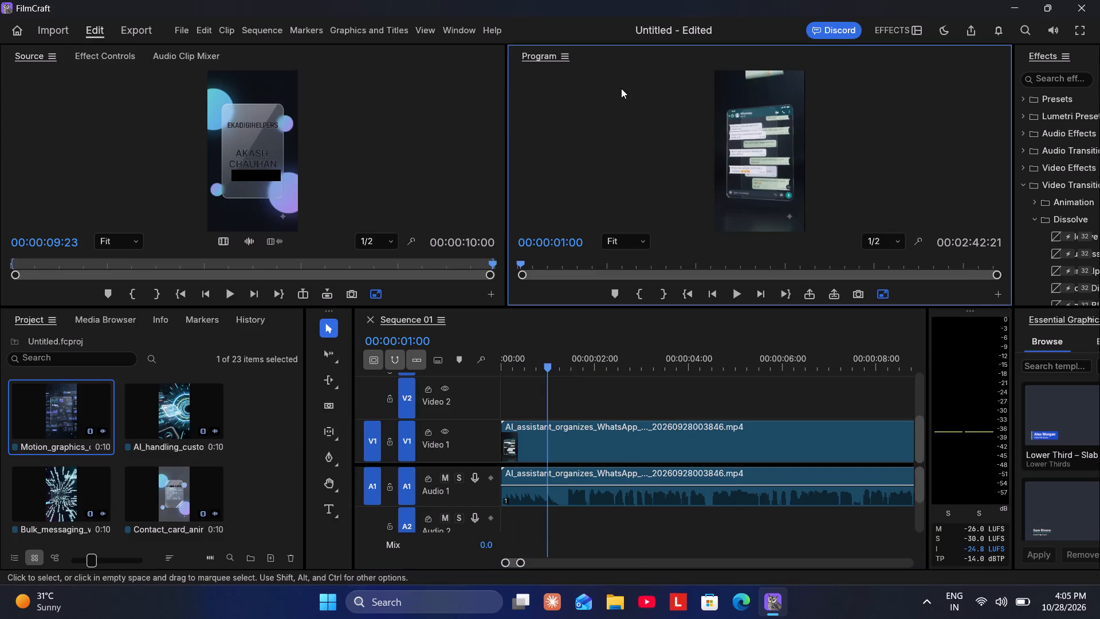
{"action": "key", "text": "grave"}
{"action": "key", "text": "space"}
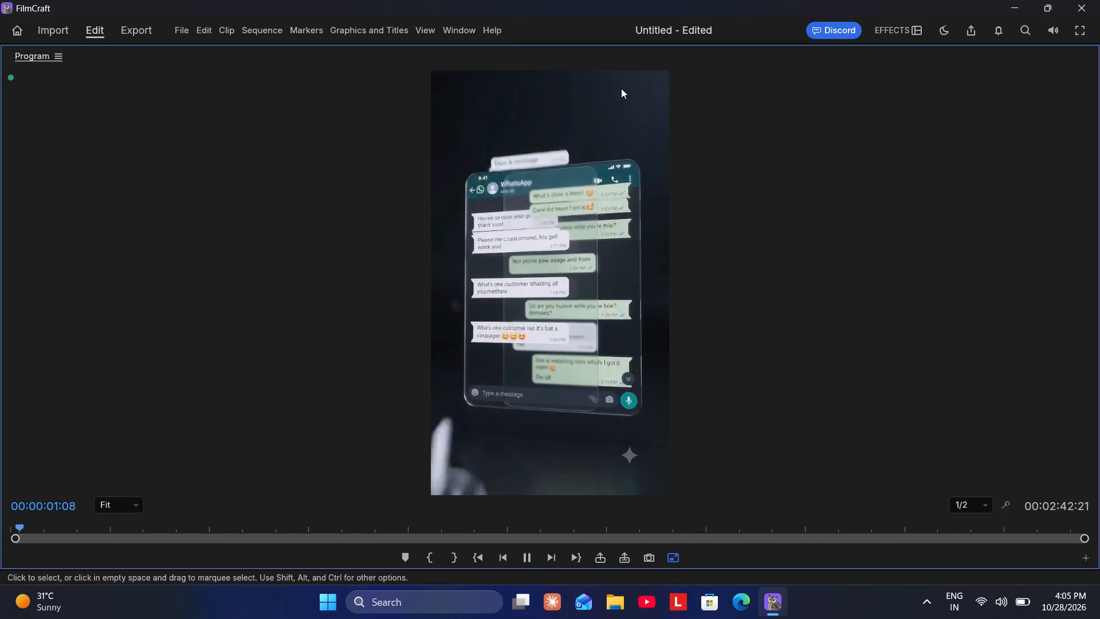
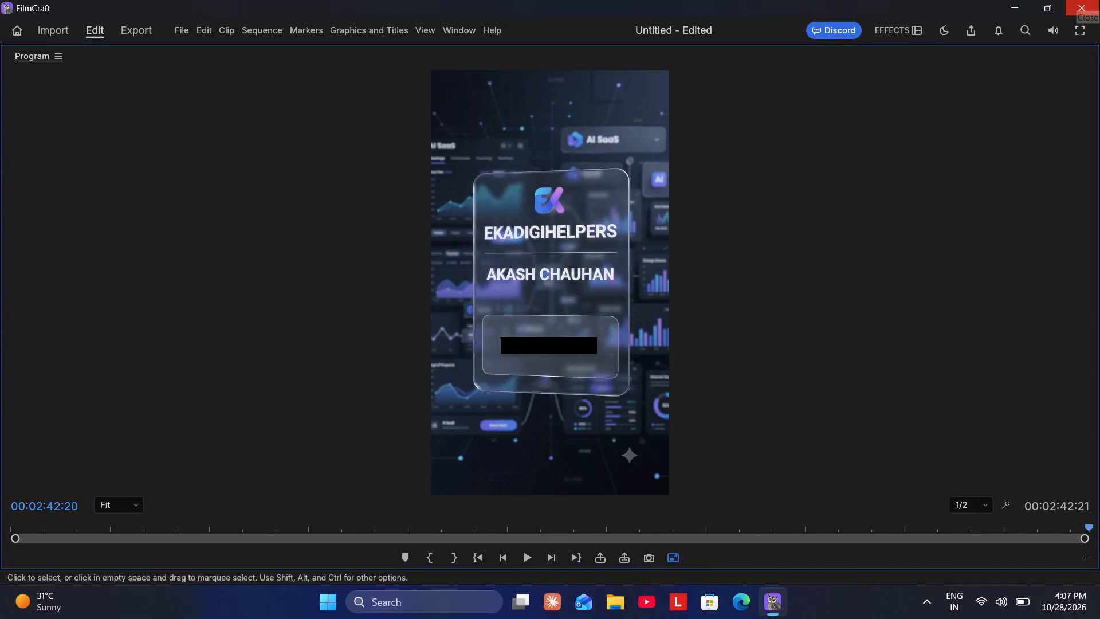
Restore the Program monitor to normal size and set up the sequence's export with the Social Vertical 1080×1920 preset.
{"action": "key", "text": "grave"}
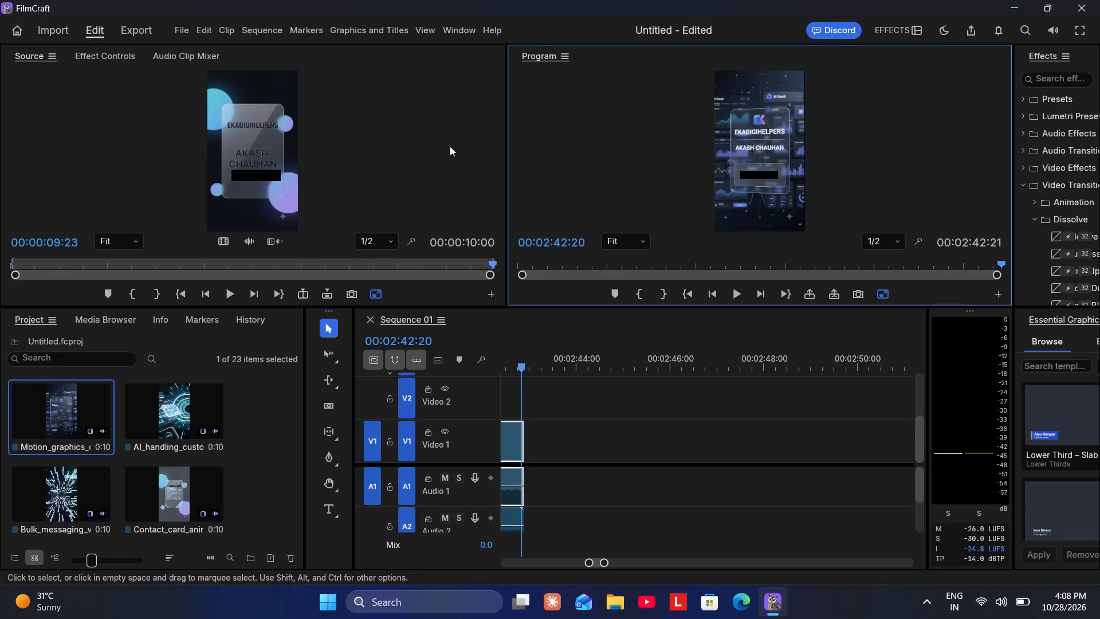
{"action": "left_click", "coordinate": [141, 32]}
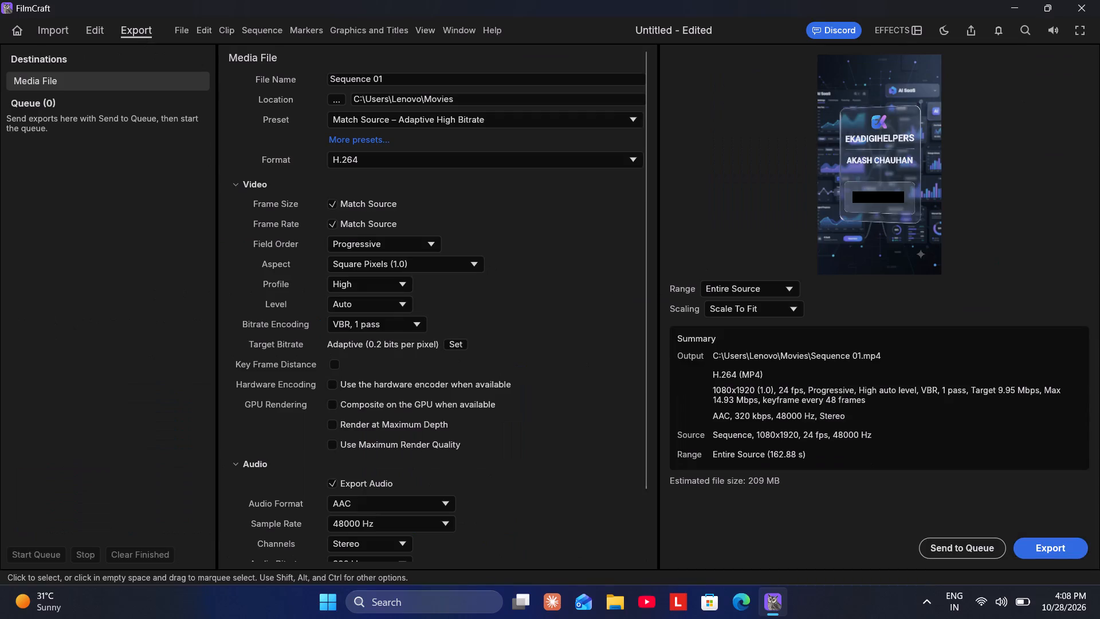
{"action": "left_click", "coordinate": [518, 120]}
{"action": "scroll", "coordinate": [441, 245], "scroll_direction": "down", "scroll_amount": 1}
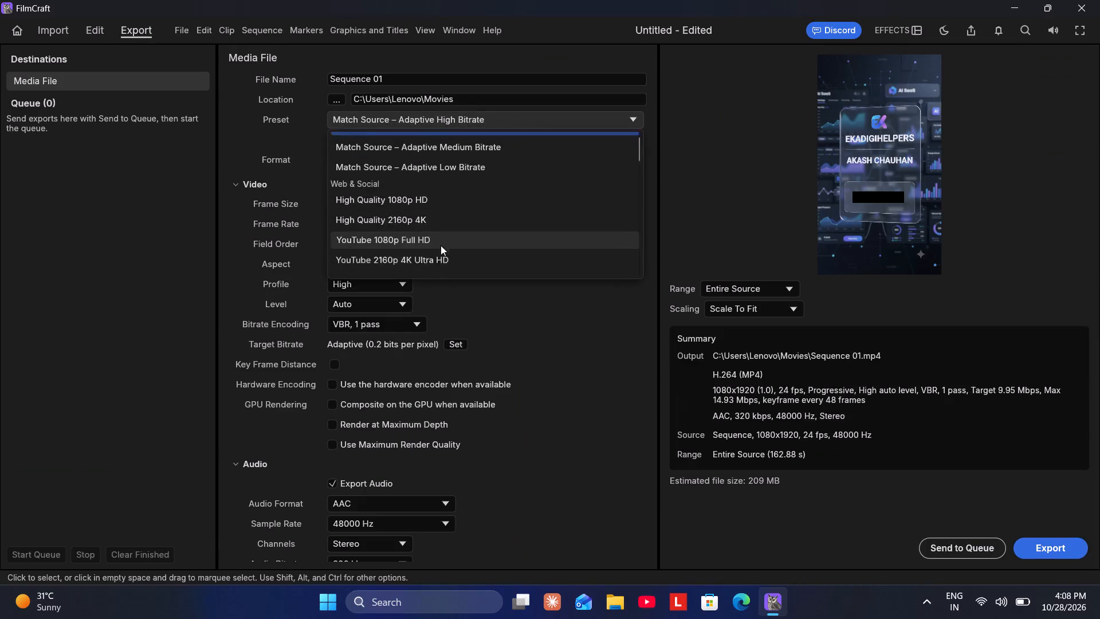
{"action": "scroll", "coordinate": [428, 254], "scroll_direction": "down", "scroll_amount": 1}
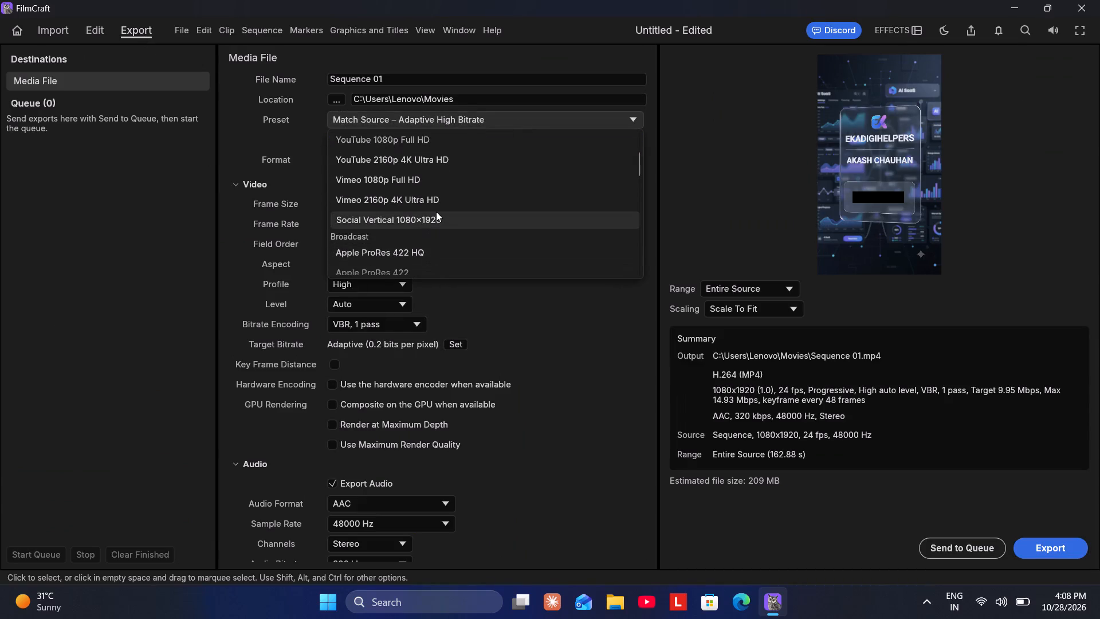
{"action": "left_click", "coordinate": [442, 221]}
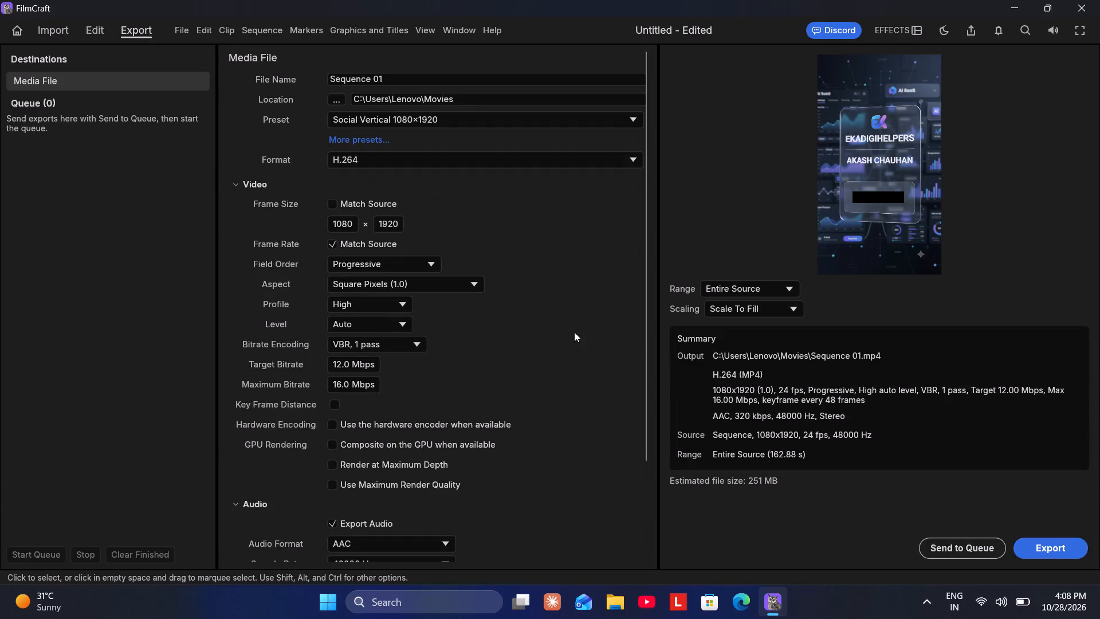
Name the export file "whatsapp agent full setup video" in place of the default sequence name.
{"action": "scroll", "coordinate": [578, 390], "scroll_direction": "down", "scroll_amount": 2}
{"action": "scroll", "coordinate": [578, 390], "scroll_direction": "up", "scroll_amount": 6}
{"action": "left_click_drag", "start_coordinate": [422, 86], "coordinate": [214, 97]}
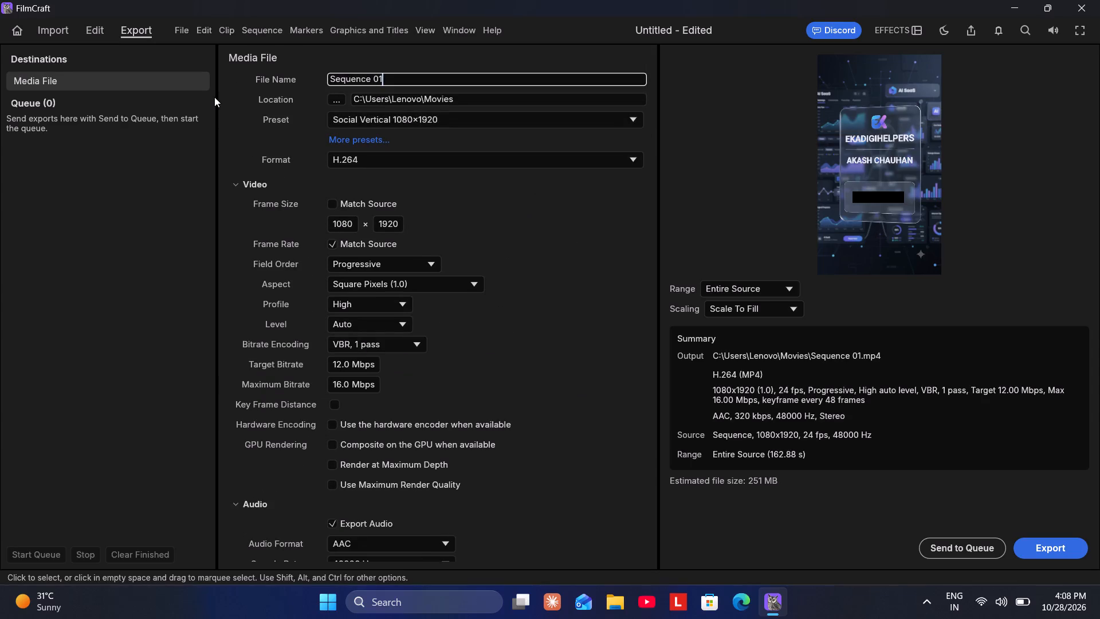
{"action": "key", "text": "BackSpace"}
{"action": "key", "text": "BackSpace"}
{"action": "key", "text": "BackSpace"}
{"action": "key", "text": "BackSpace"}
{"action": "key", "text": "BackSpace"}
{"action": "key", "text": "BackSpace"}
{"action": "key", "text": "BackSpace"}
{"action": "key", "text": "BackSpace"}
{"action": "key", "text": "BackSpace"}
{"action": "key", "text": "BackSpace"}
{"action": "key", "text": "BackSpace"}
{"action": "key", "text": "BackSpace"}
{"action": "key", "text": "BackSpace"}
{"action": "key", "text": "BackSpace"}
{"action": "key", "text": "BackSpace"}
{"action": "key", "text": "BackSpace"}
{"action": "key", "text": "BackSpace"}
{"action": "key", "text": "BackSpace"}
{"action": "key", "text": "BackSpace"}
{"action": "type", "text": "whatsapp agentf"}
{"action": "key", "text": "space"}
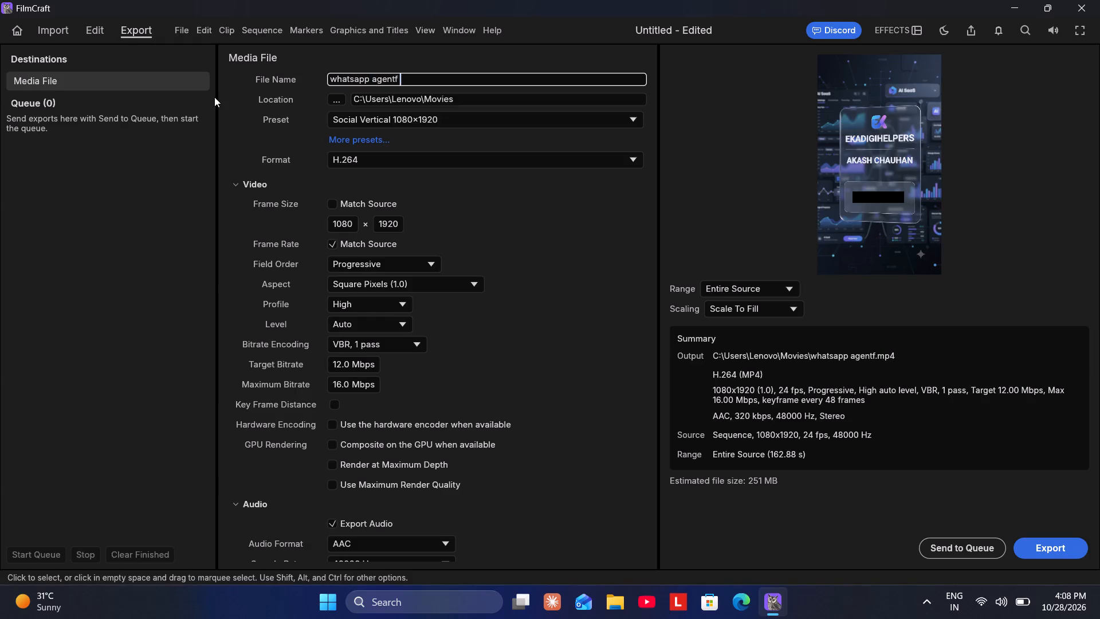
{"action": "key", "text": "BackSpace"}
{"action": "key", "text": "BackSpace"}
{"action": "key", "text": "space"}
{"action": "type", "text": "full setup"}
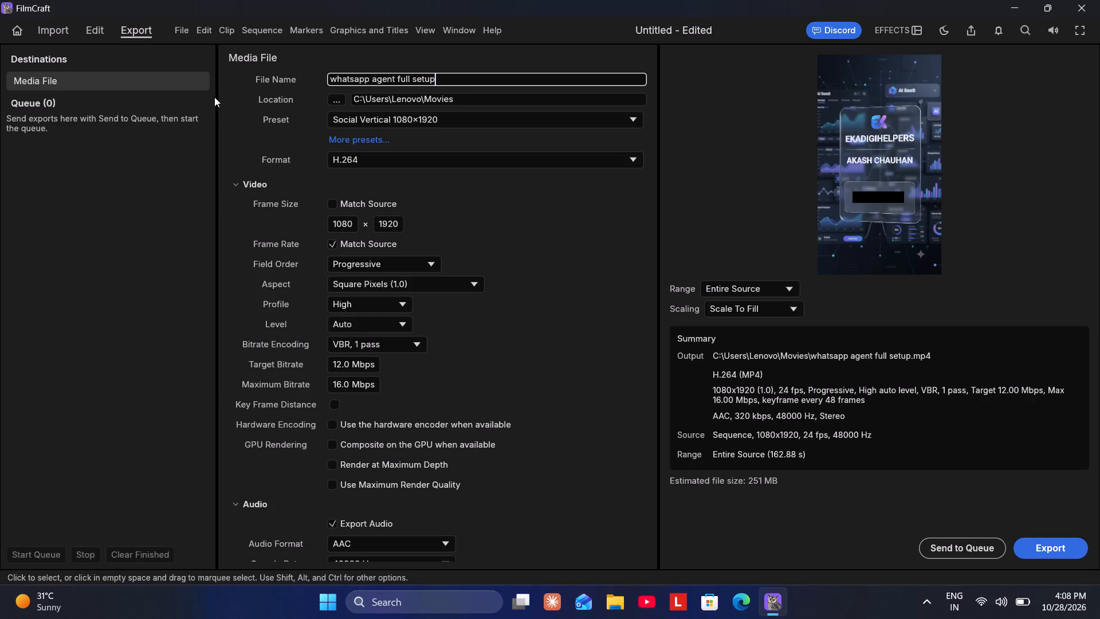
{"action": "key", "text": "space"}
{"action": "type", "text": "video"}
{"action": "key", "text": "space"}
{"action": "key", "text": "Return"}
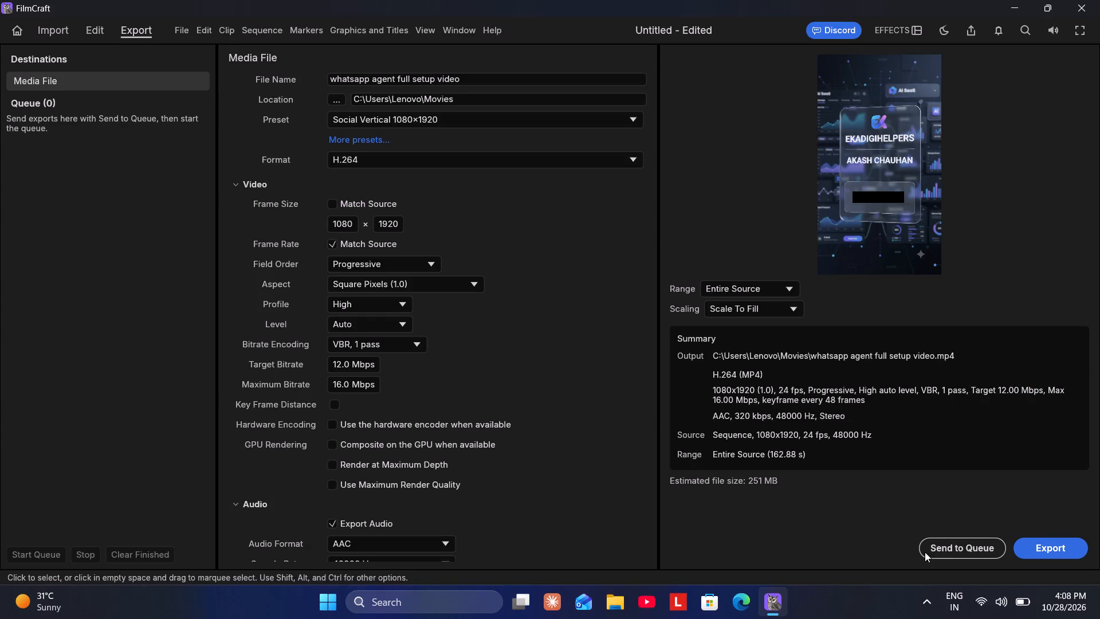
Start exporting the entire sequence as an H.264 media file to the Movies folder.
{"action": "left_click", "coordinate": [1052, 543]}
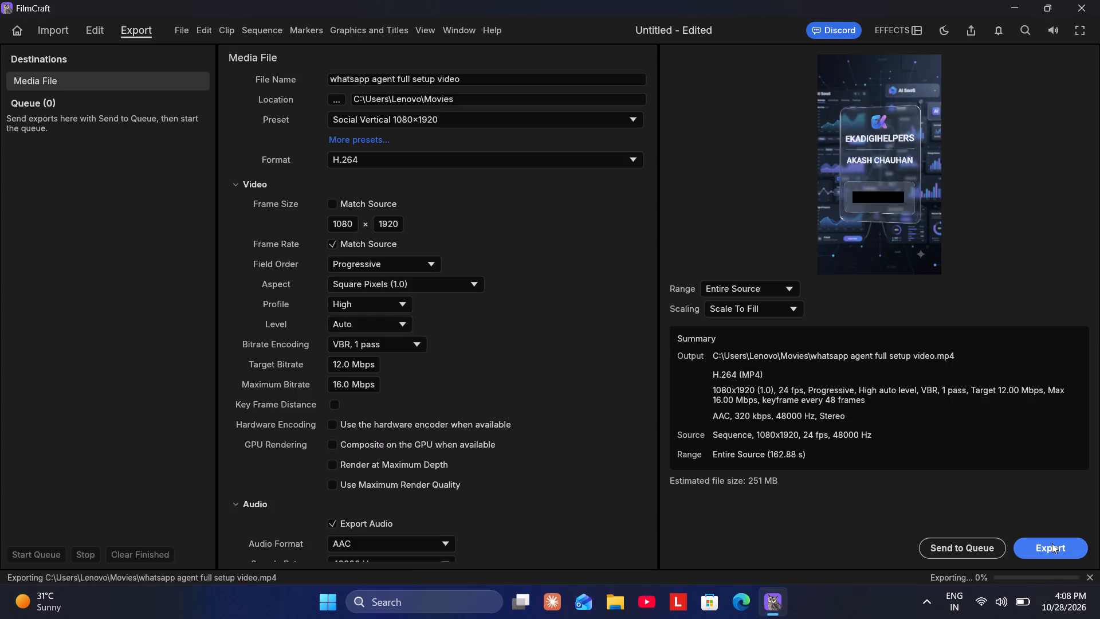